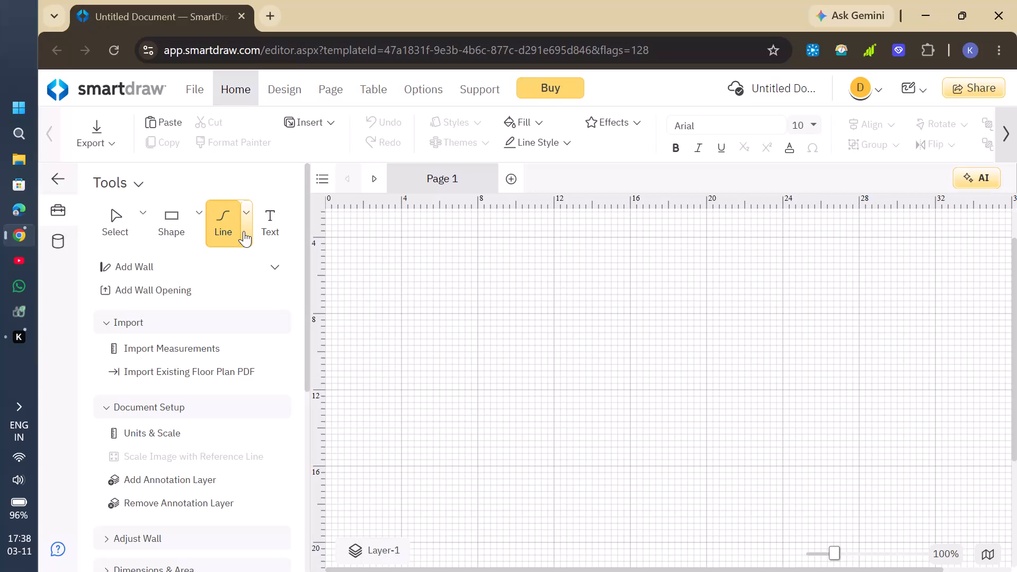
Switch the Line tool from the curved line to the polygon-shaped line type.
click(244, 229)
click(282, 348)
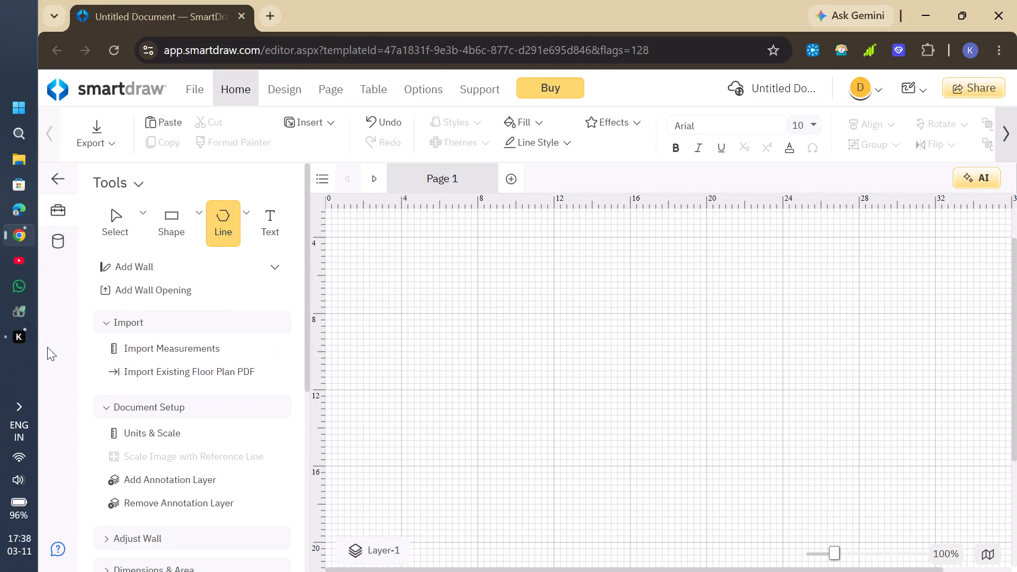
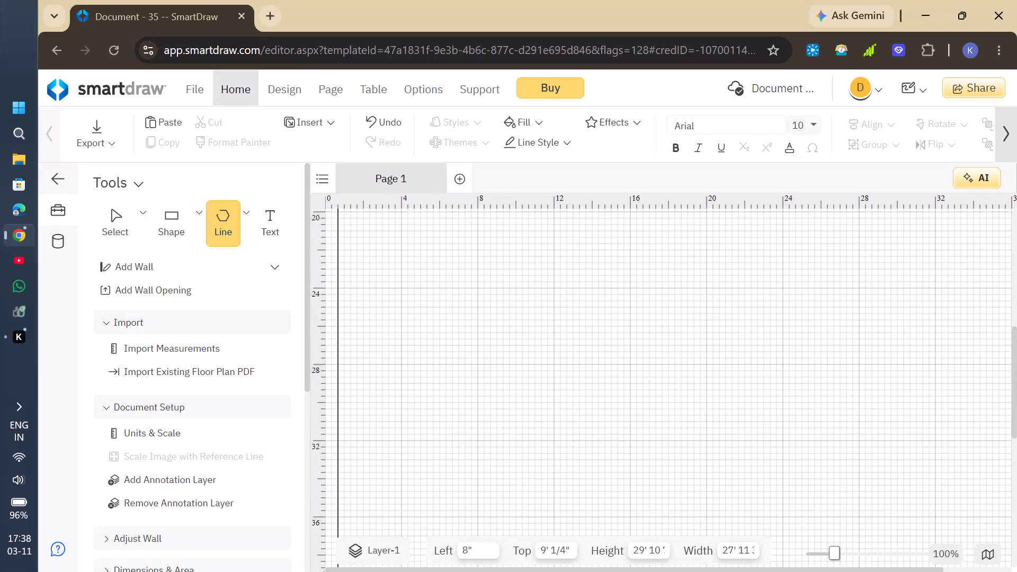
Finish the polygon line with a vertical side about 28 ft long beside the page's left edge.
double_click(332, 461)
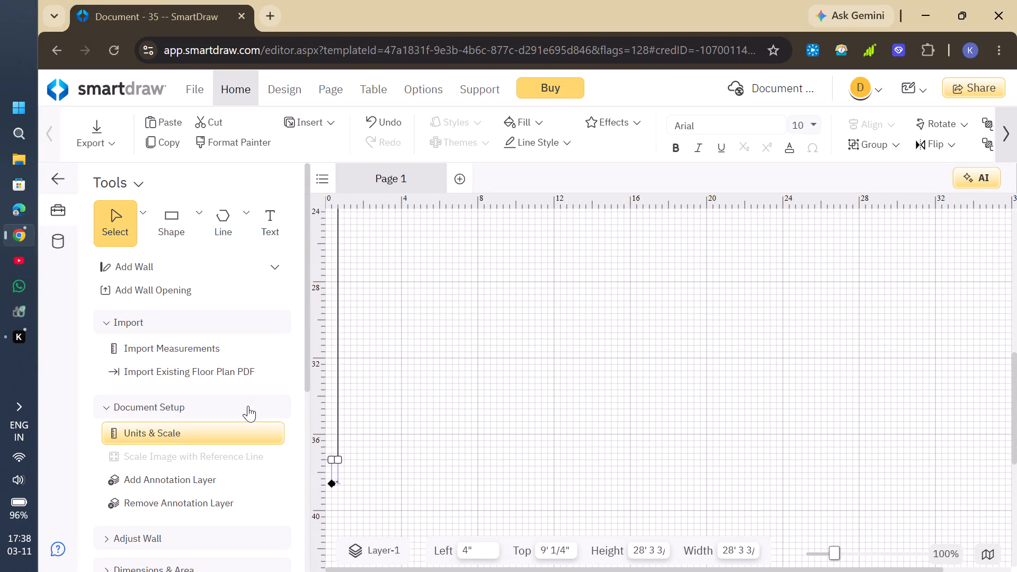
Change the drawing to a smaller architectural scale, with the rulers numbered every 8 ft.
click(194, 423)
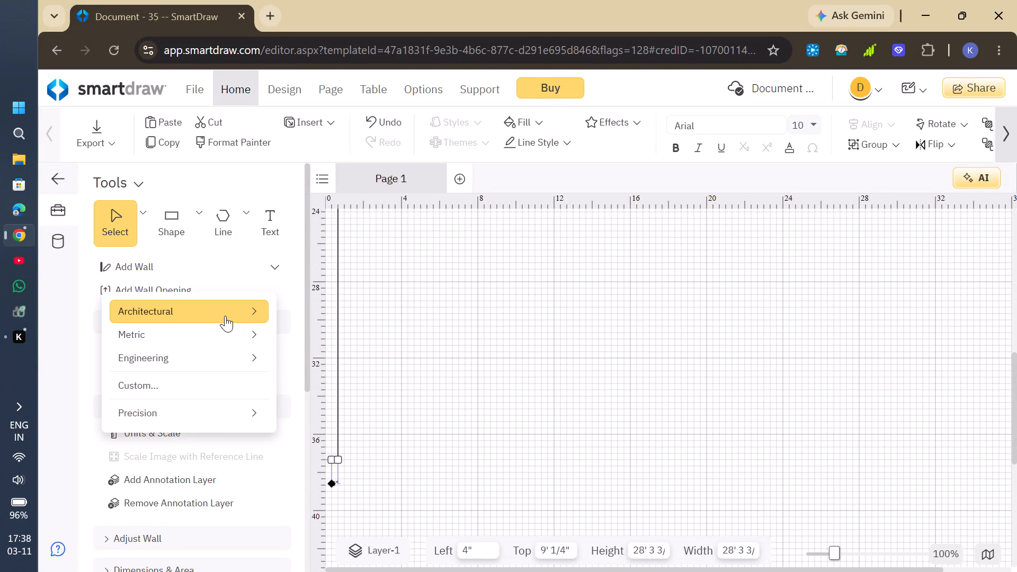
click(225, 314)
click(322, 339)
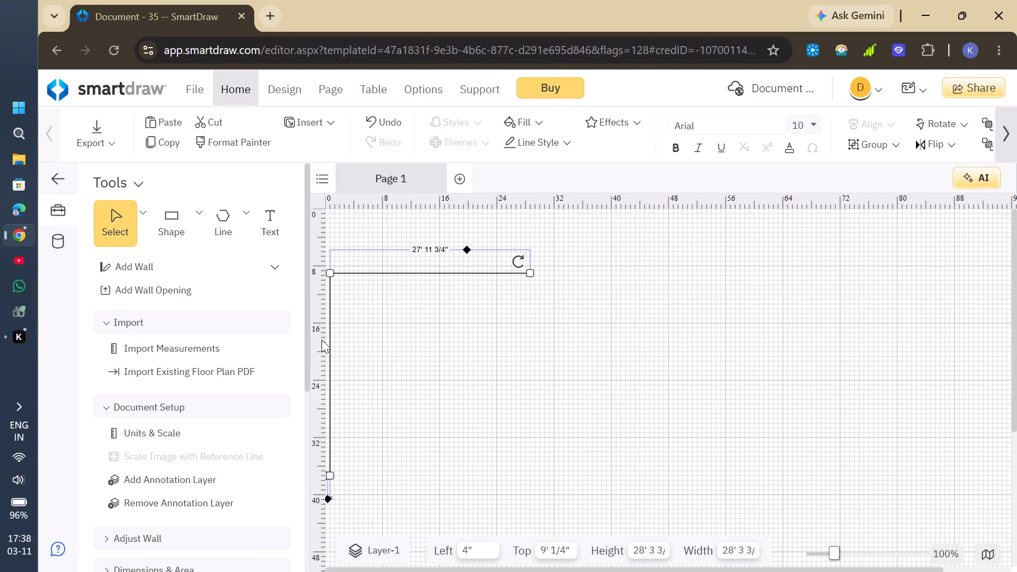
Extend the polygon line from its upper end to 120 ft across, down about 47 ft, back along the bottom, and up to its lower end.
scroll(422, 332, down, 1)
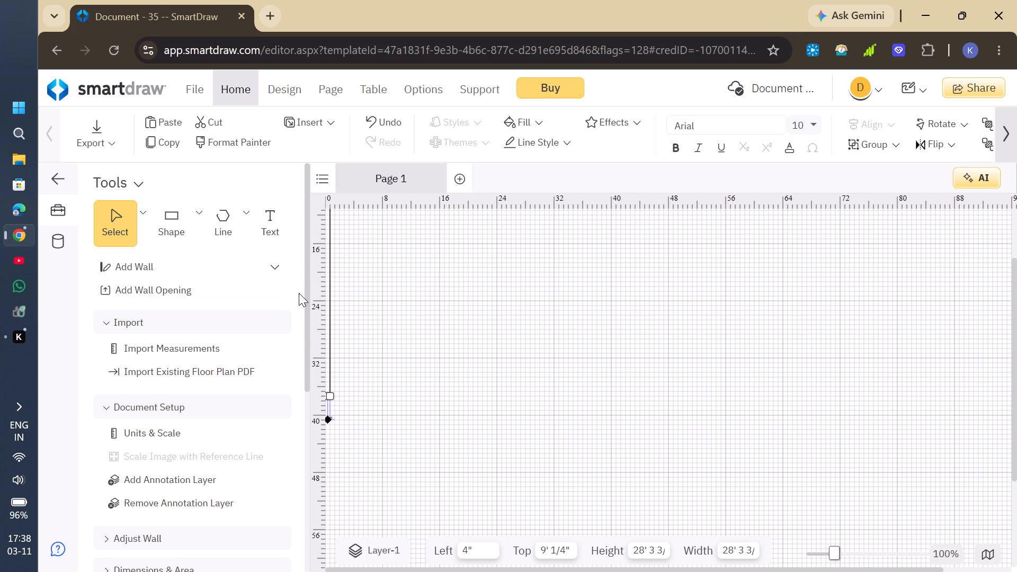
scroll(299, 293, up, 1)
scroll(443, 330, up, 1)
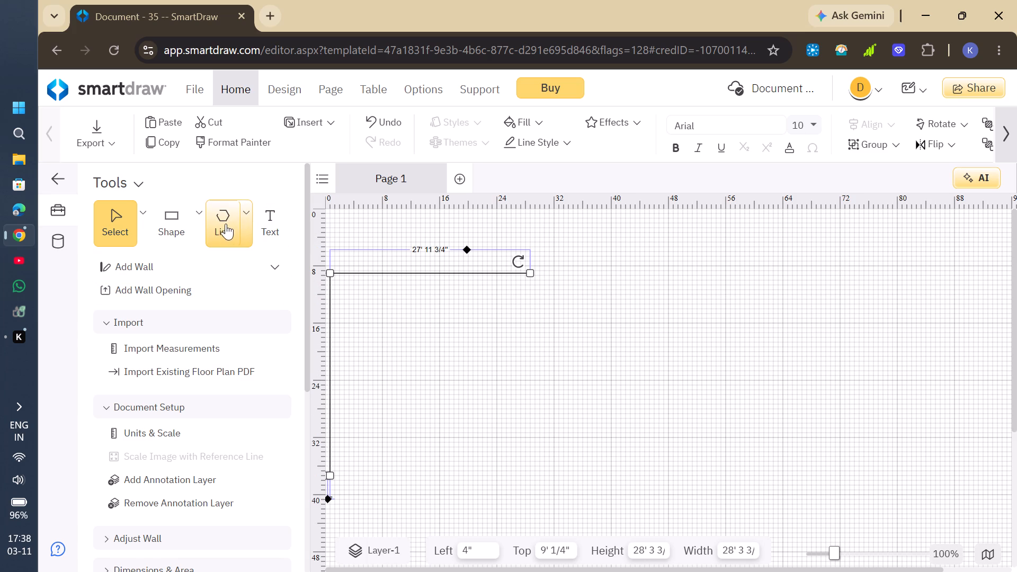
click(222, 225)
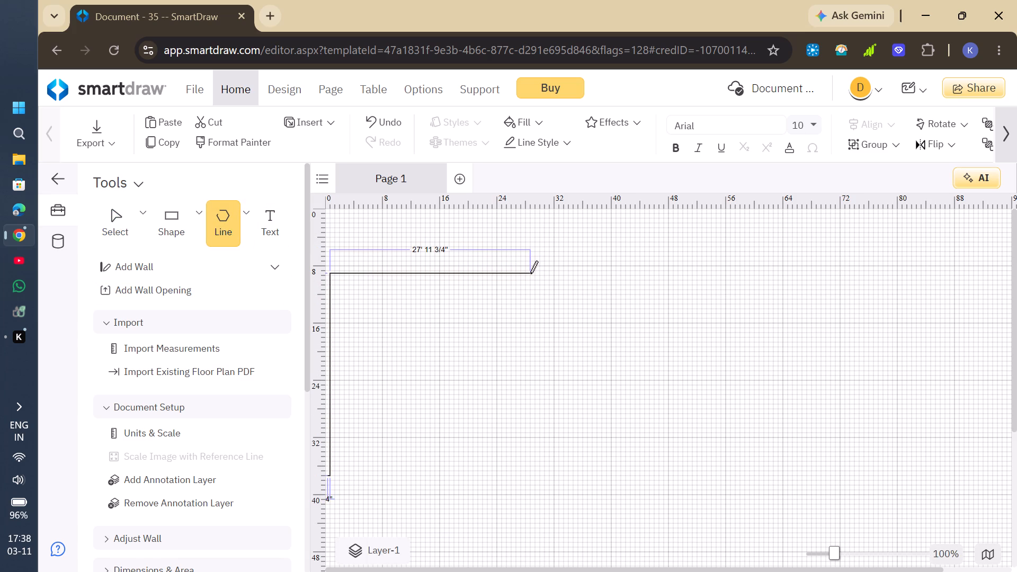
click(529, 273)
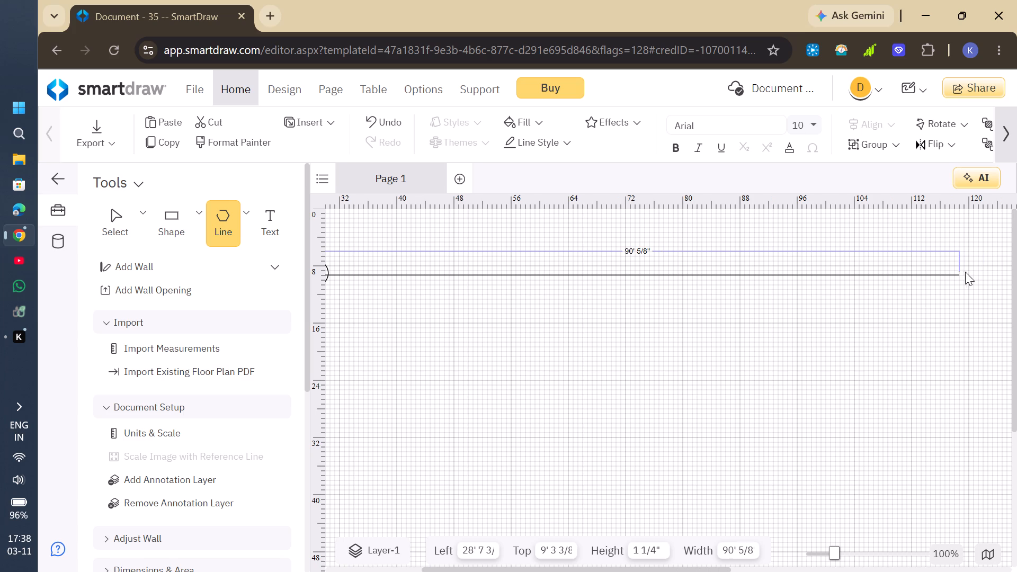
click(966, 271)
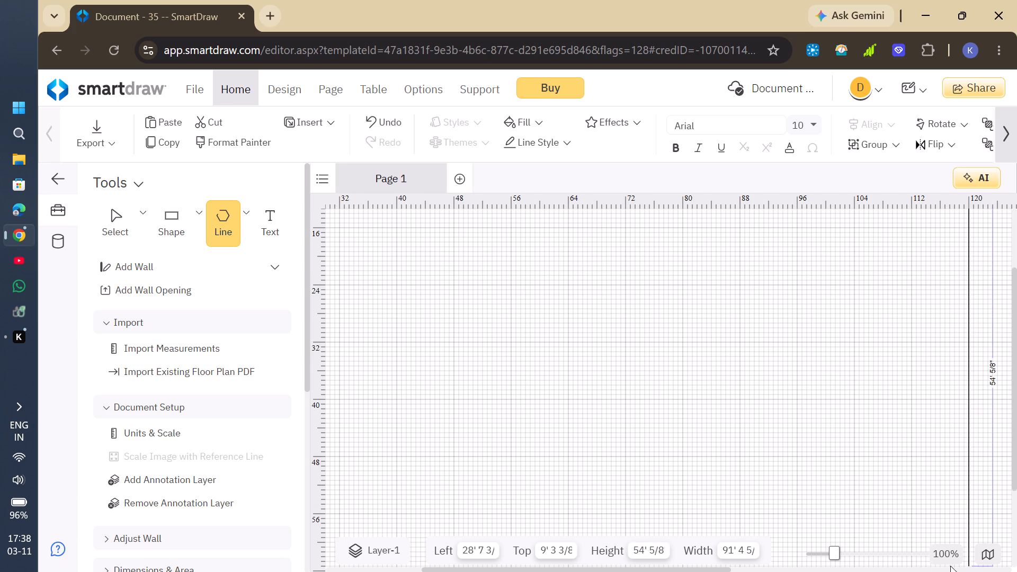
click(964, 513)
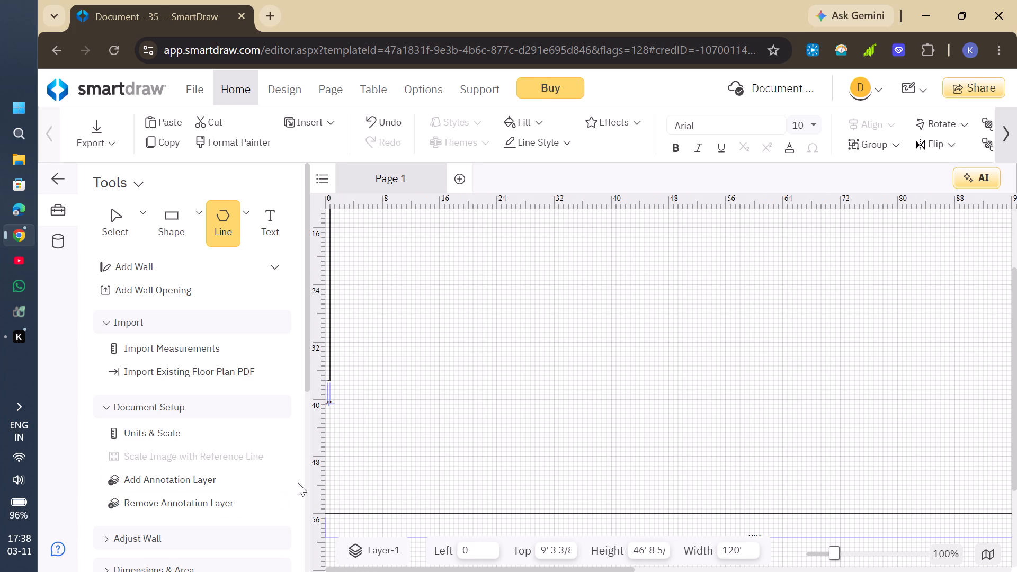
click(325, 507)
double_click(332, 380)
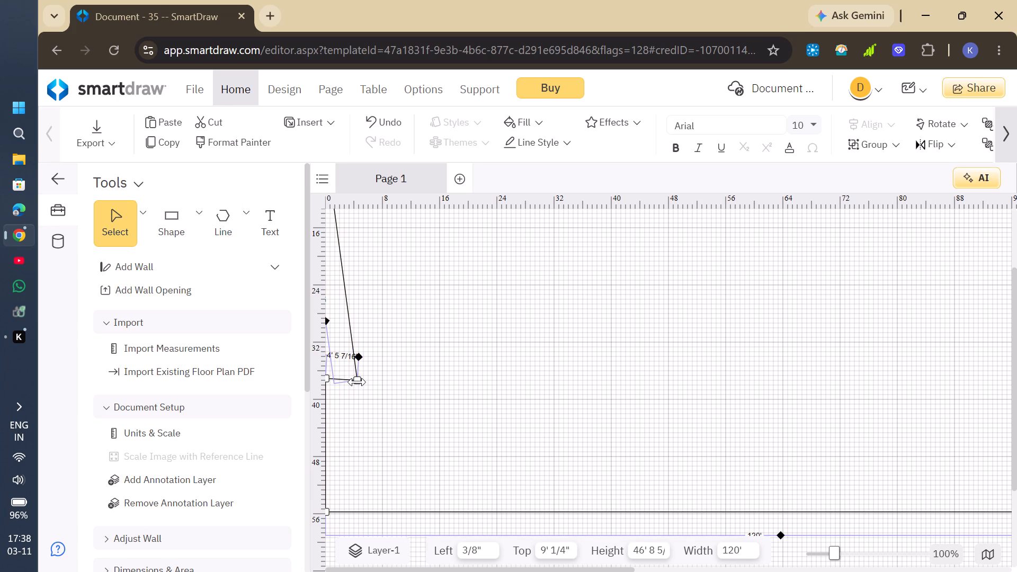
Move the stray vertex on the outline's left side down onto the bottom edge, about 4 ft from the corner, dismissing the Google Drive notification.
drag(357, 382, 310, 376)
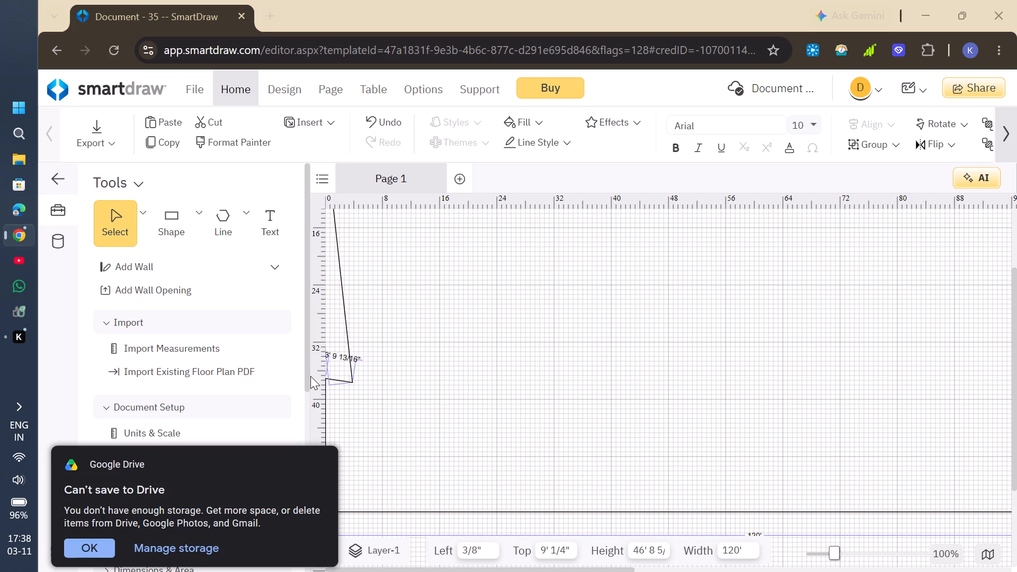
drag(310, 376, 266, 362)
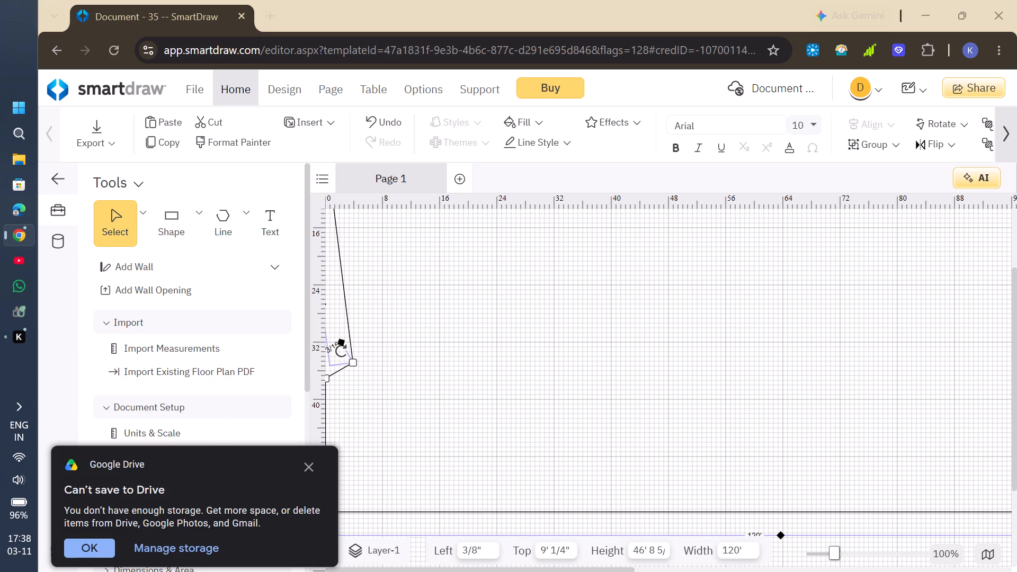
click(75, 548)
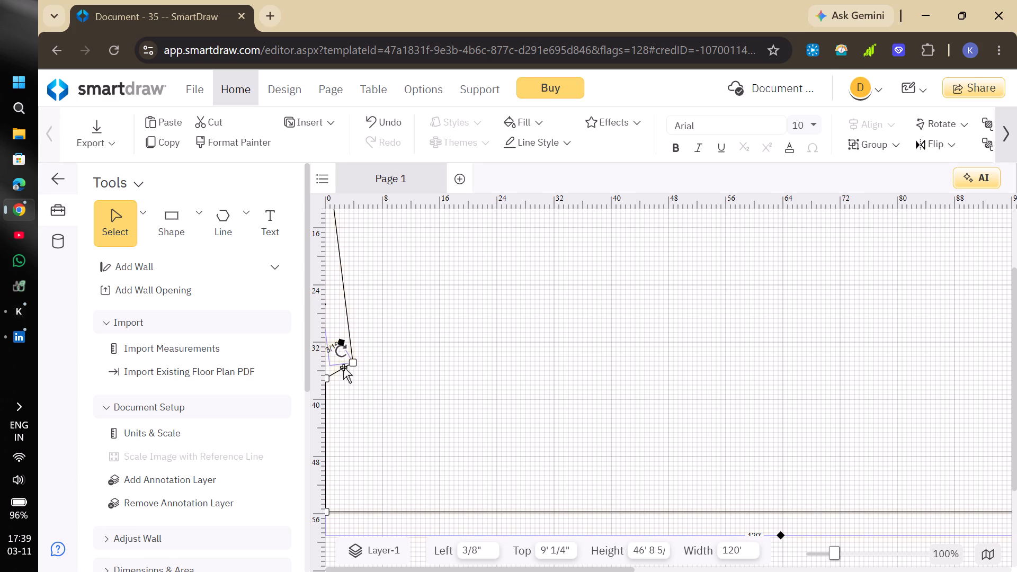
drag(352, 361, 316, 360)
drag(316, 360, 318, 519)
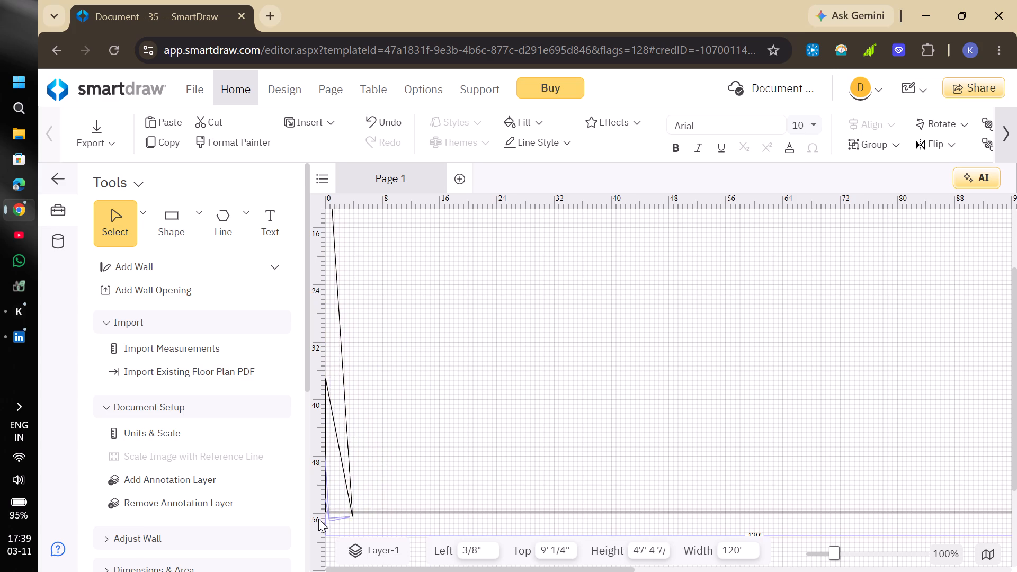
drag(318, 519, 310, 512)
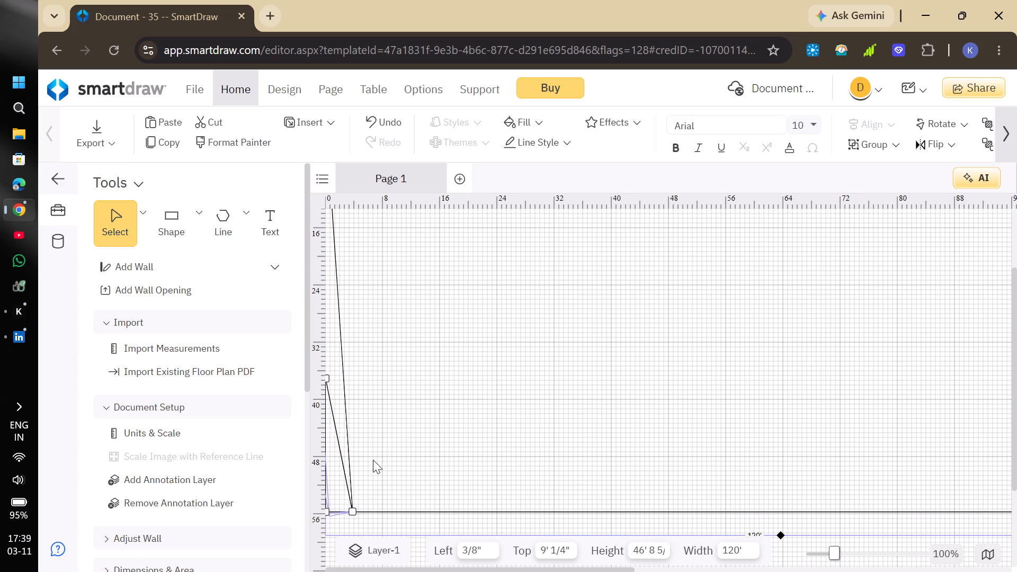
scroll(402, 303, down, 1)
scroll(401, 300, up, 4)
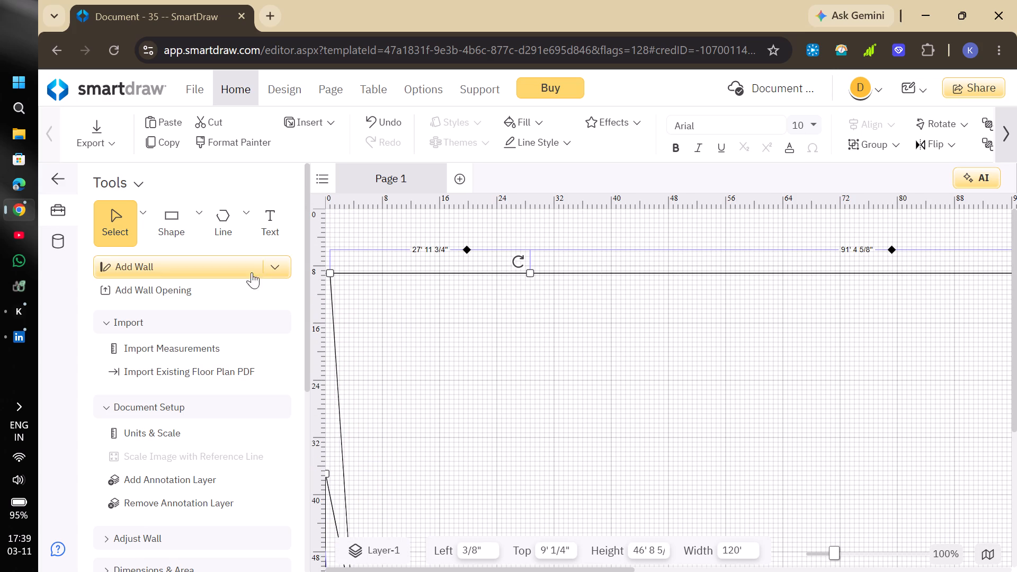
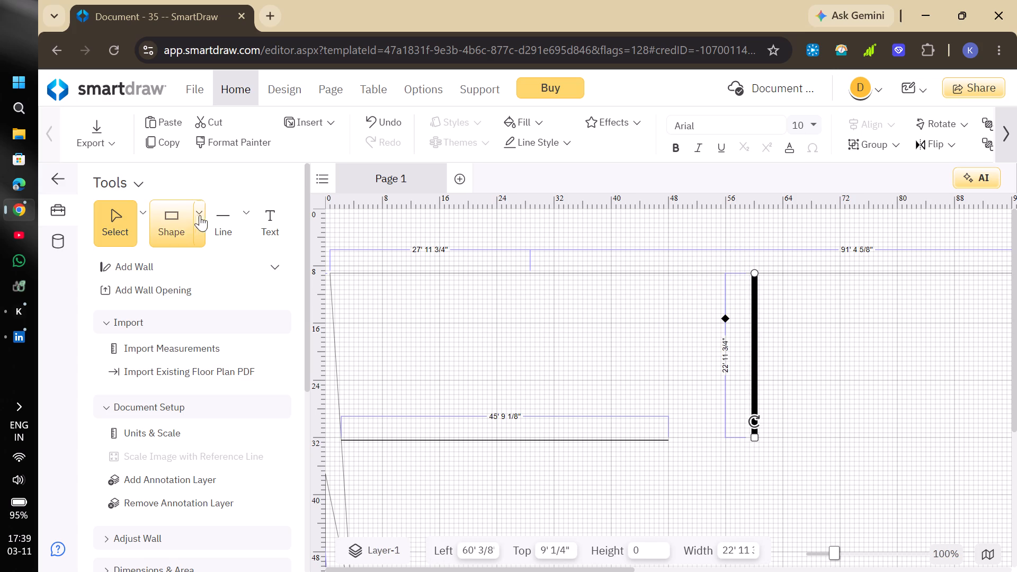
Place a 28" door symbol from Doors & Windows below the gap in the room's bottom edge and rotate it upside down.
scroll(174, 292, down, 5)
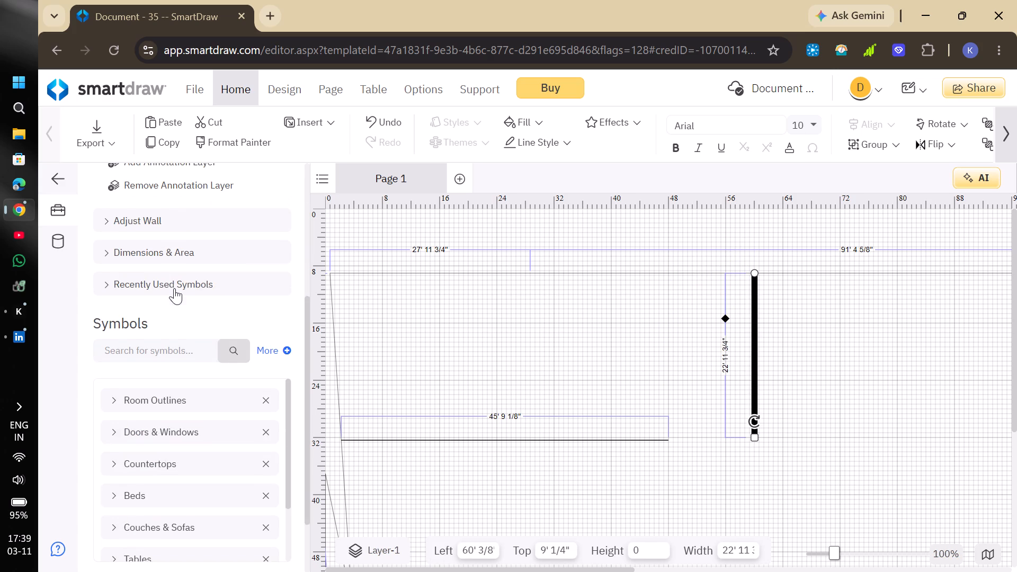
scroll(174, 288, down, 4)
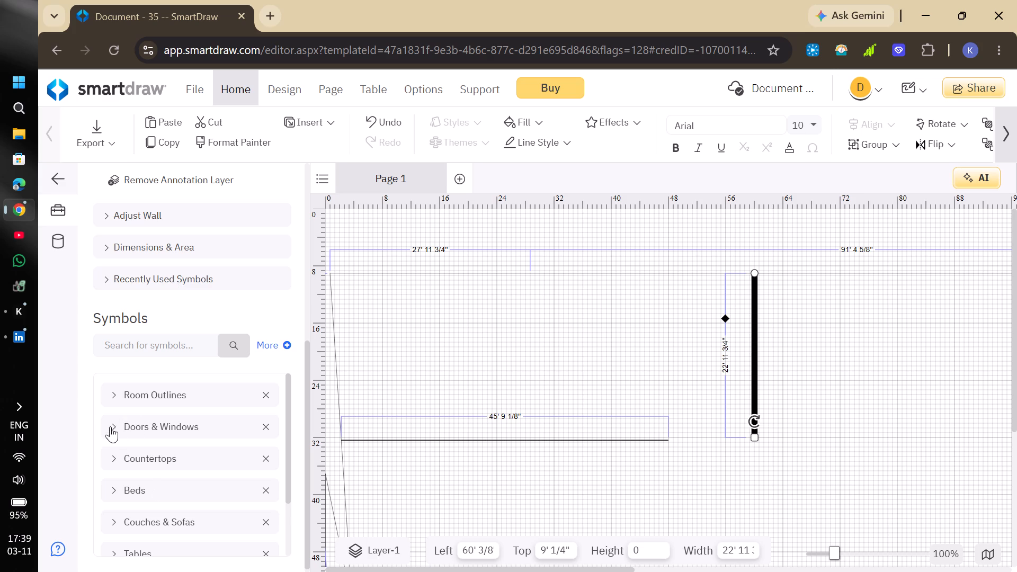
click(110, 426)
drag(122, 459, 716, 462)
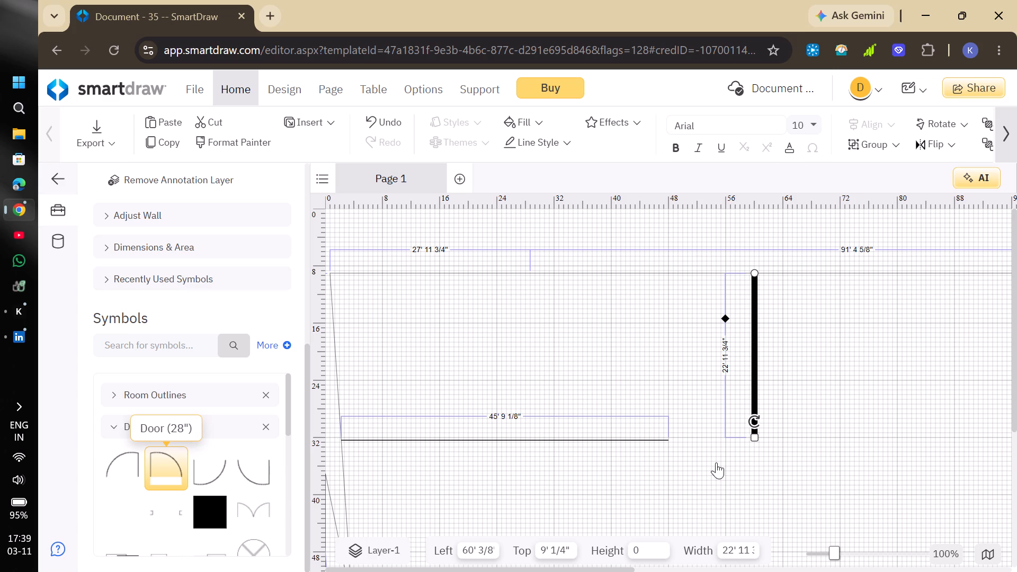
drag(716, 462, 716, 459)
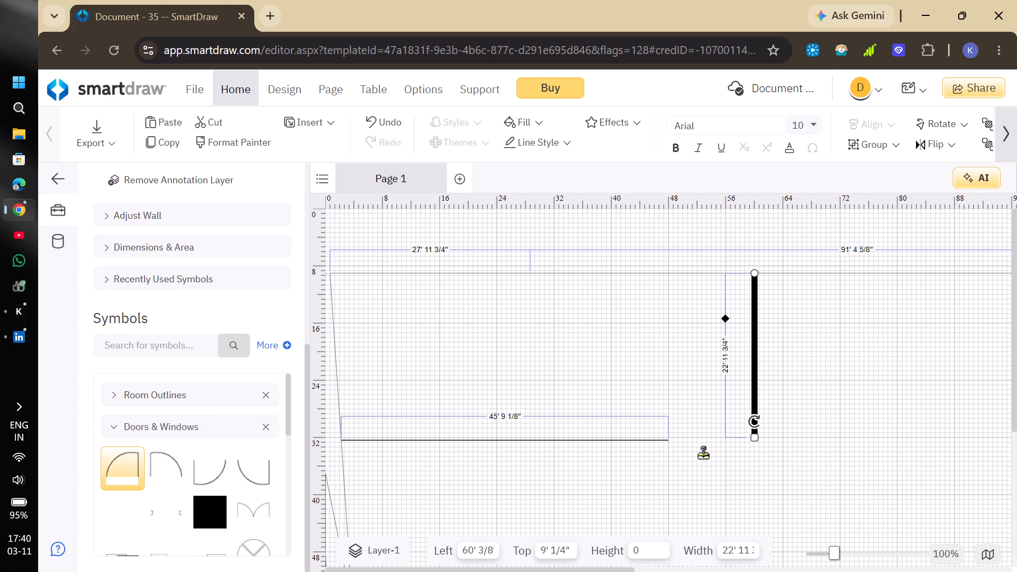
click(703, 454)
drag(108, 459, 552, 463)
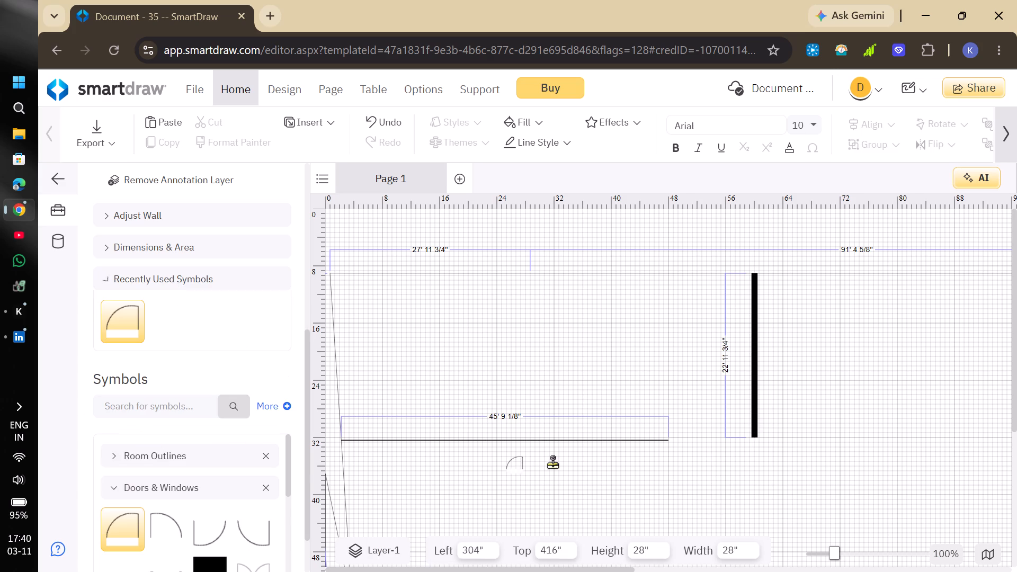
drag(552, 463, 721, 475)
drag(697, 452, 724, 449)
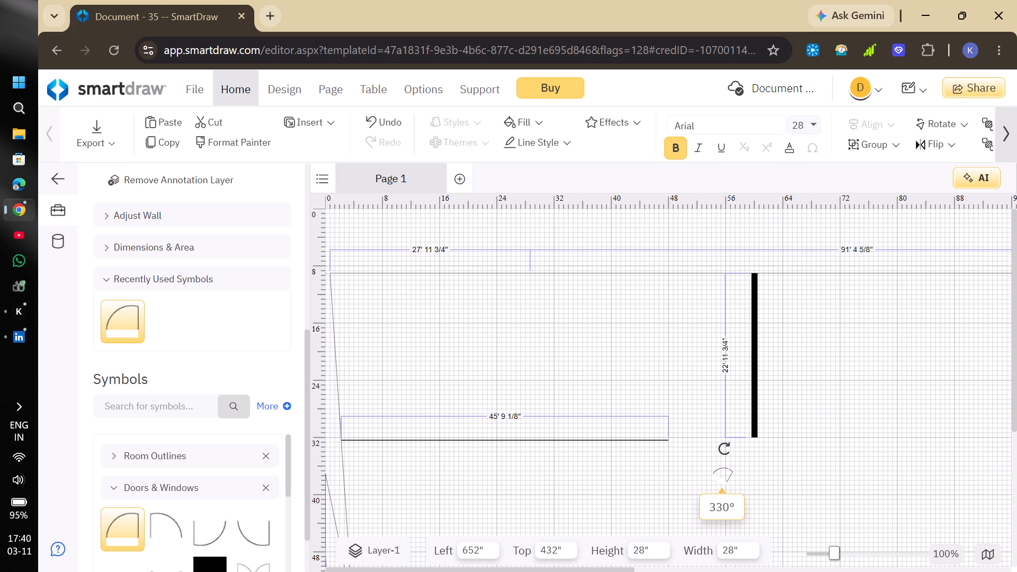
drag(724, 449, 775, 519)
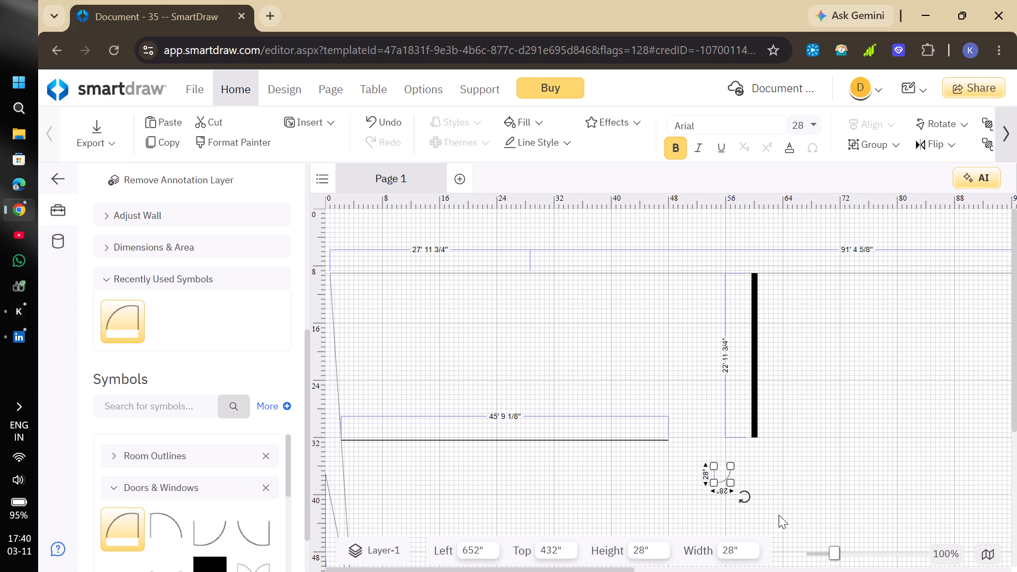
Enlarge the door to about 132" square and fit it into the gap between the bottom line and the thick vertical wall.
drag(729, 482, 757, 504)
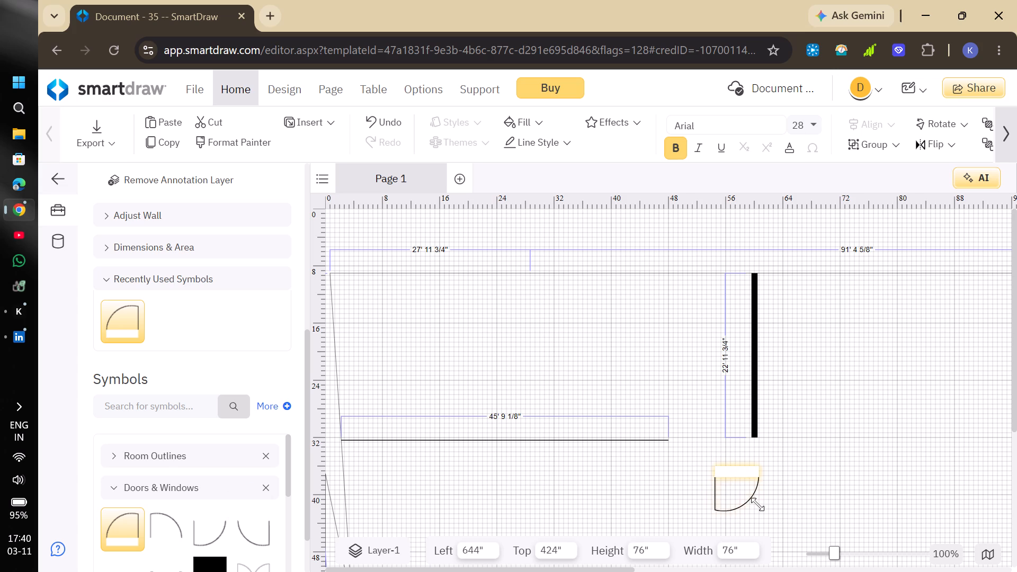
drag(757, 504, 762, 508)
drag(740, 478, 697, 452)
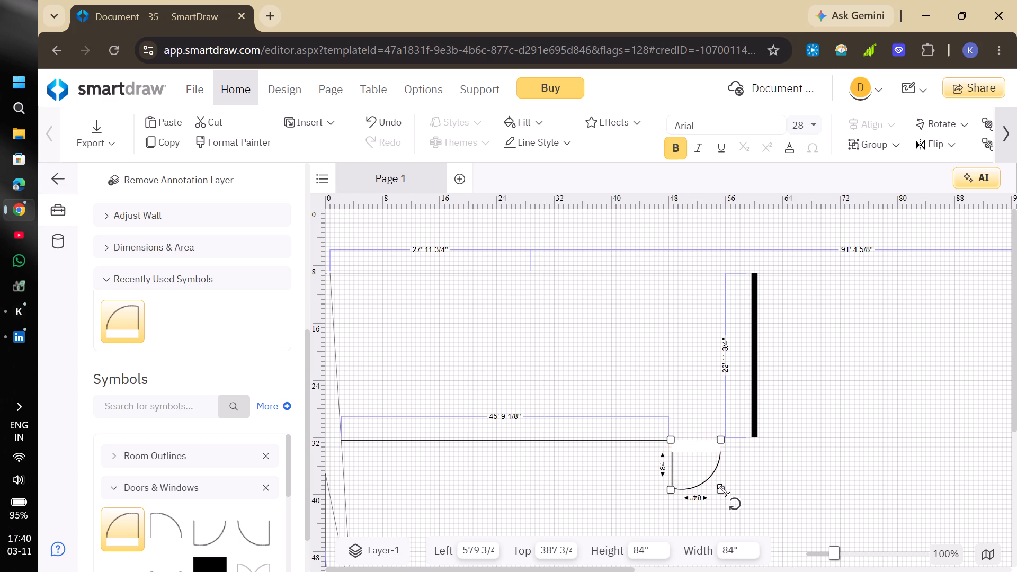
click(729, 494)
click(720, 486)
drag(720, 486, 753, 509)
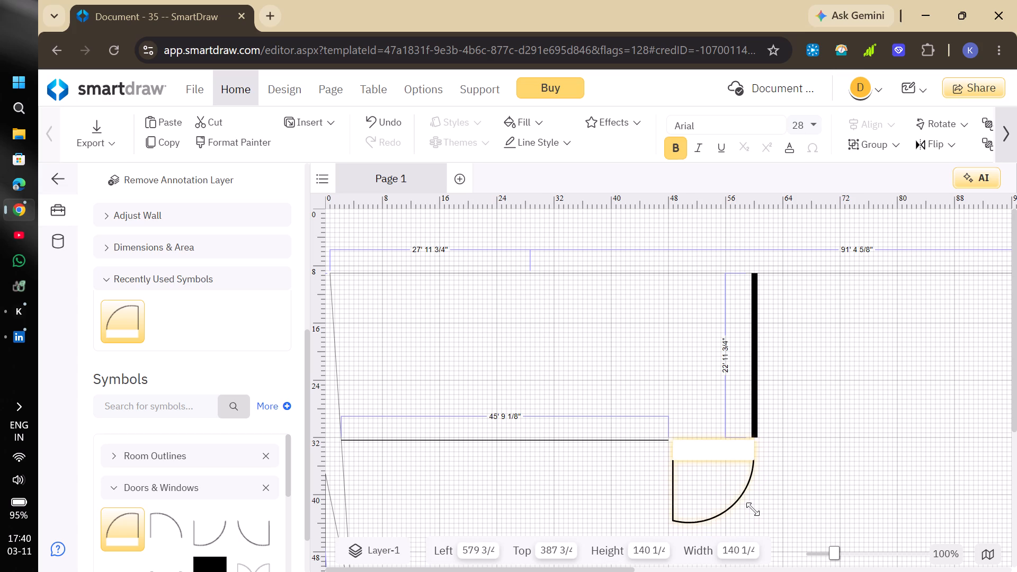
drag(753, 509, 748, 507)
drag(705, 455, 703, 444)
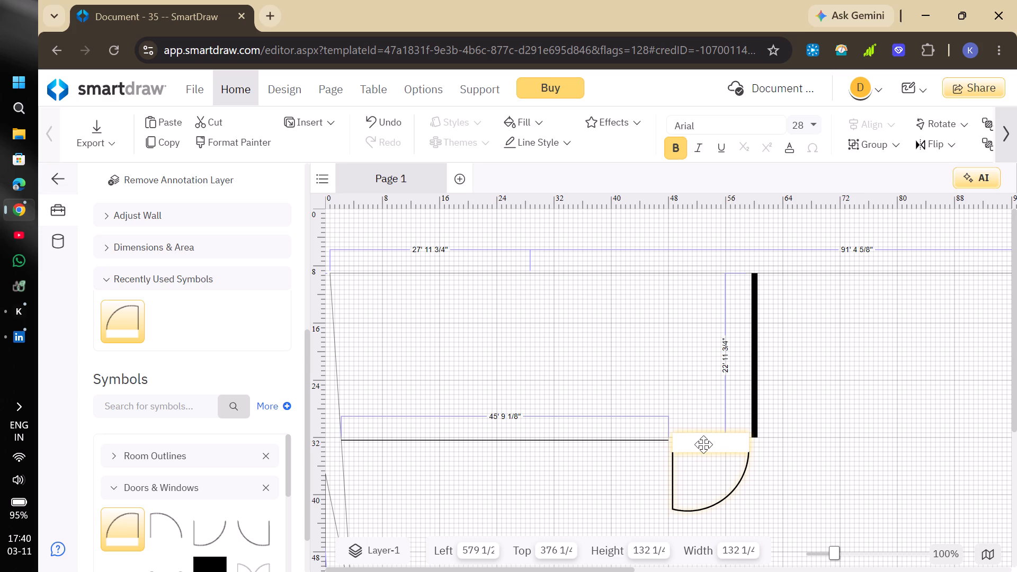
drag(703, 444, 704, 443)
click(809, 442)
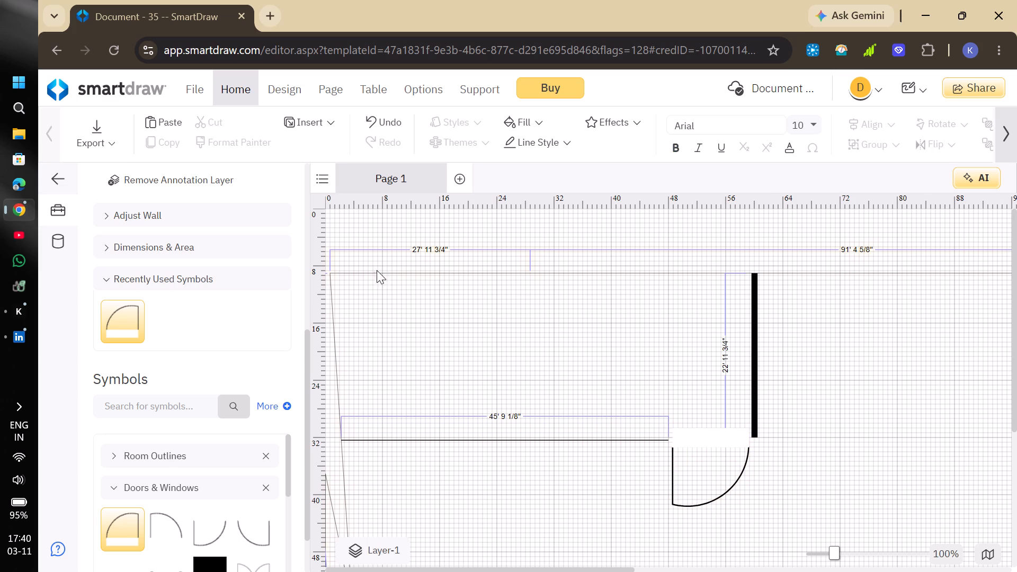
Draw a thick vertical line about 23 ft 9 in long from the bottom line's left end up to the top edge.
scroll(211, 290, up, 5)
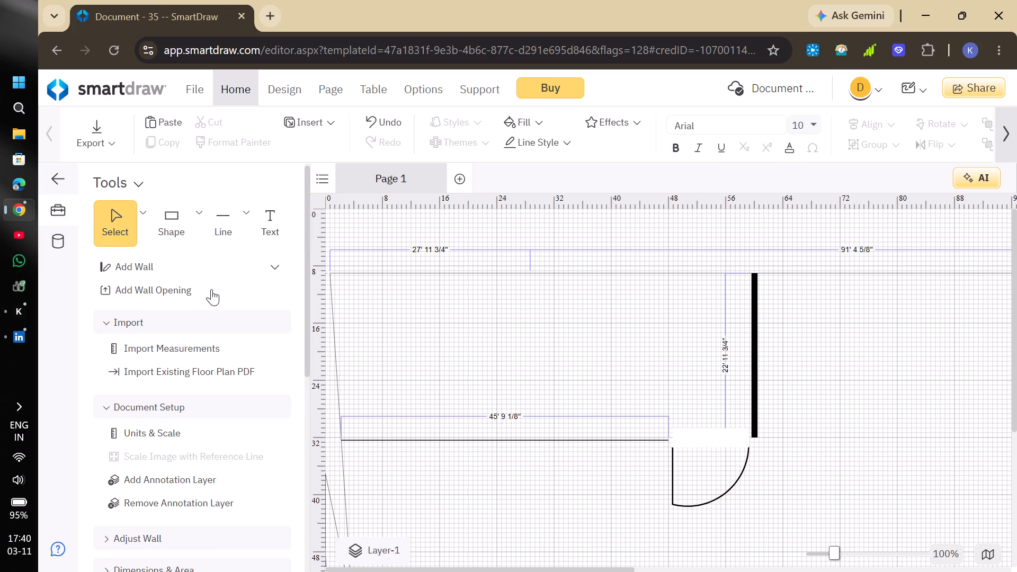
click(225, 208)
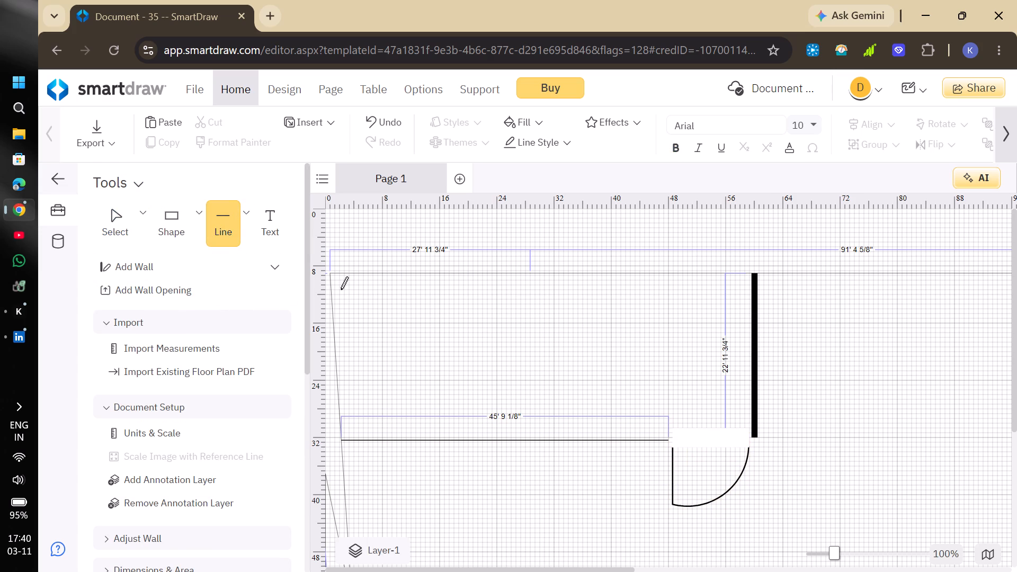
click(337, 276)
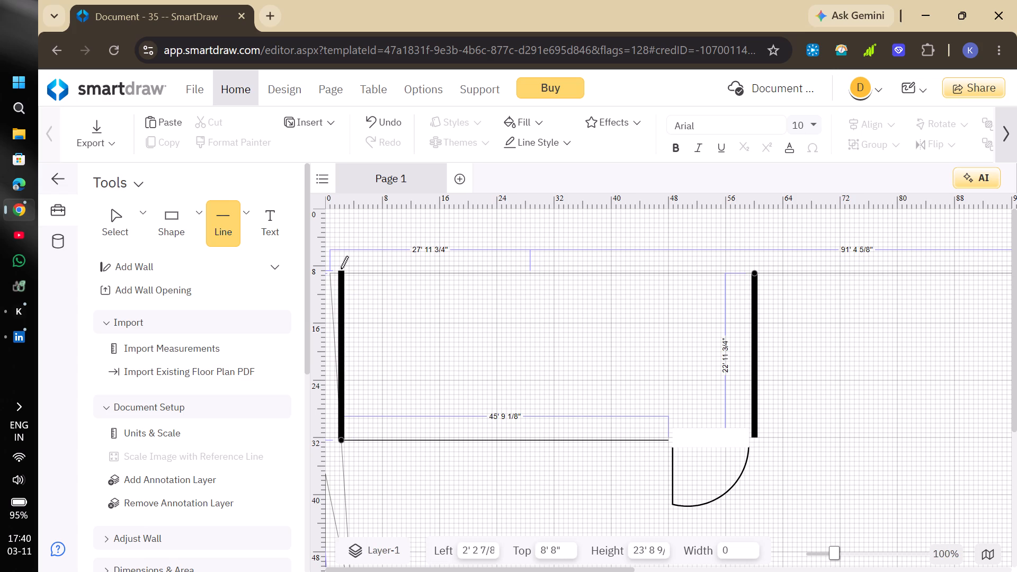
click(341, 269)
Draw a thick horizontal line about 58 ft long along the top, joining the left and right walls.
click(231, 230)
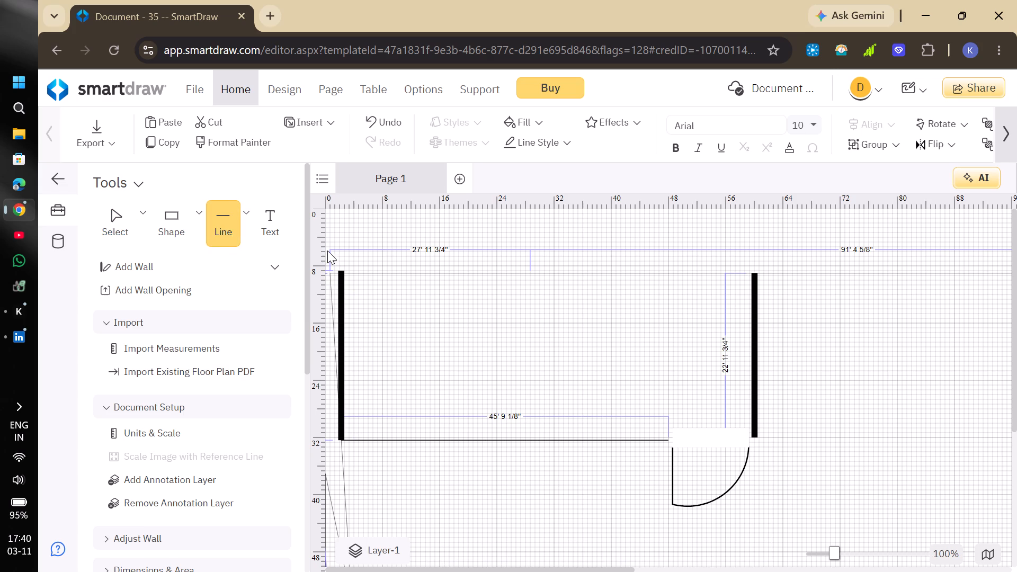
click(341, 274)
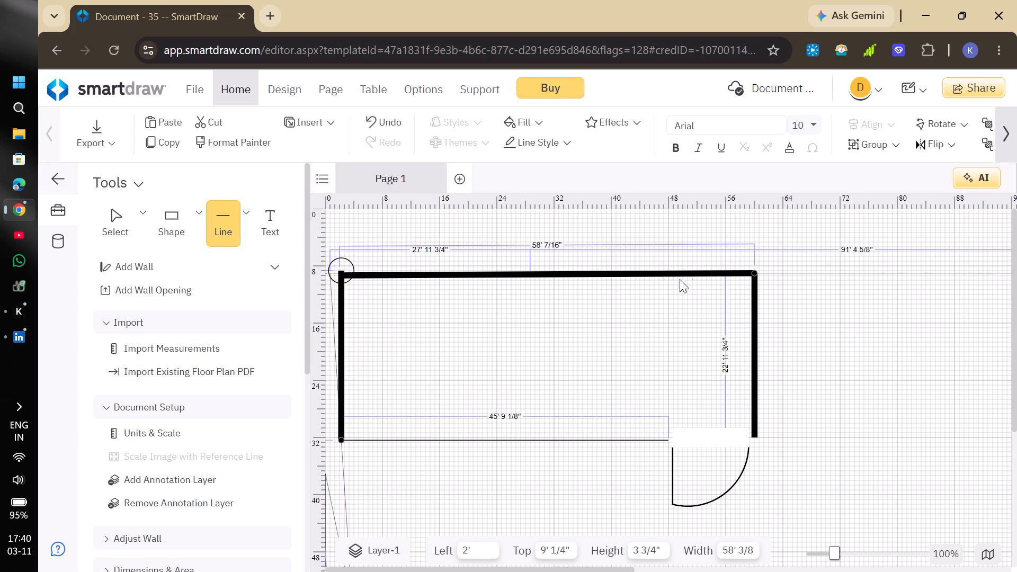
click(747, 274)
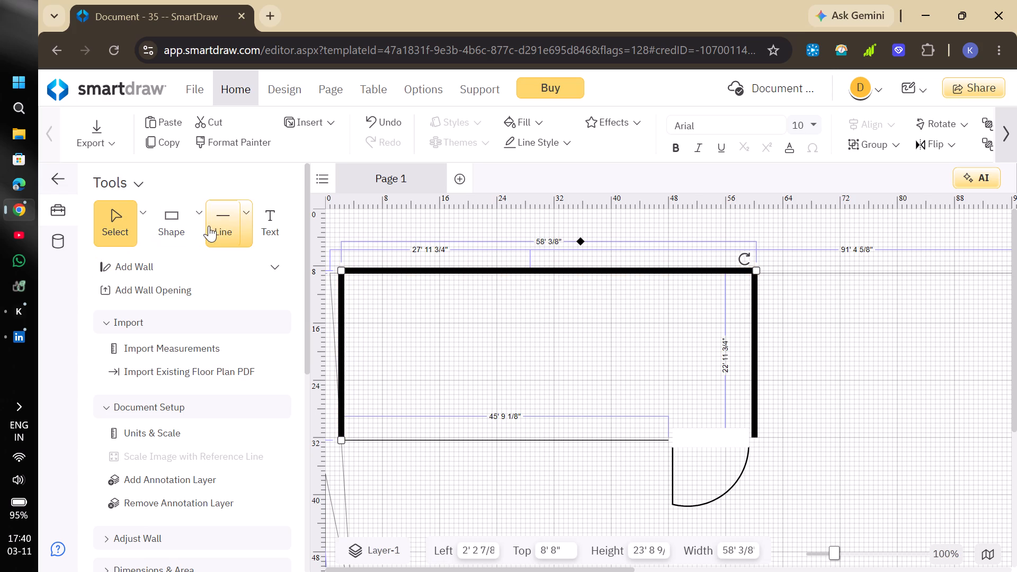
Draw a thick horizontal line about 46 ft 8 in long along the bottom, from the left wall to the door.
click(213, 226)
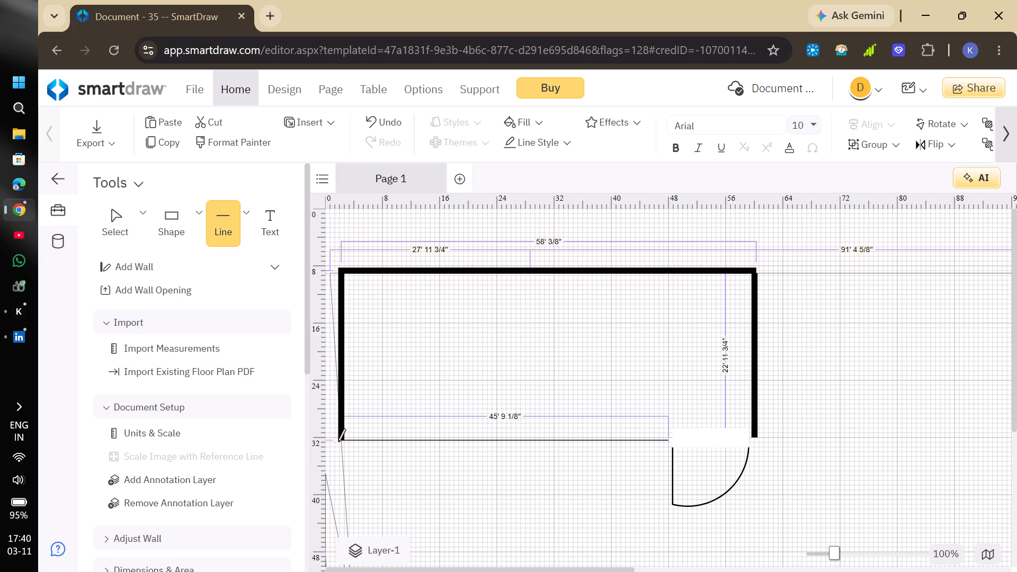
click(338, 441)
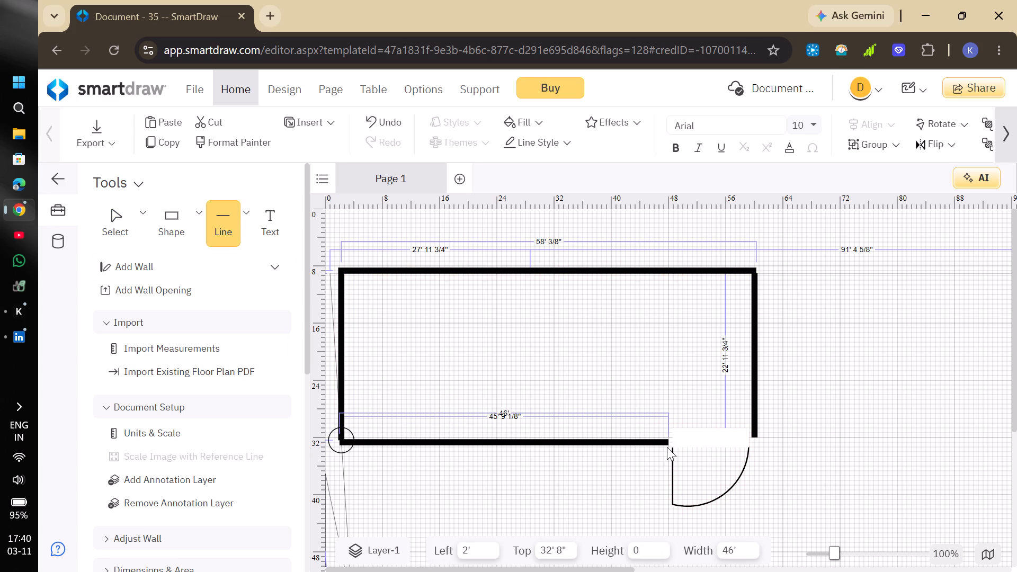
click(671, 446)
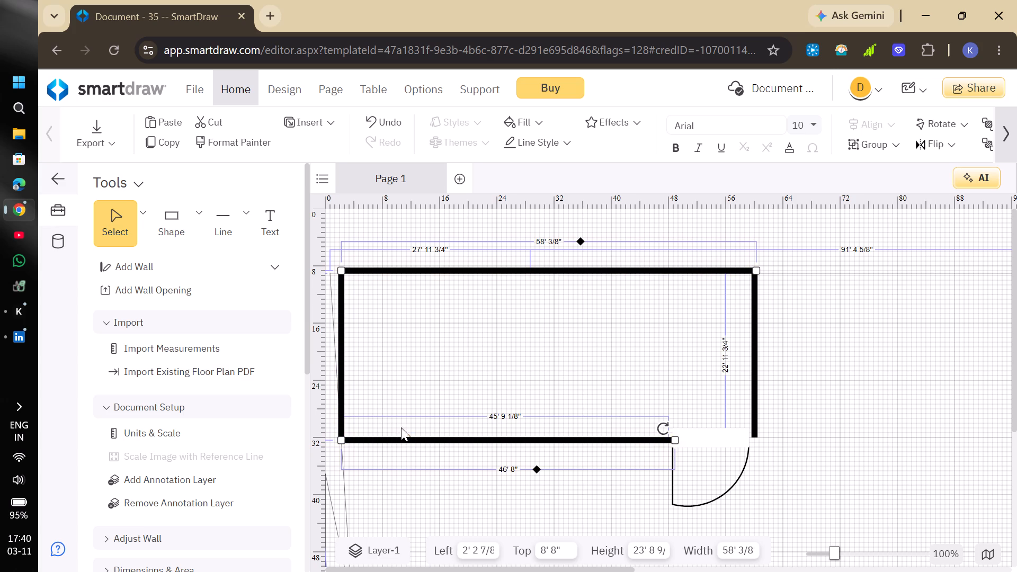
Place a 6' 10" by 7' 6" bed symbol from the Beds library inside the left part of the room.
scroll(171, 344, down, 1)
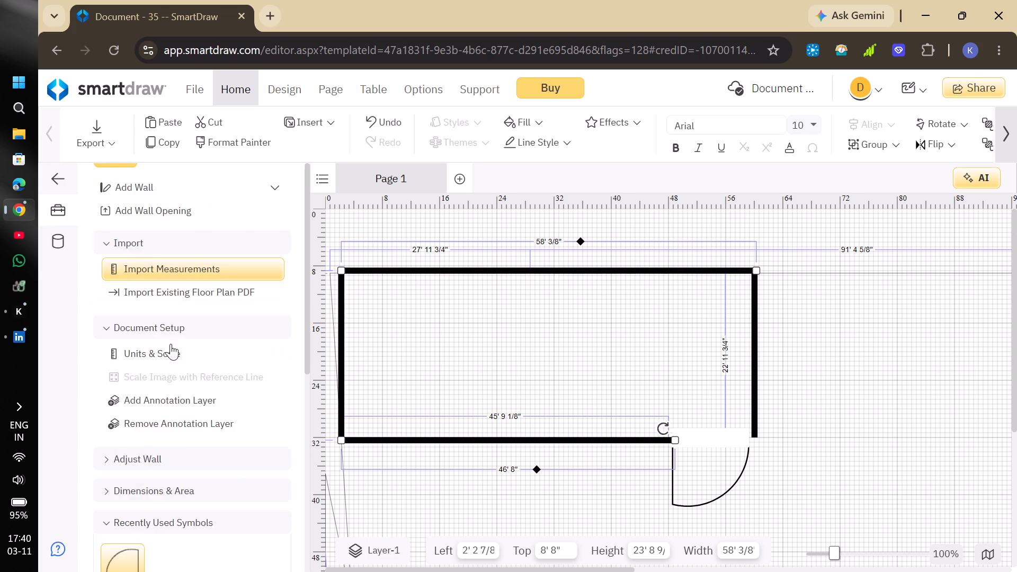
scroll(171, 344, down, 2)
scroll(171, 346, up, 1)
scroll(171, 346, down, 6)
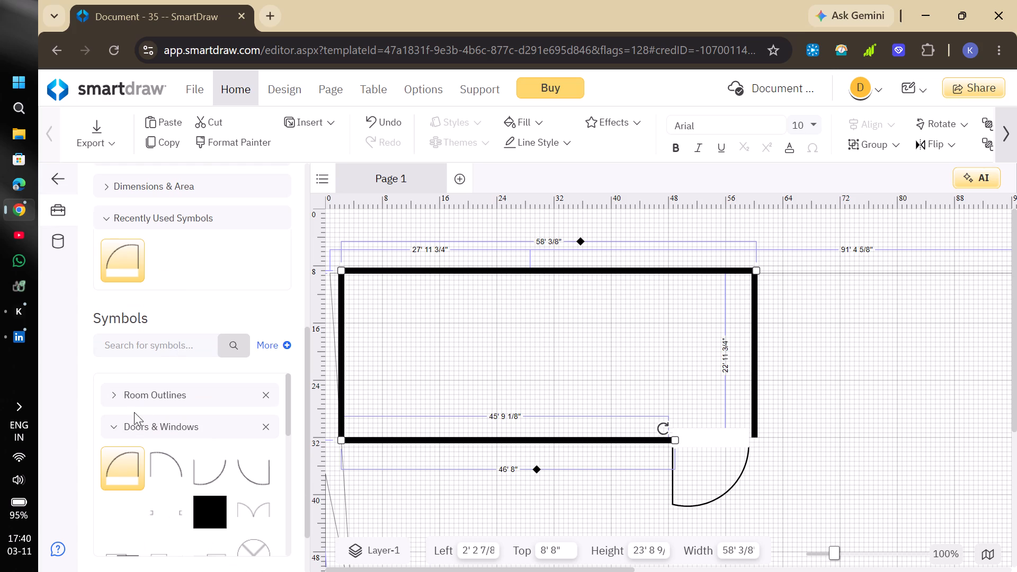
click(109, 422)
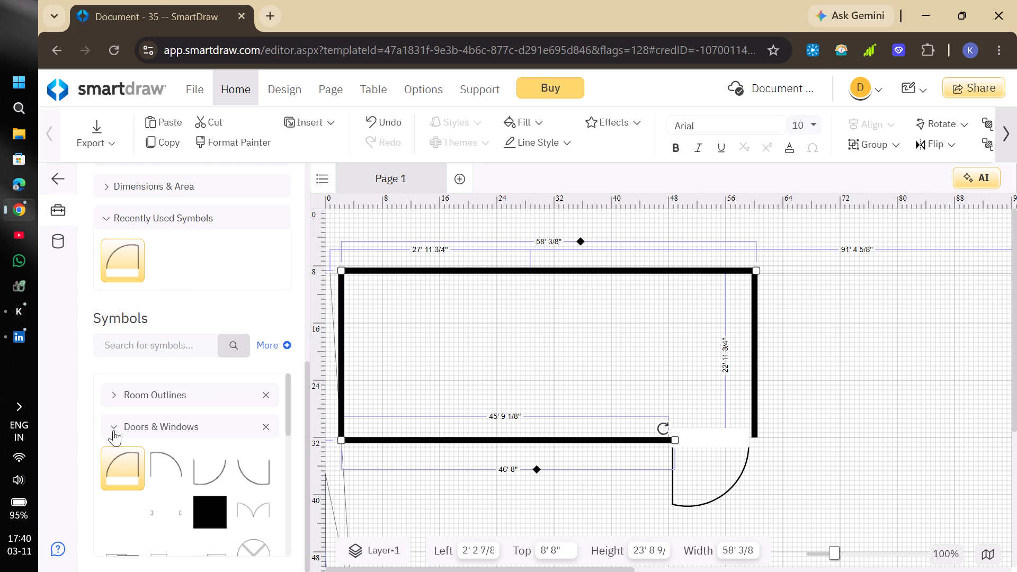
click(113, 430)
click(115, 491)
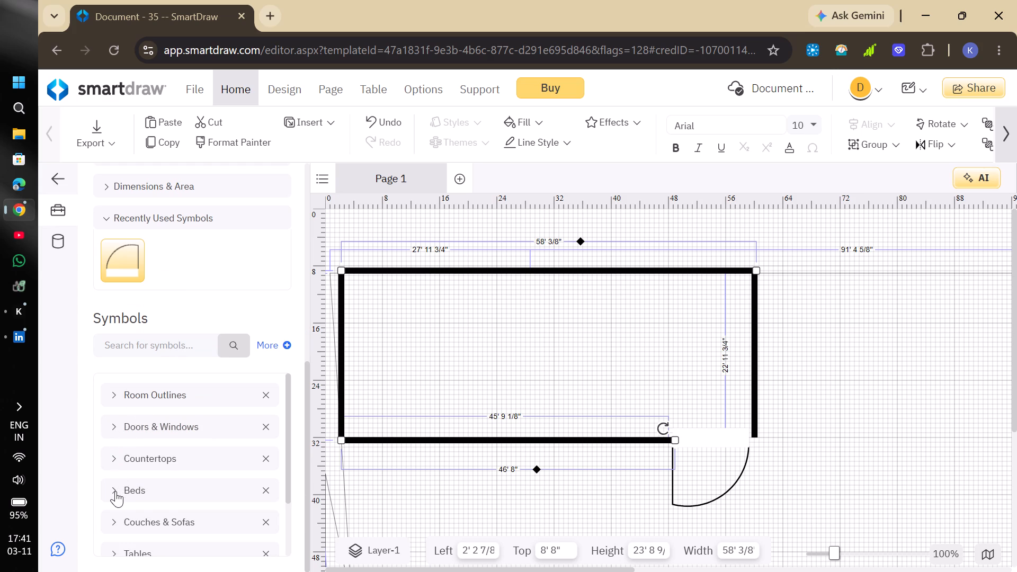
scroll(166, 490, down, 1)
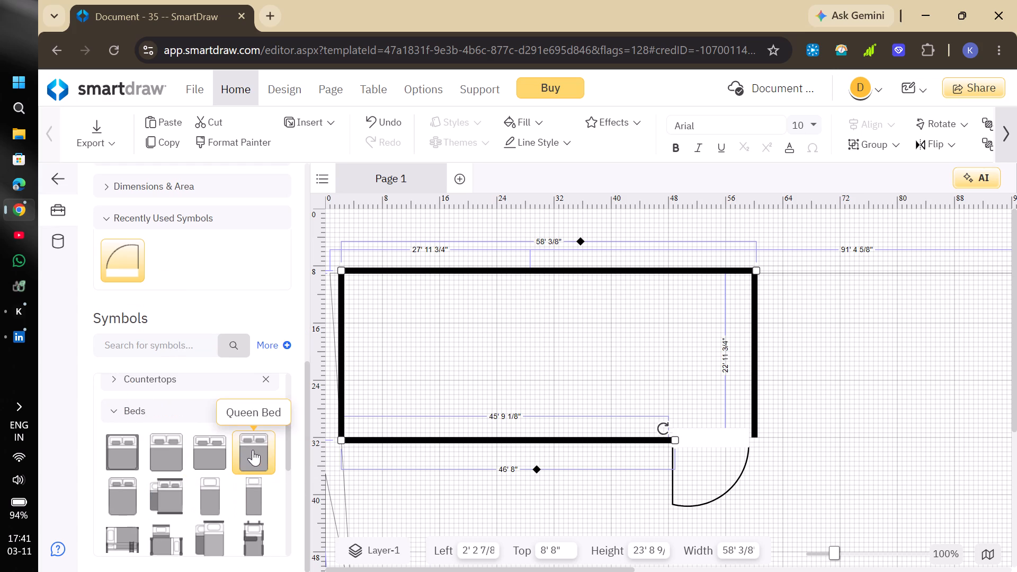
drag(123, 446, 345, 376)
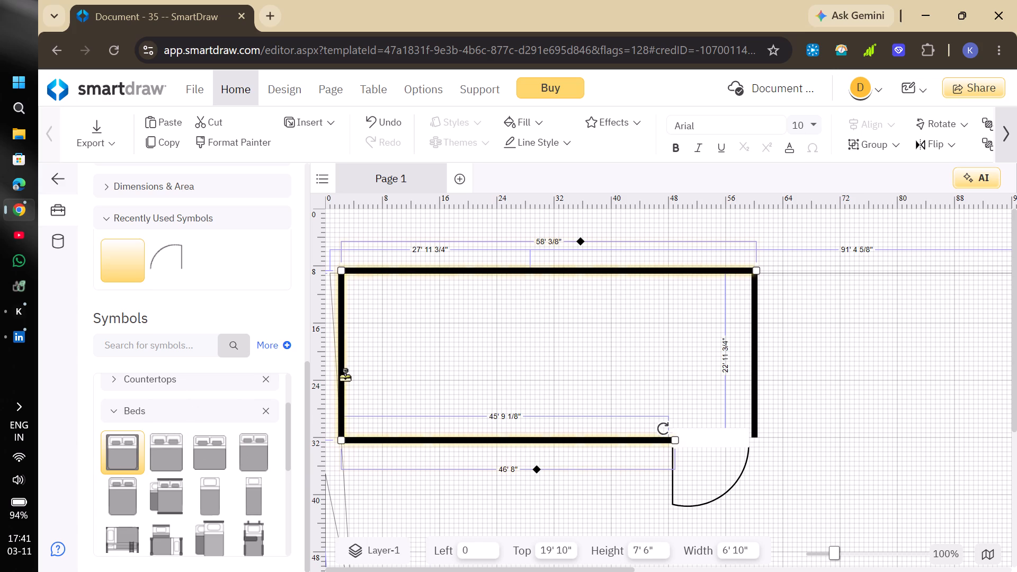
drag(345, 376, 408, 358)
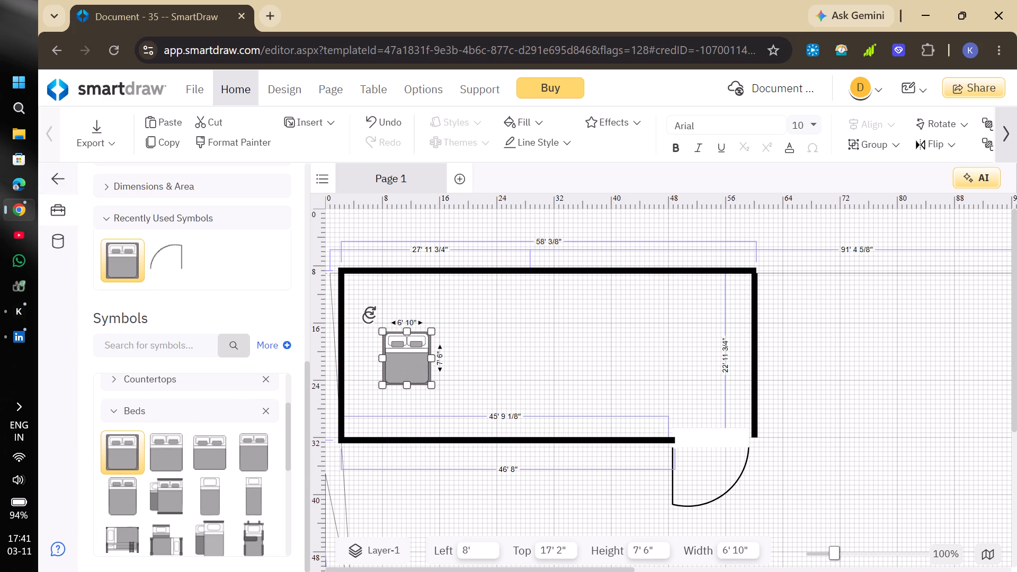
Rotate the bed a quarter turn clockwise and move it into the room's upper-left corner.
drag(365, 319, 437, 329)
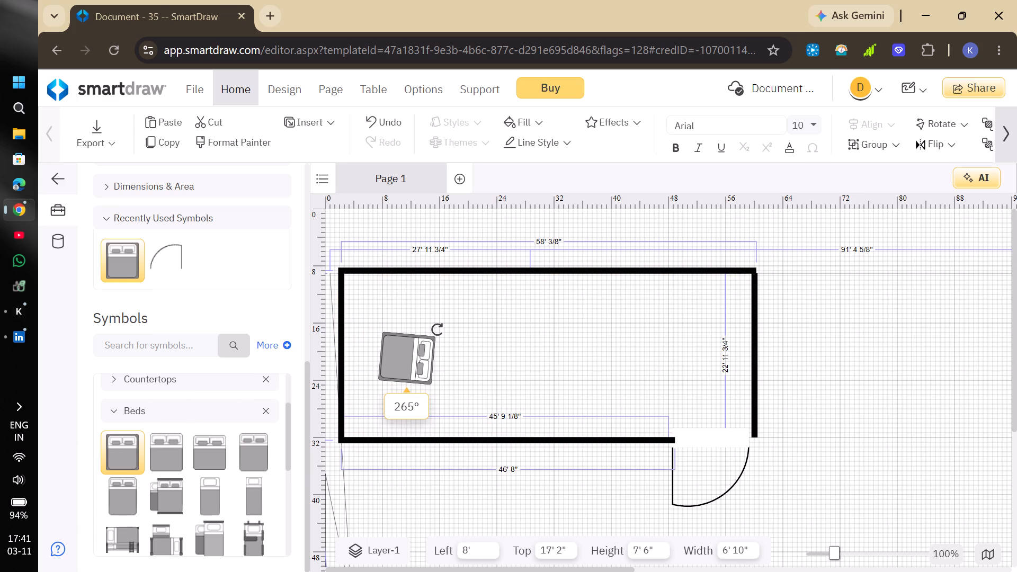
drag(437, 329, 438, 326)
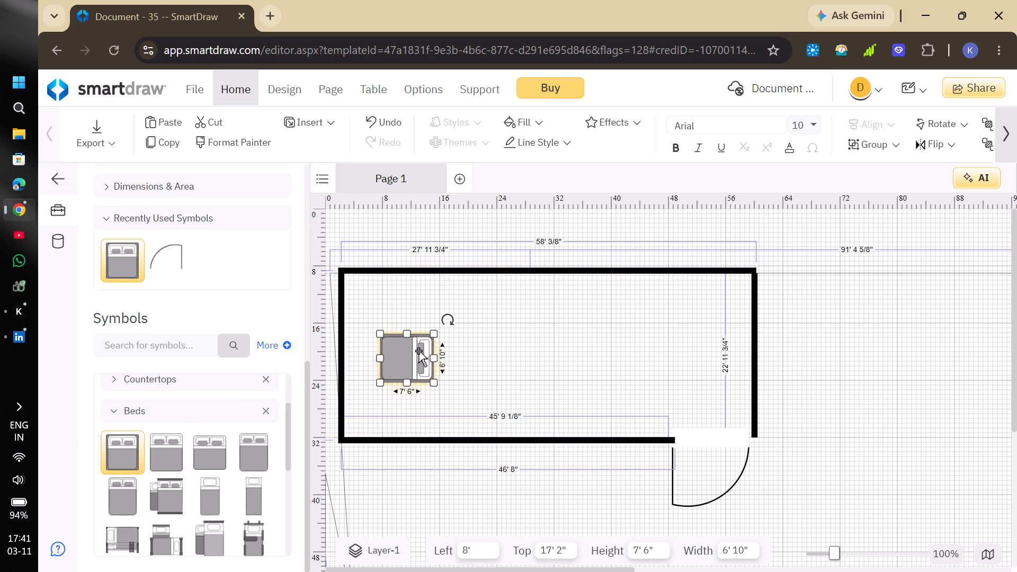
drag(418, 351, 394, 308)
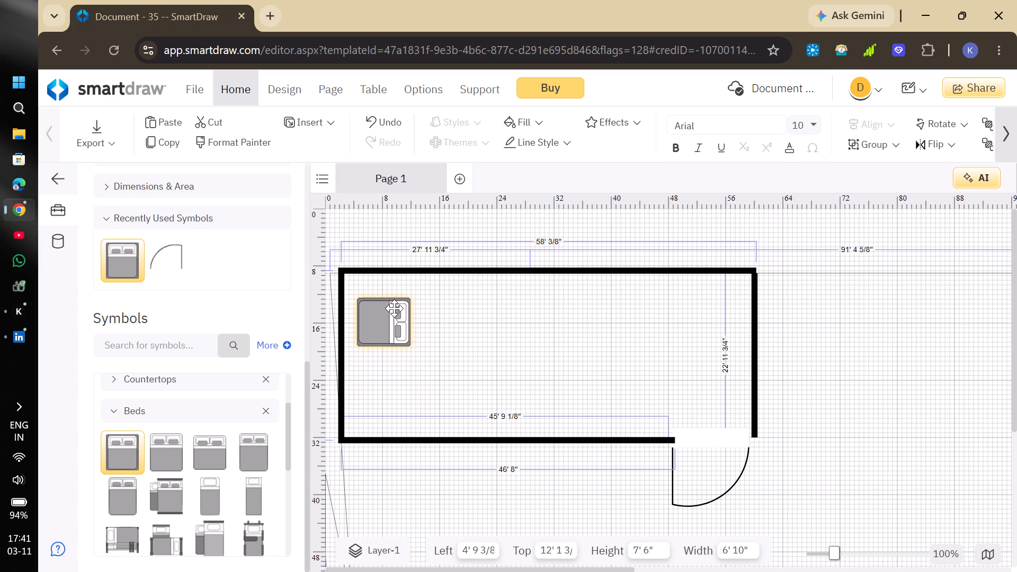
drag(394, 308, 388, 295)
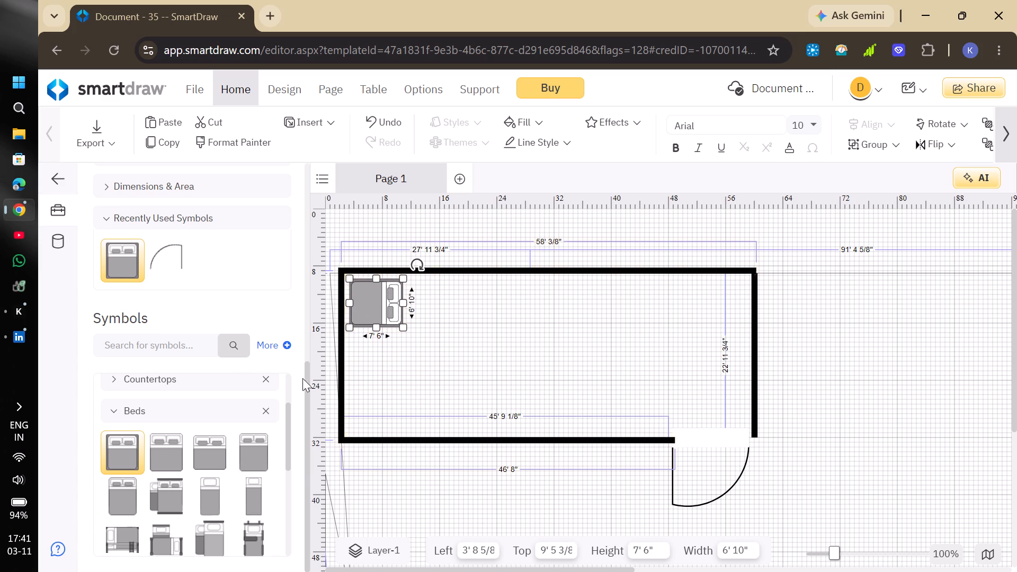
Draw a thick vertical partition line about 23' 8" long between the bottom and top walls, at the 16 ft mark beside the bed.
scroll(207, 328, up, 1)
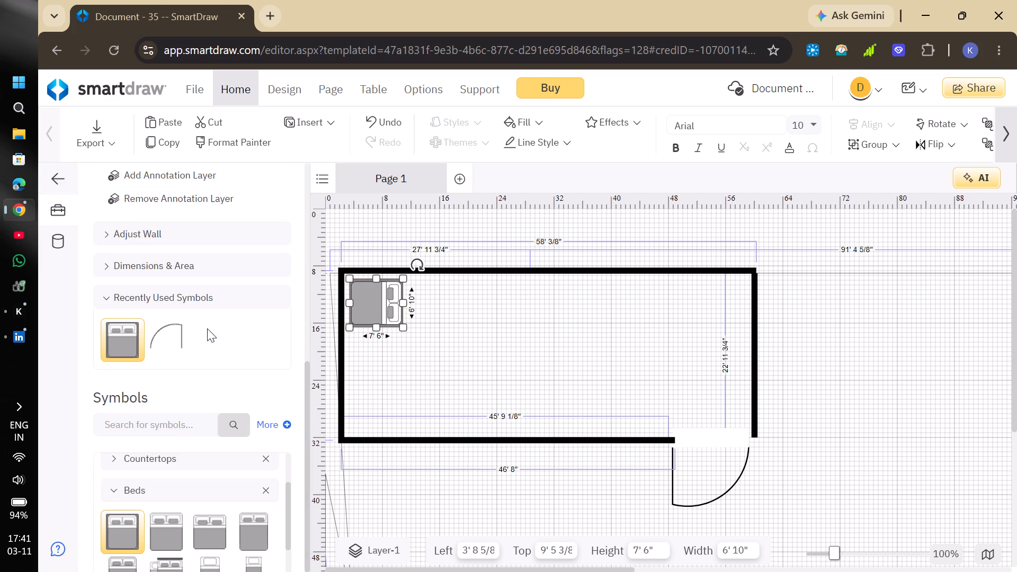
scroll(202, 330, up, 1)
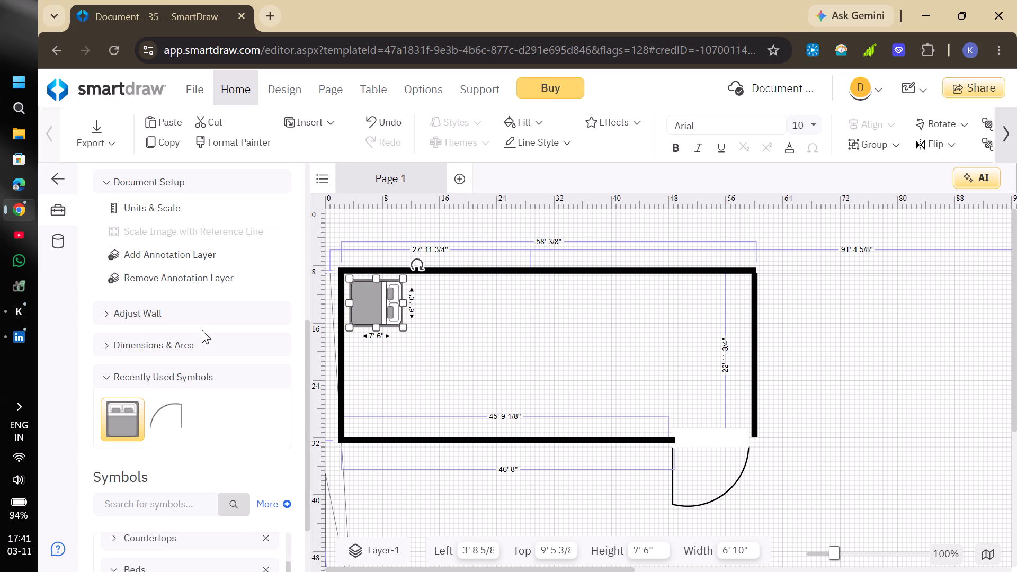
scroll(216, 339, up, 2)
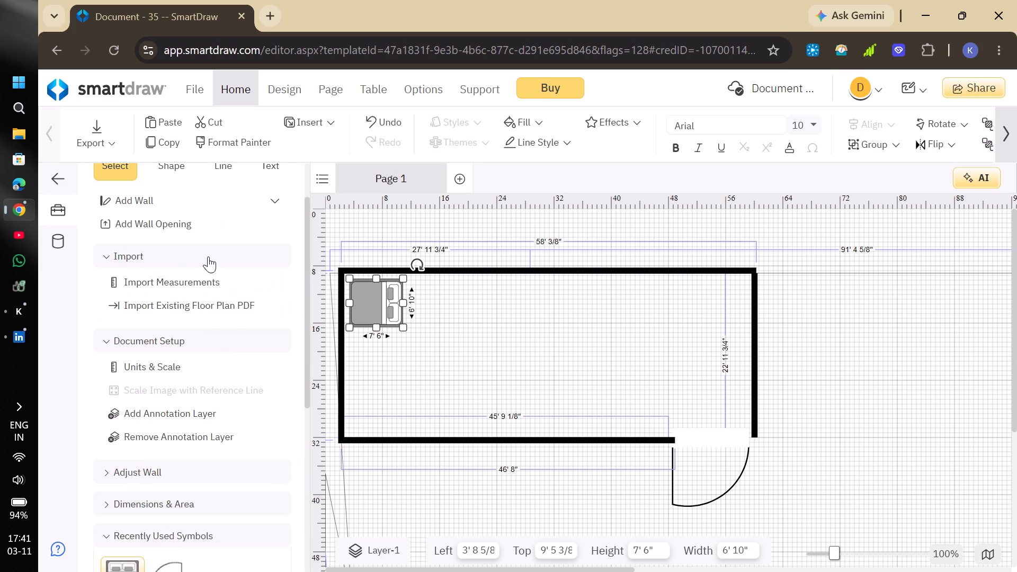
scroll(208, 195, up, 1)
click(220, 207)
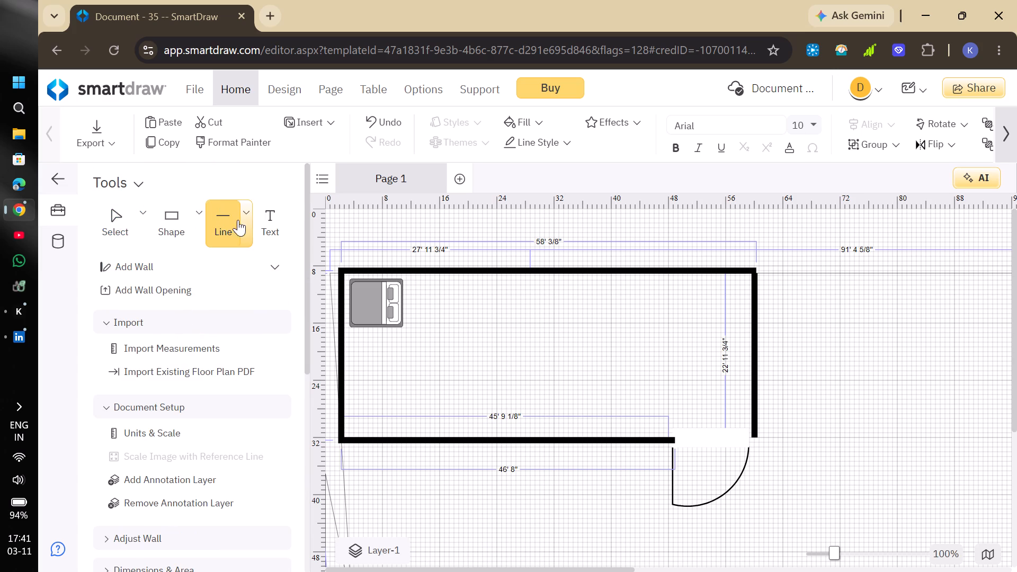
click(440, 436)
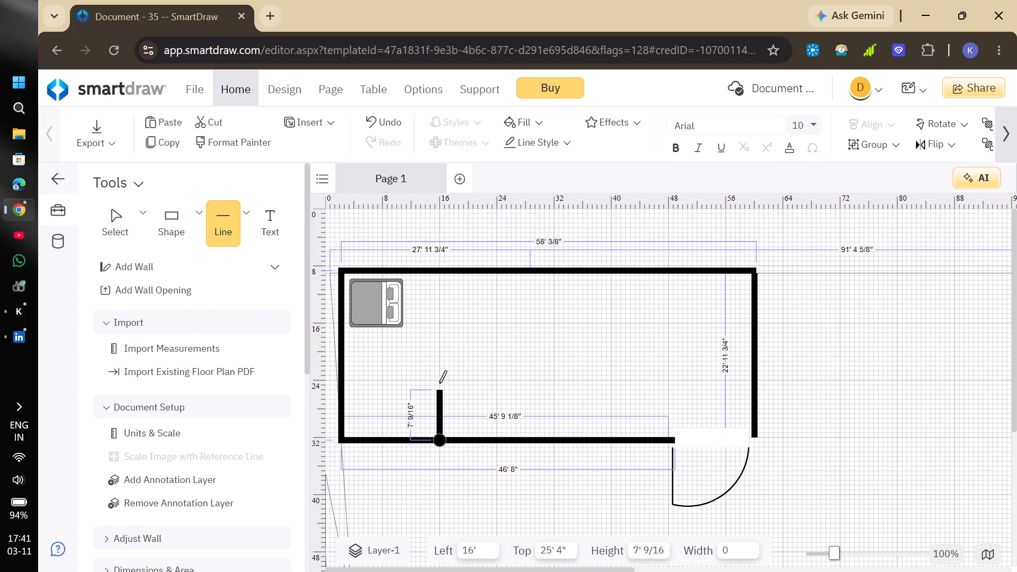
click(444, 269)
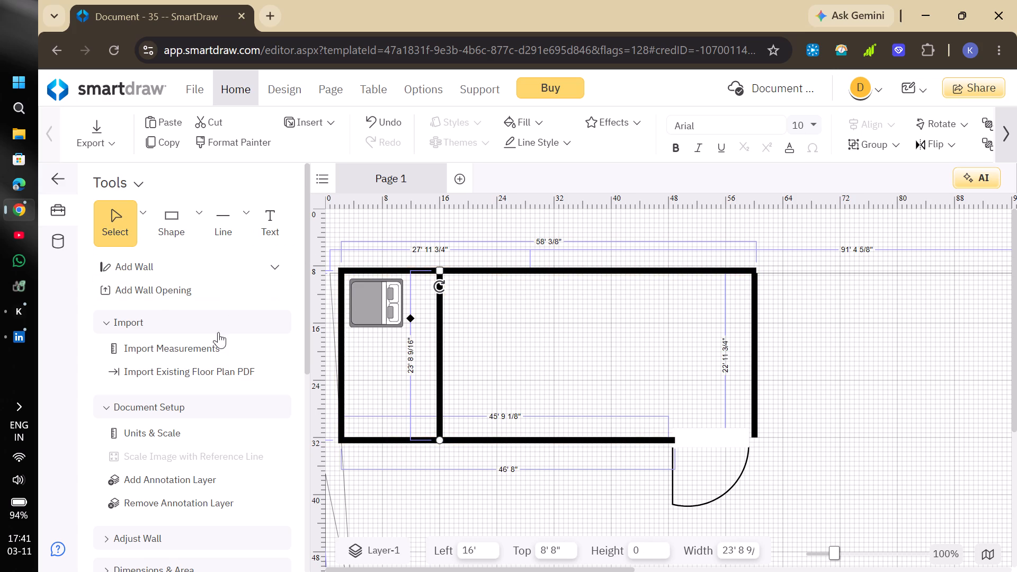
Place another door symbol in the larger room, beside the partition, and enlarge it to 48" by 48".
scroll(213, 361, down, 1)
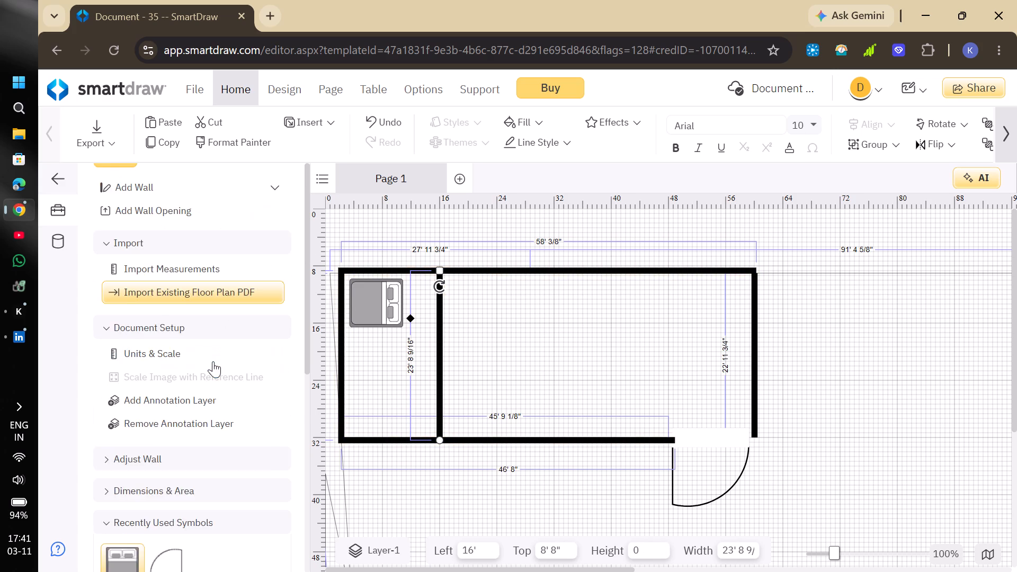
scroll(213, 361, down, 2)
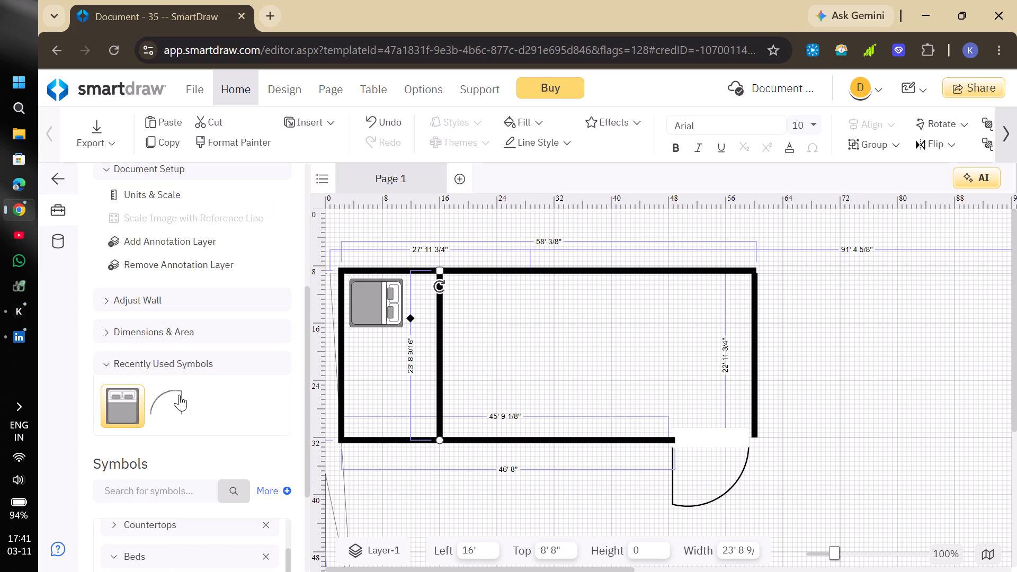
drag(173, 401, 481, 351)
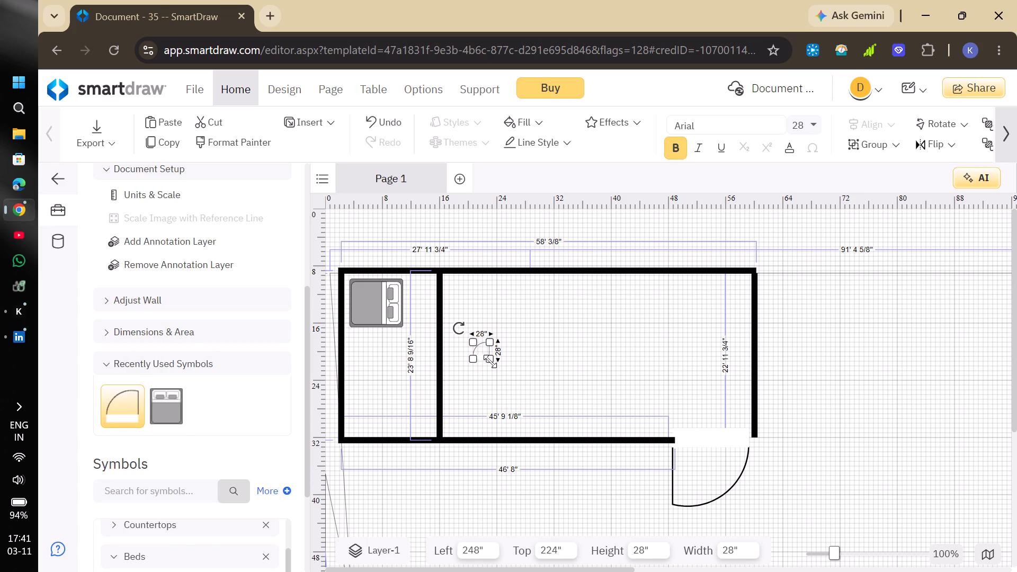
drag(490, 361, 499, 375)
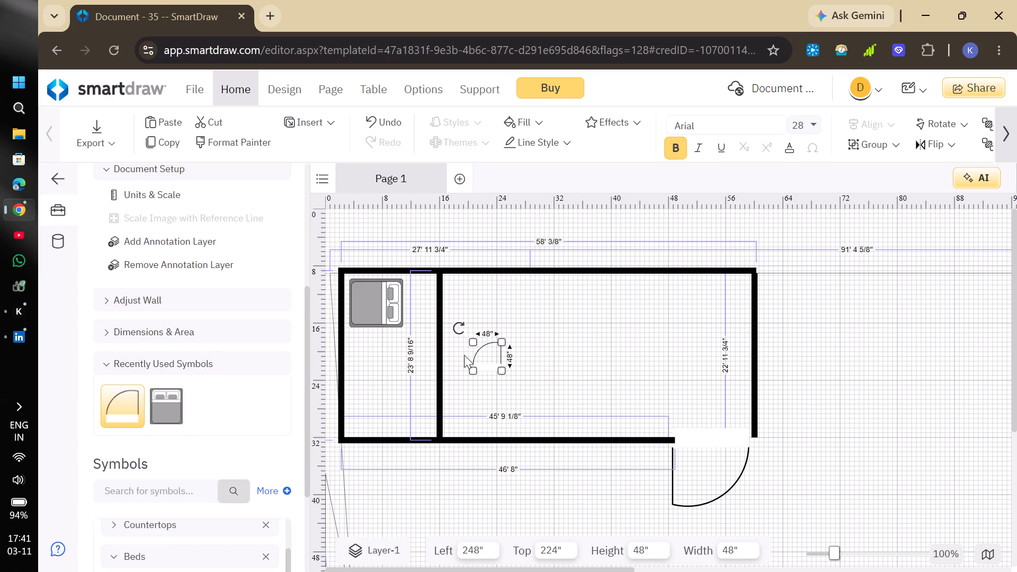
Rotate the new door a quarter turn clockwise and fit it into the partition near its lower end, opening into the larger room.
drag(457, 329, 478, 317)
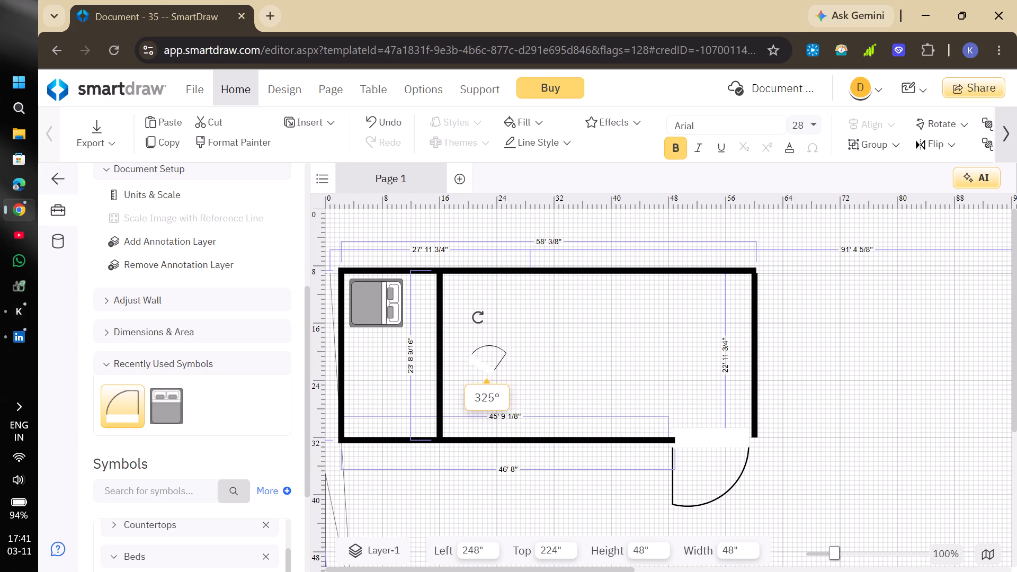
drag(478, 317, 518, 329)
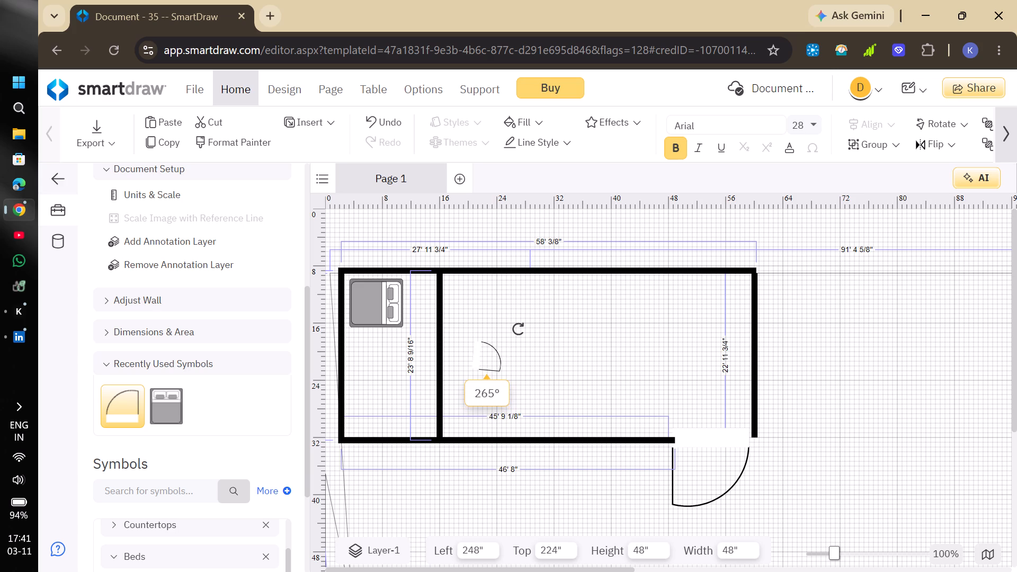
drag(518, 329, 515, 326)
drag(485, 355, 454, 380)
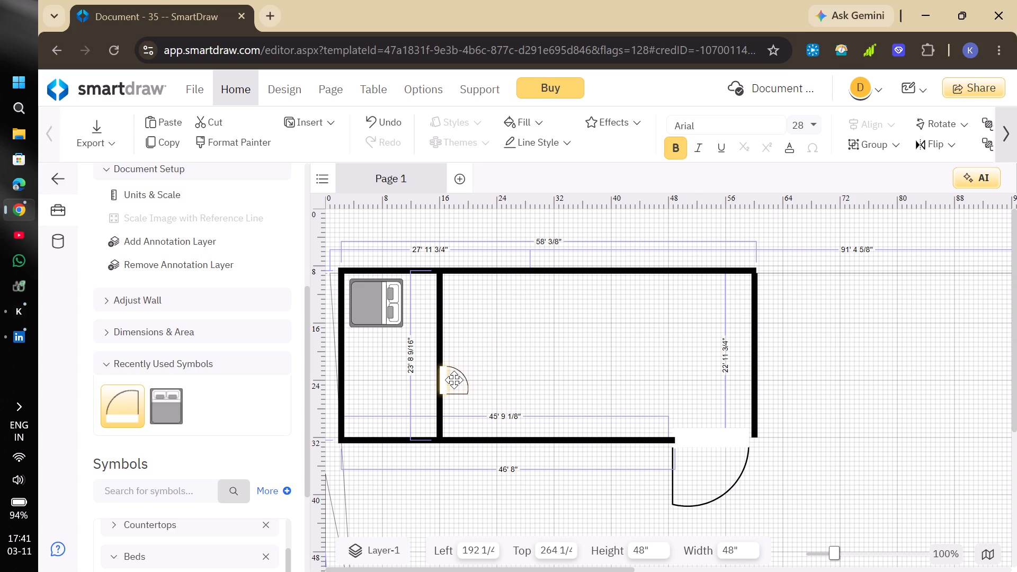
drag(454, 380, 447, 410)
click(467, 337)
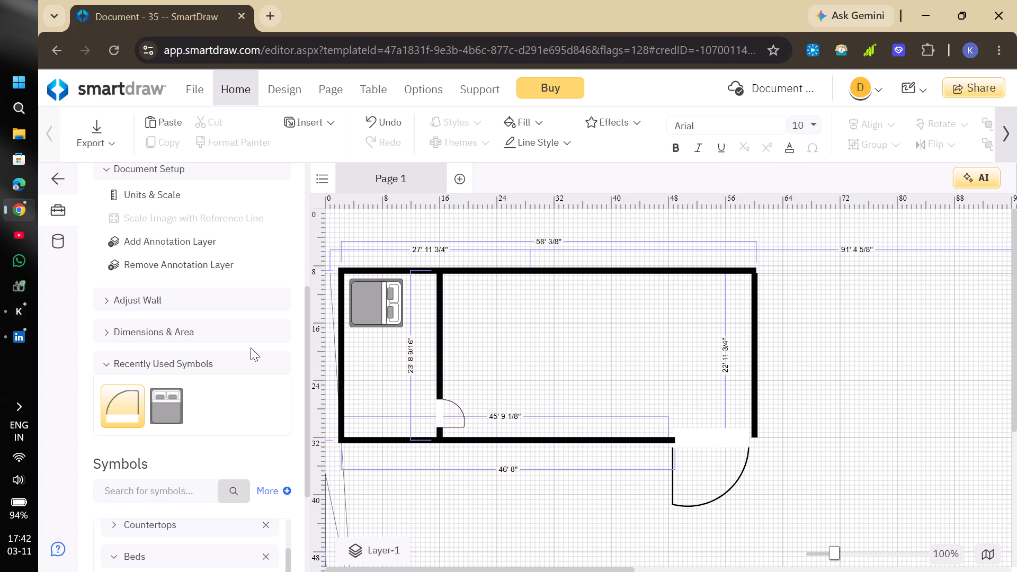
Place a Square Table for 4 with Chairs from the Tables library in the small room, below the bed.
scroll(227, 342, down, 3)
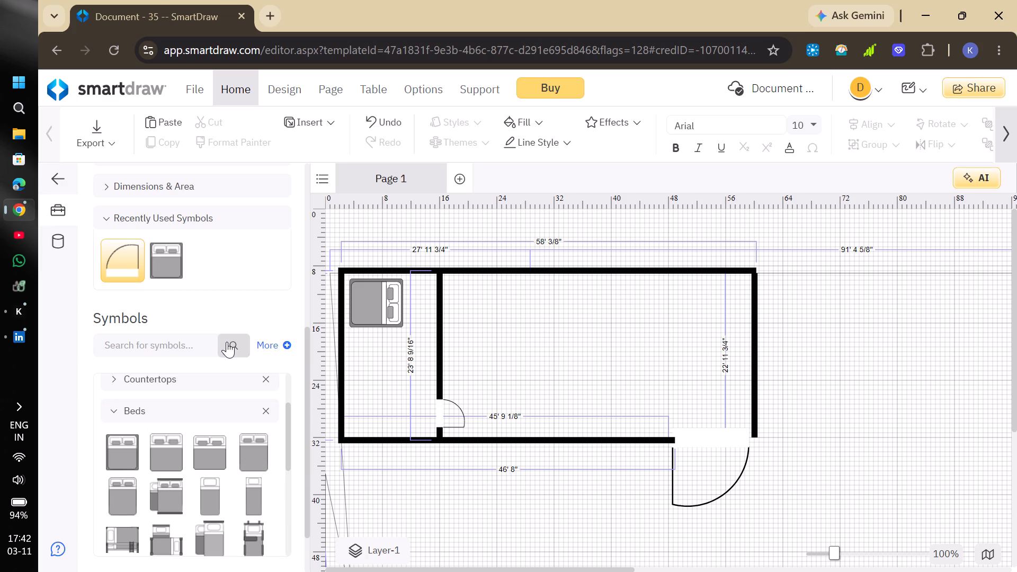
scroll(226, 342, down, 1)
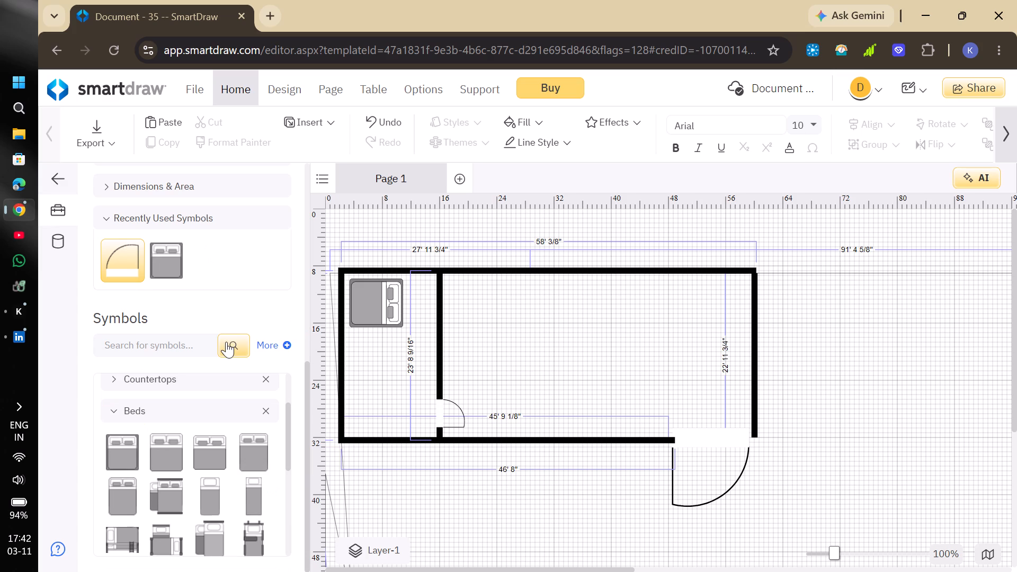
scroll(226, 342, down, 5)
scroll(195, 369, up, 1)
scroll(195, 369, down, 4)
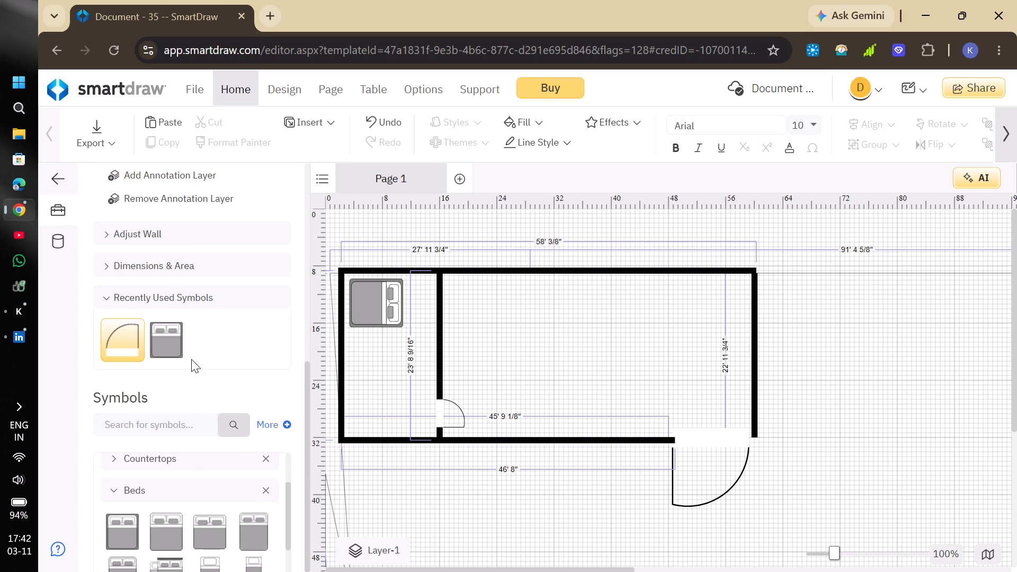
scroll(191, 359, down, 2)
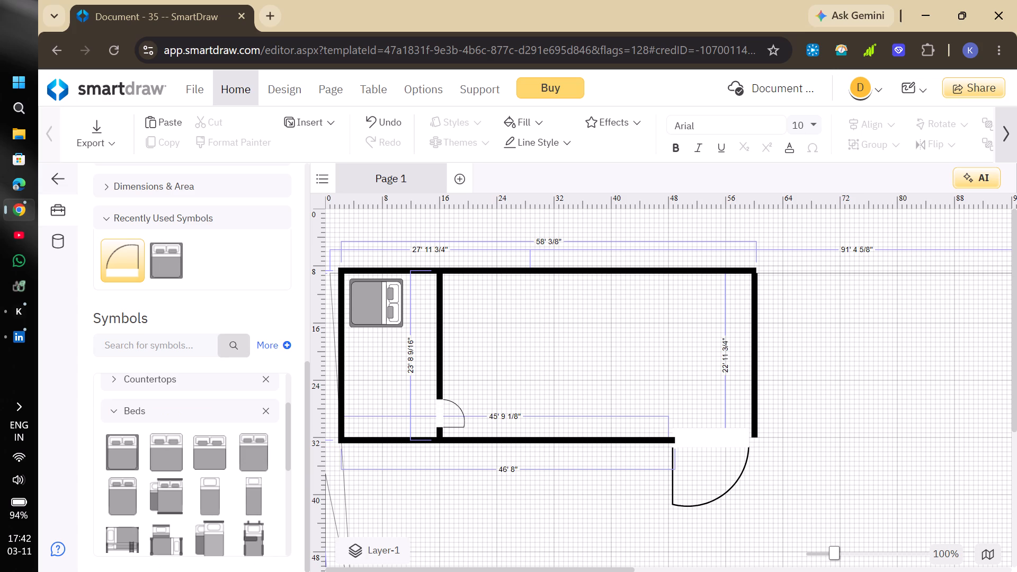
scroll(191, 346, down, 6)
click(118, 412)
scroll(174, 430, down, 2)
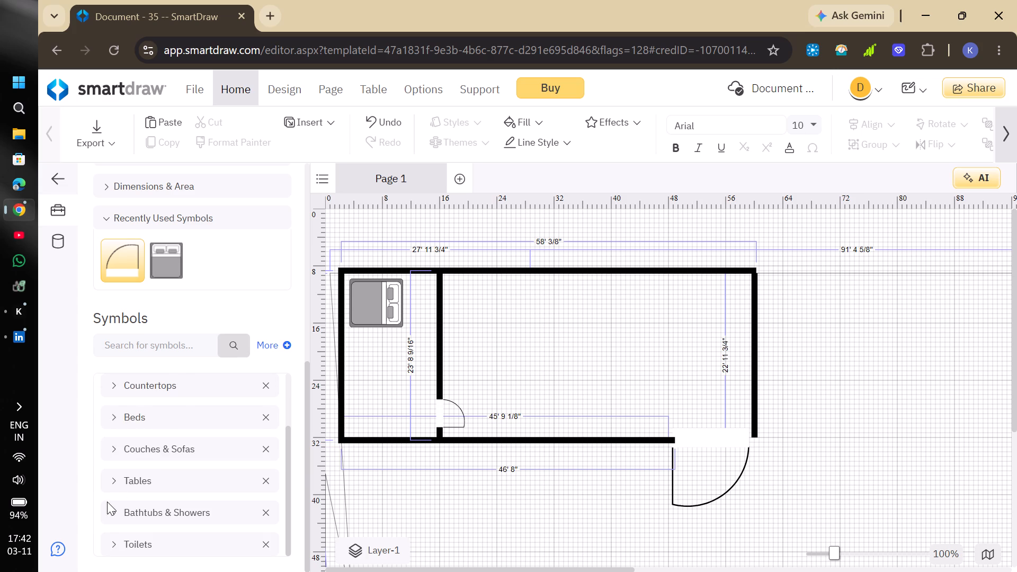
click(114, 477)
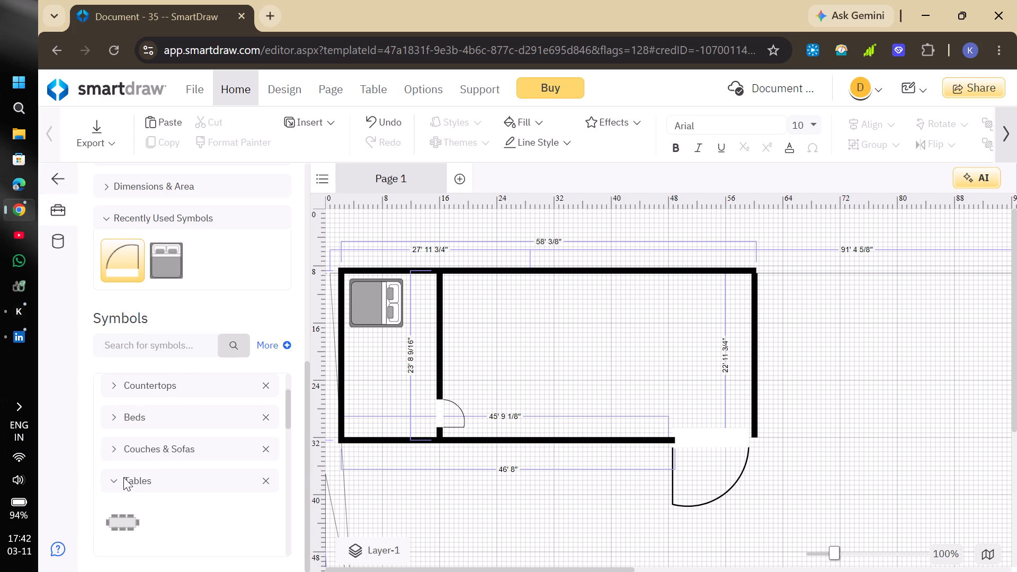
scroll(193, 459, down, 2)
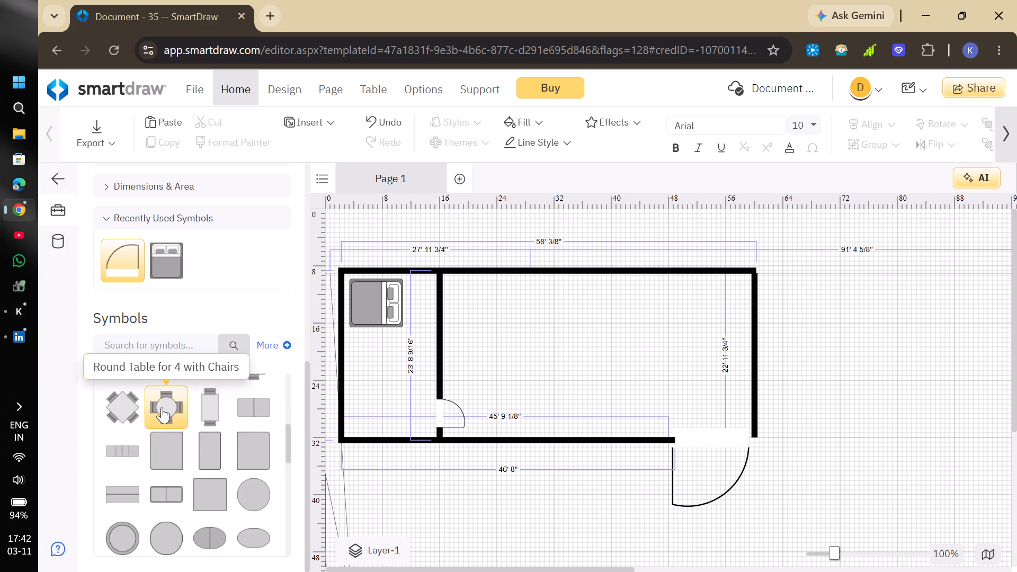
drag(130, 403, 354, 376)
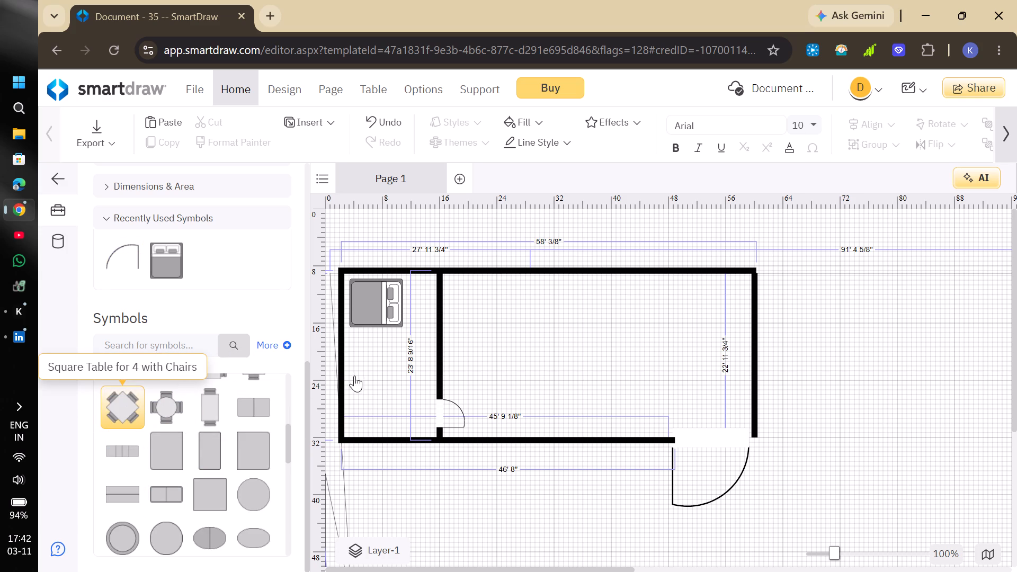
drag(354, 376, 381, 384)
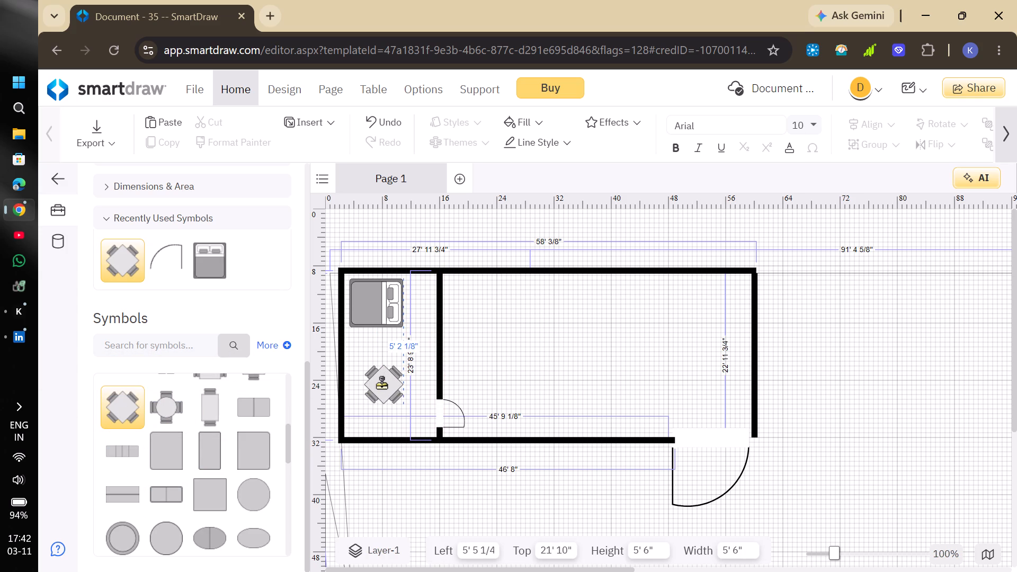
drag(381, 384, 378, 376)
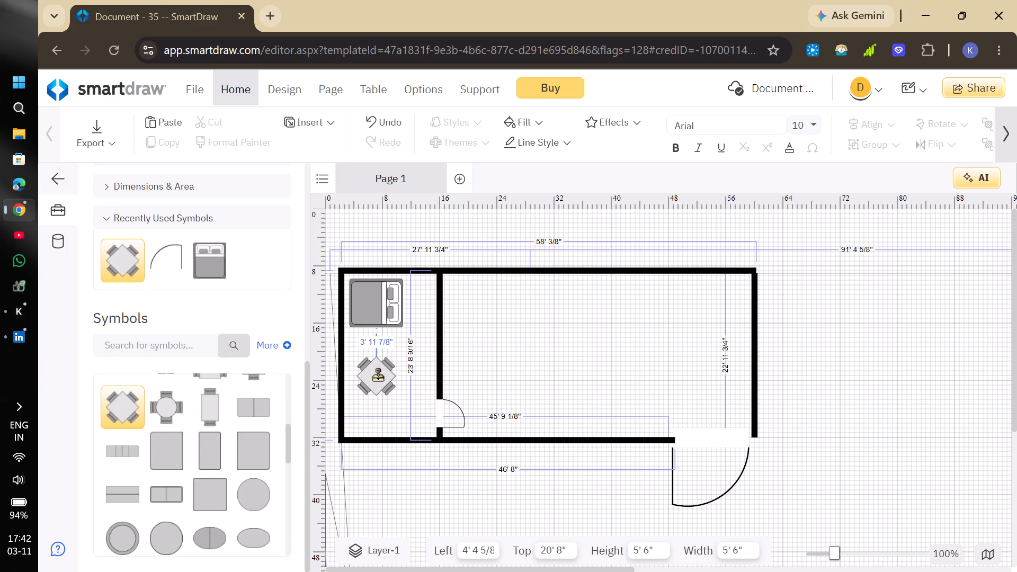
drag(378, 376, 378, 381)
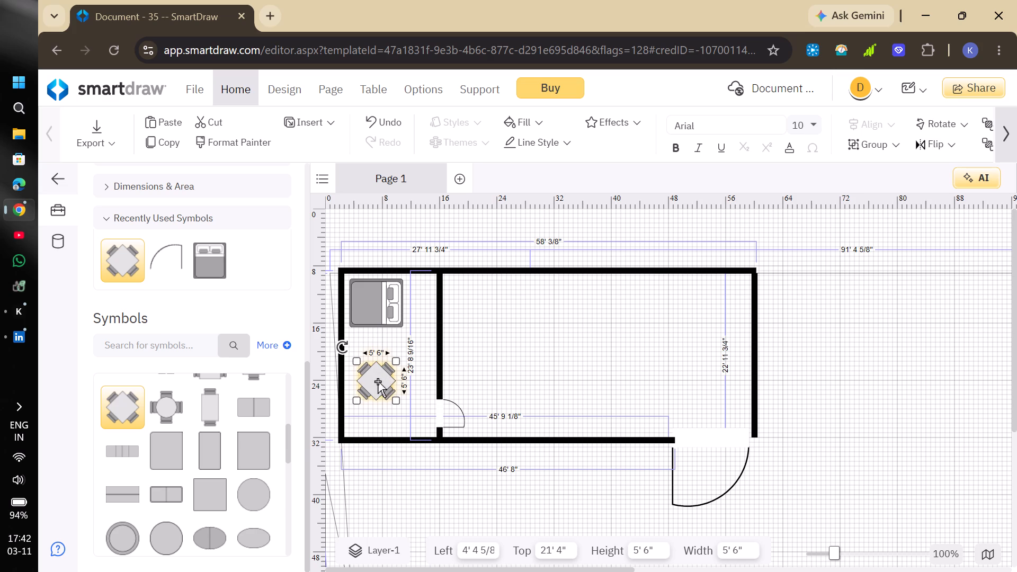
Rotate the table with chairs roughly a quarter turn clockwise and move it slightly closer to the bed.
drag(340, 350, 399, 364)
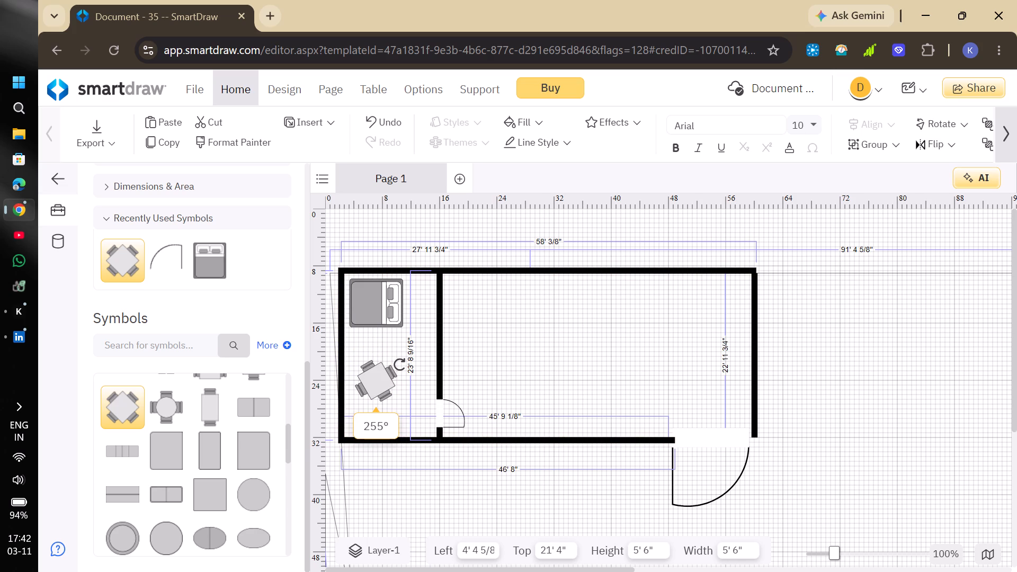
drag(399, 364, 401, 355)
drag(372, 376, 372, 372)
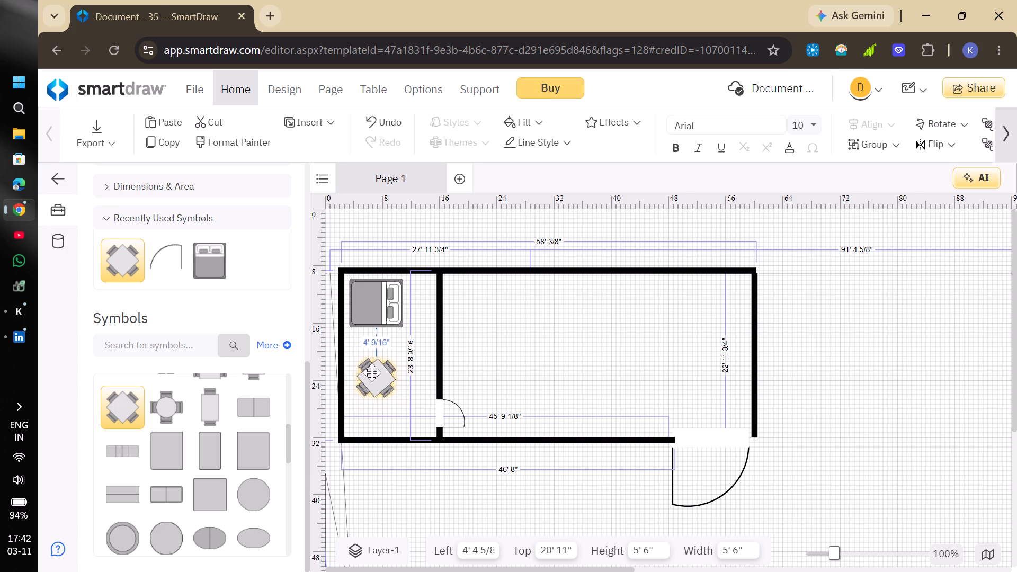
drag(372, 372, 371, 367)
Search the symbols for people and place a Woman Walking - 1 in the small room, between the bed and table, near the partition.
click(198, 352)
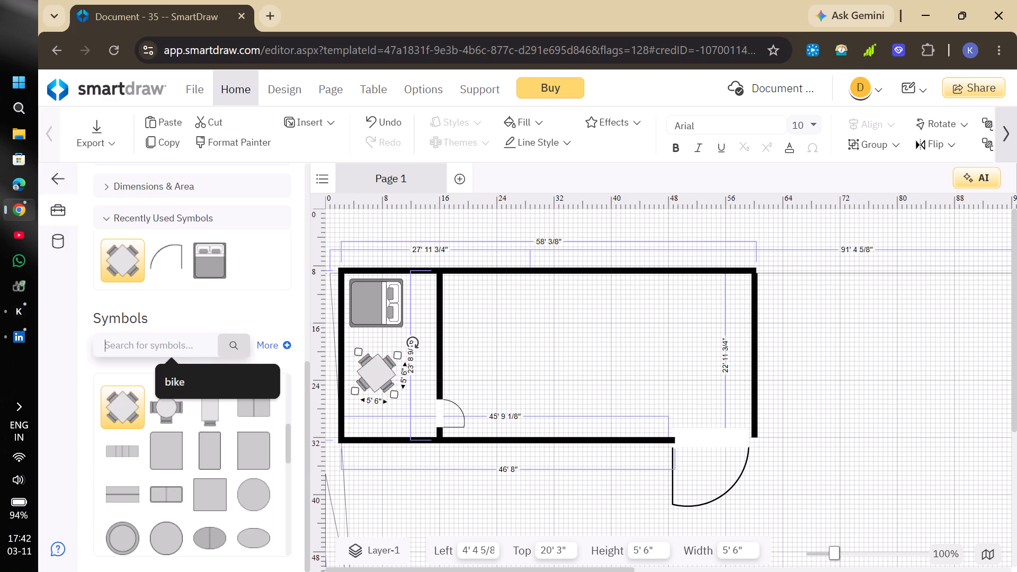
text(people)
key(Return)
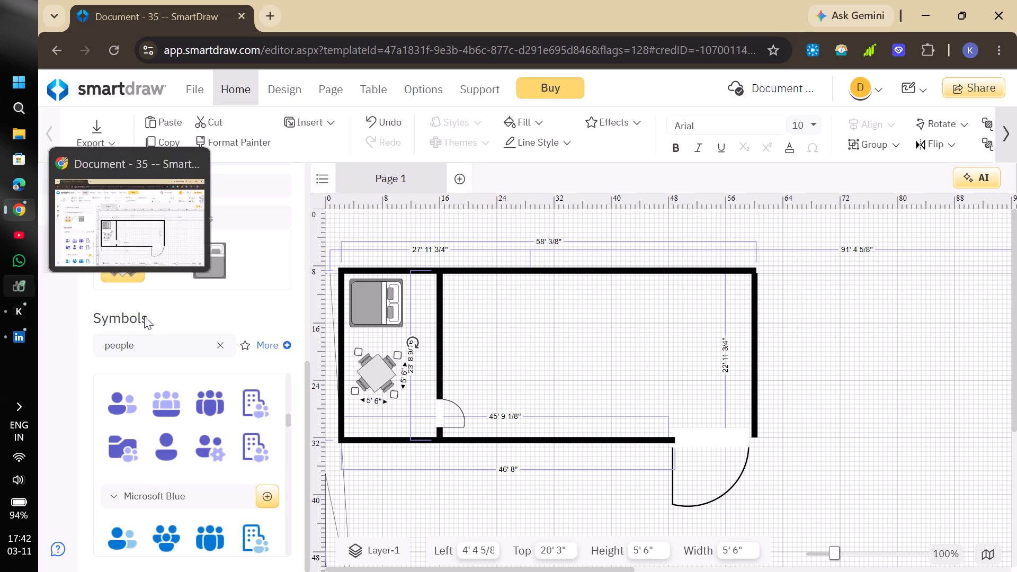
scroll(151, 436, down, 2)
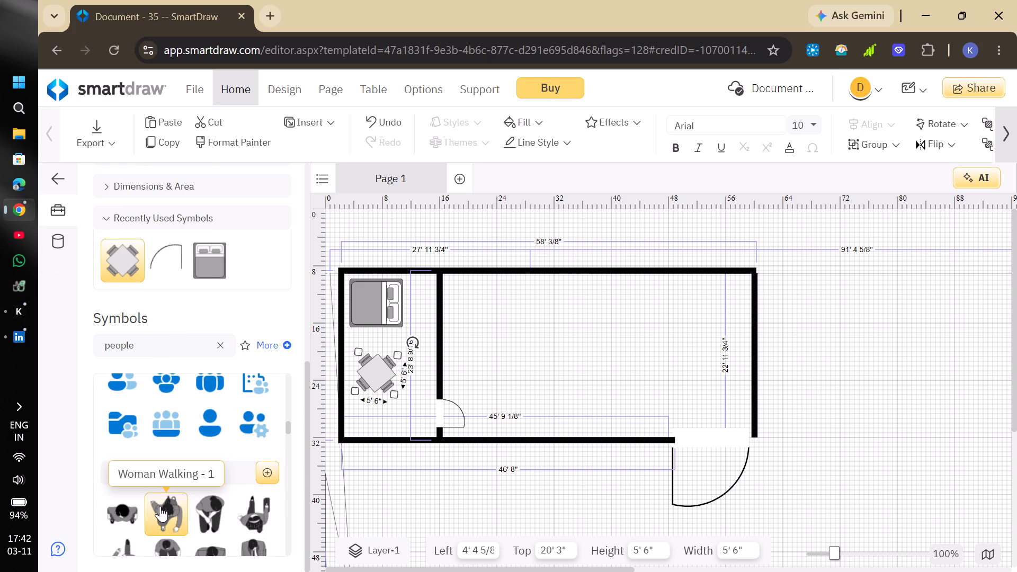
drag(160, 506, 412, 350)
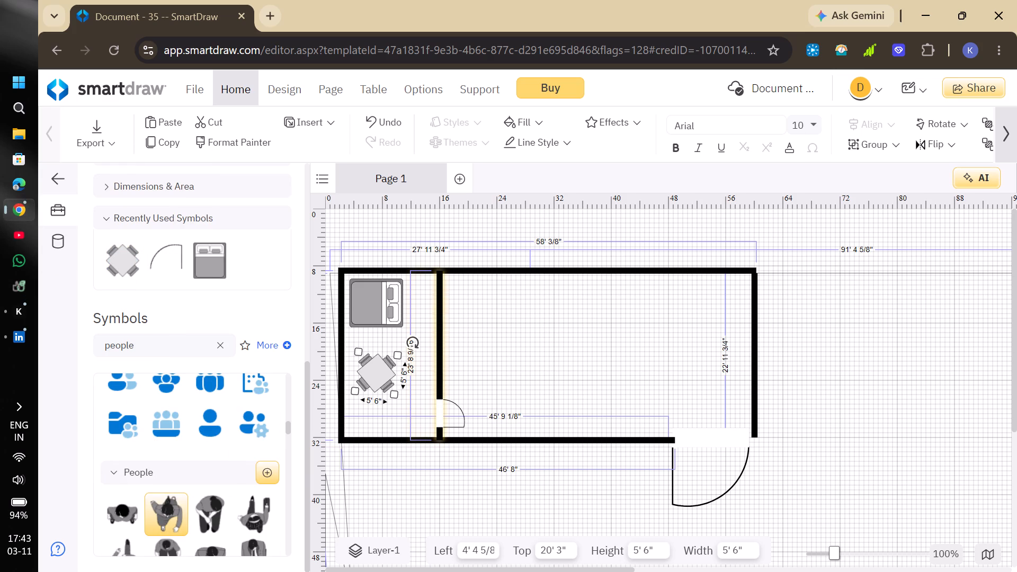
drag(412, 350, 417, 335)
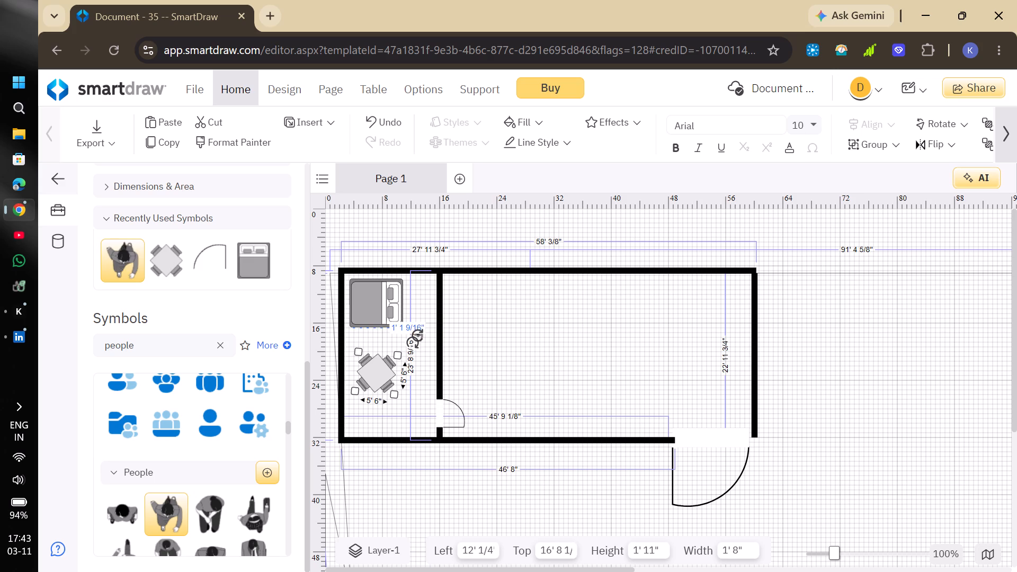
drag(417, 335, 419, 338)
drag(419, 338, 419, 340)
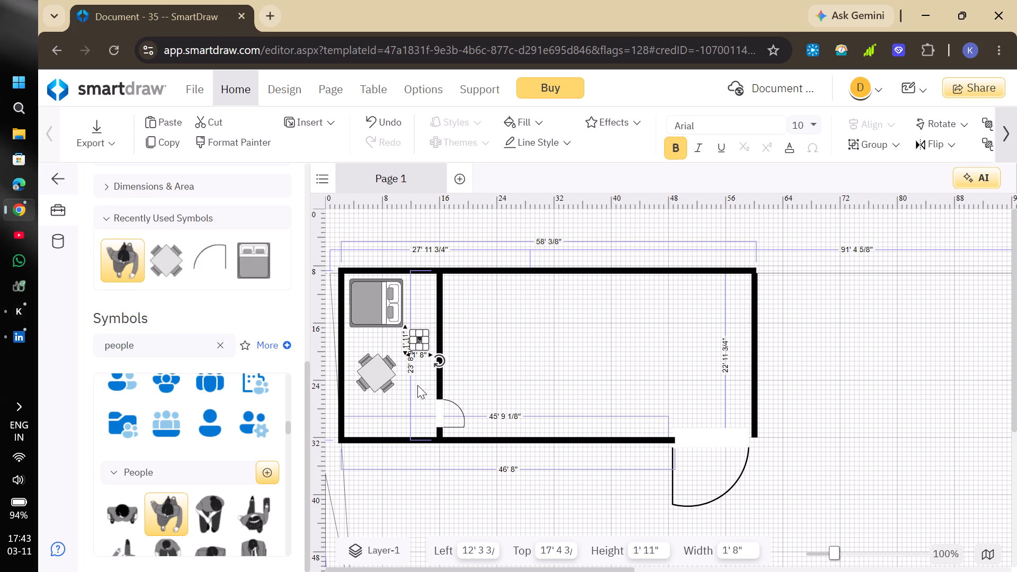
click(406, 487)
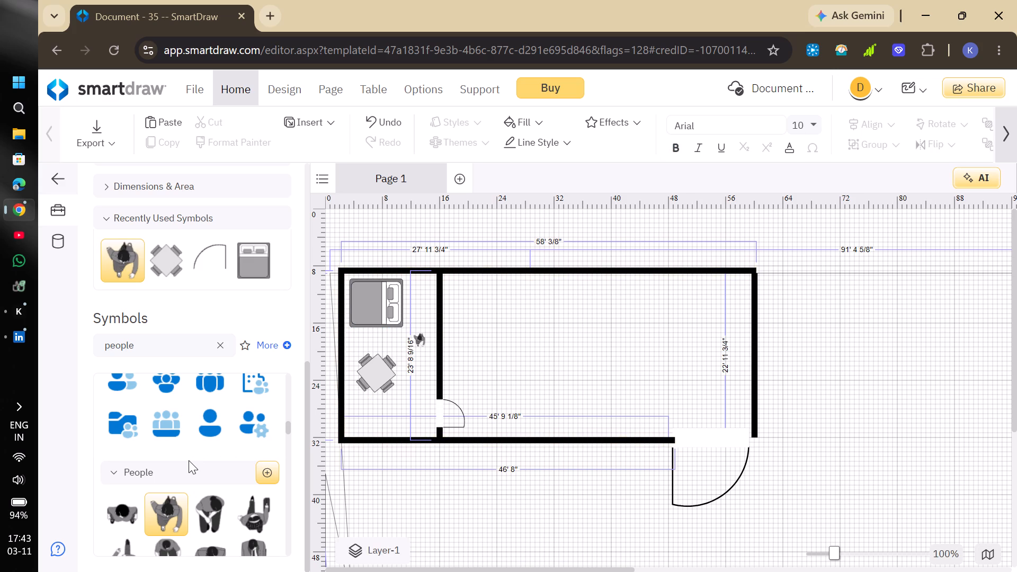
Place the Woman Laying symbol and the other lying figure from the People library side by side on the bed.
scroll(189, 460, down, 1)
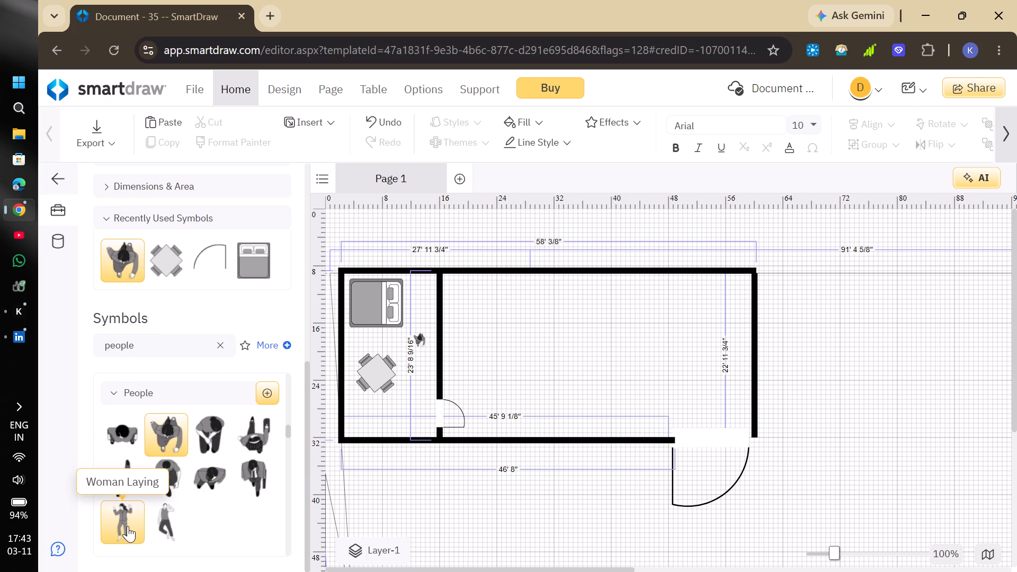
drag(126, 519, 331, 346)
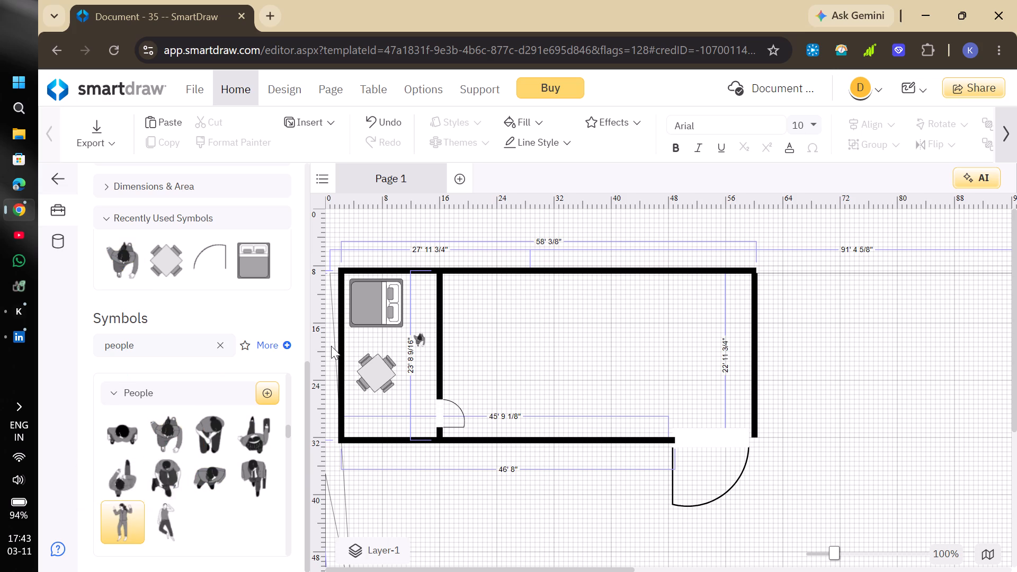
drag(331, 346, 376, 303)
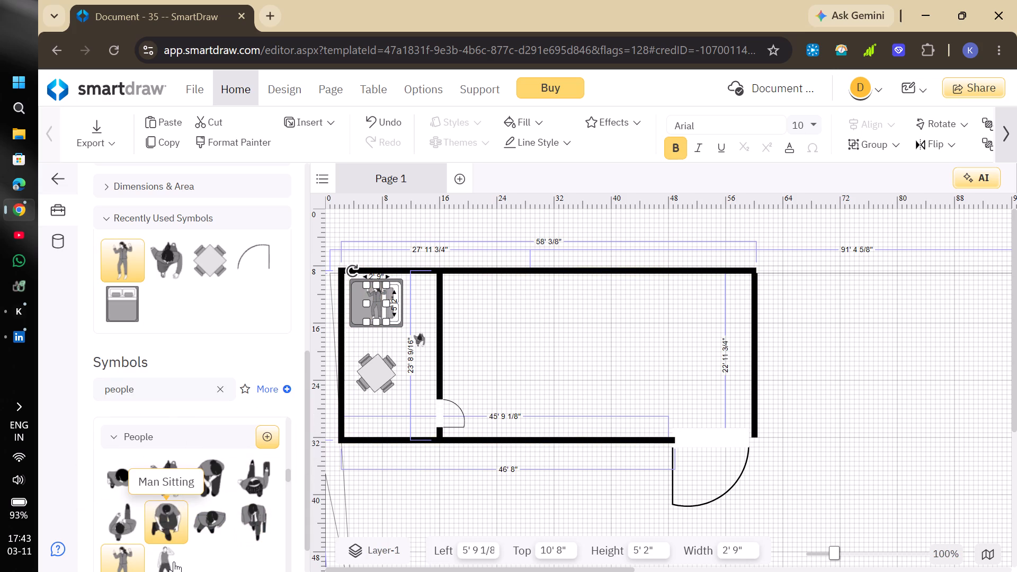
drag(172, 563, 369, 310)
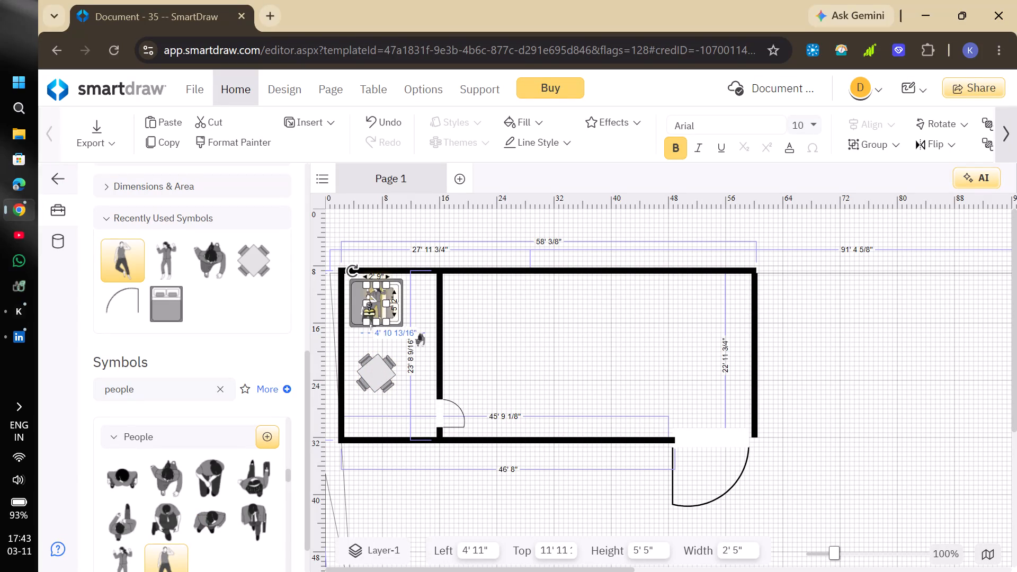
drag(369, 310, 374, 302)
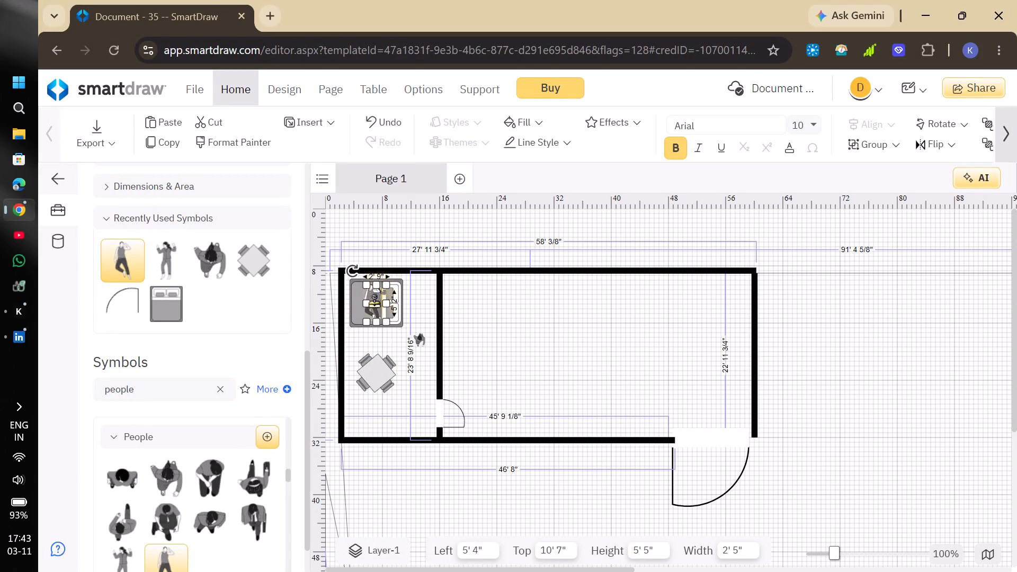
drag(374, 302, 361, 305)
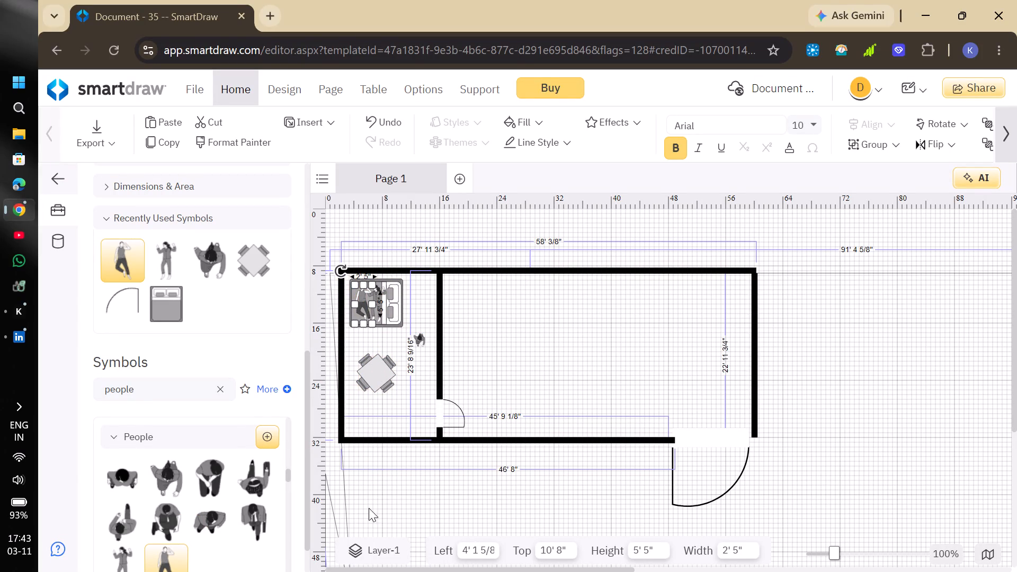
click(369, 512)
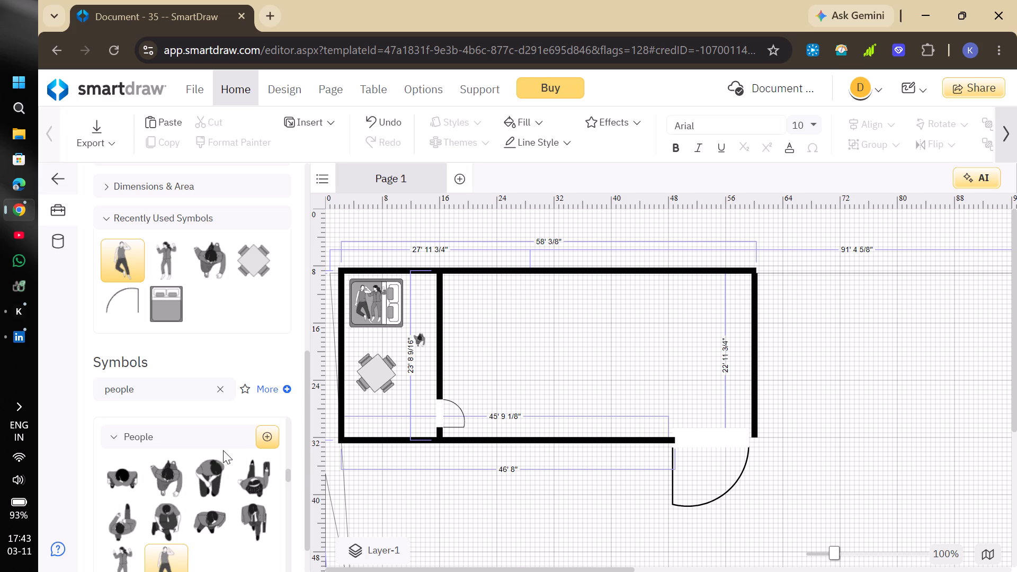
Collapse the People results and clear the symbol search.
click(265, 431)
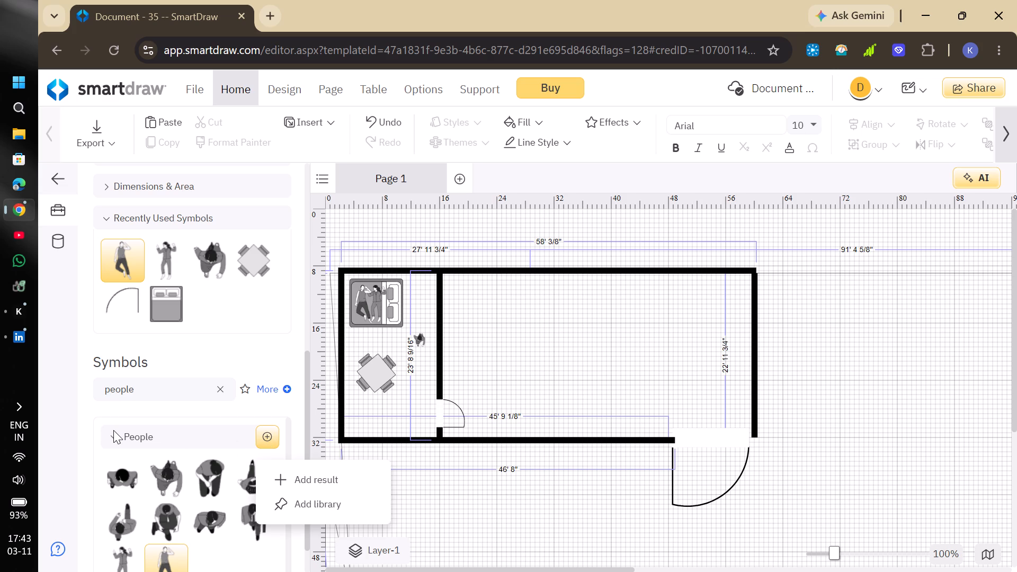
click(112, 436)
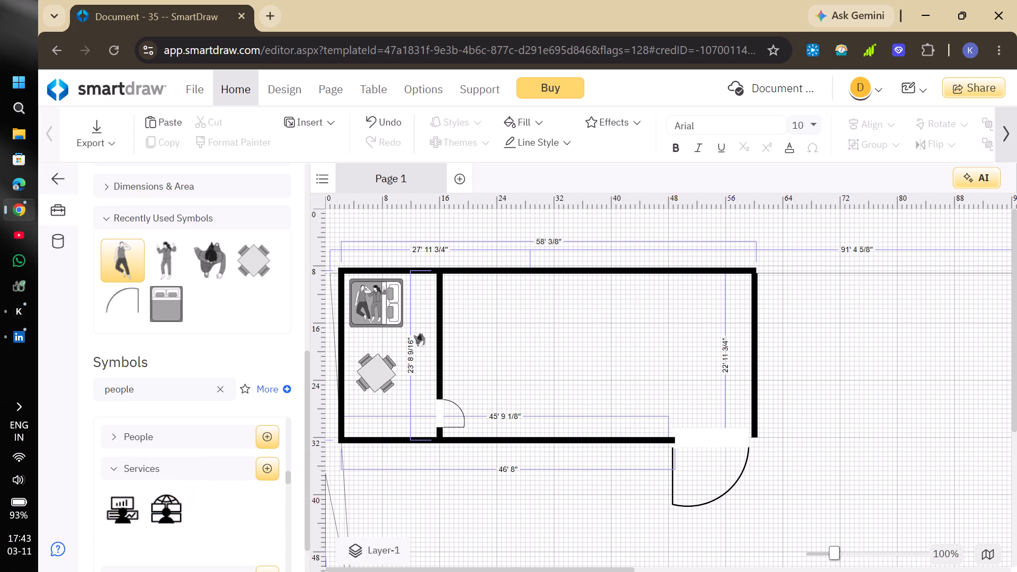
click(217, 392)
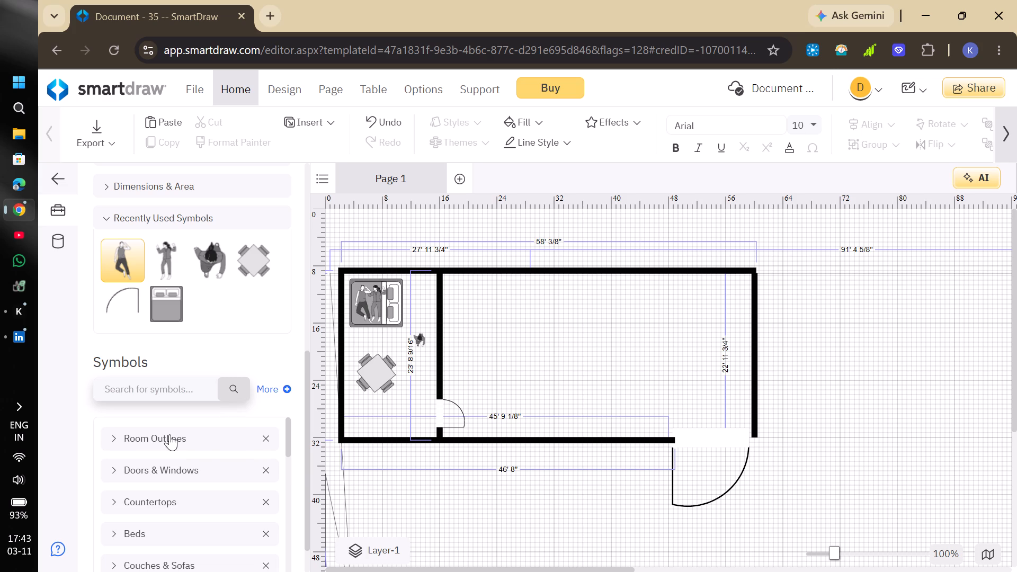
Place a Residential Toilet - 2 from the Toilets library in the larger room's upper corner beside the partition.
scroll(201, 446, down, 4)
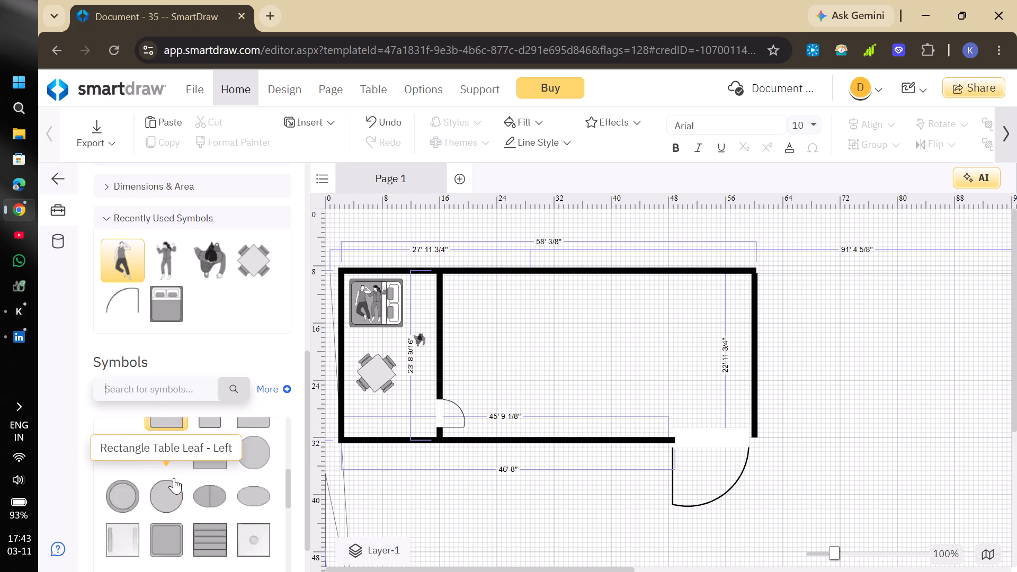
scroll(174, 478, down, 4)
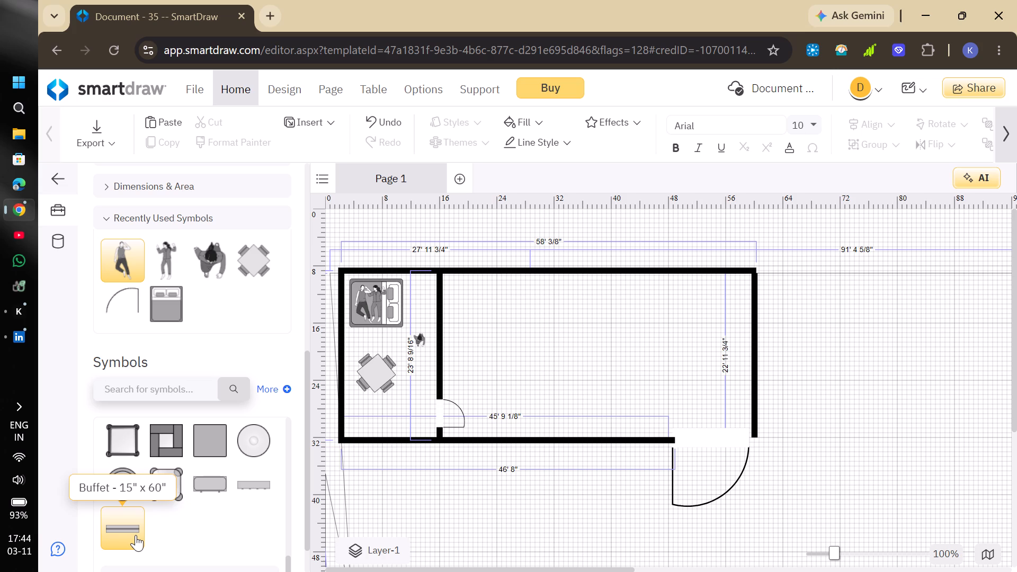
scroll(135, 536, down, 1)
scroll(110, 571, down, 1)
scroll(127, 429, down, 2)
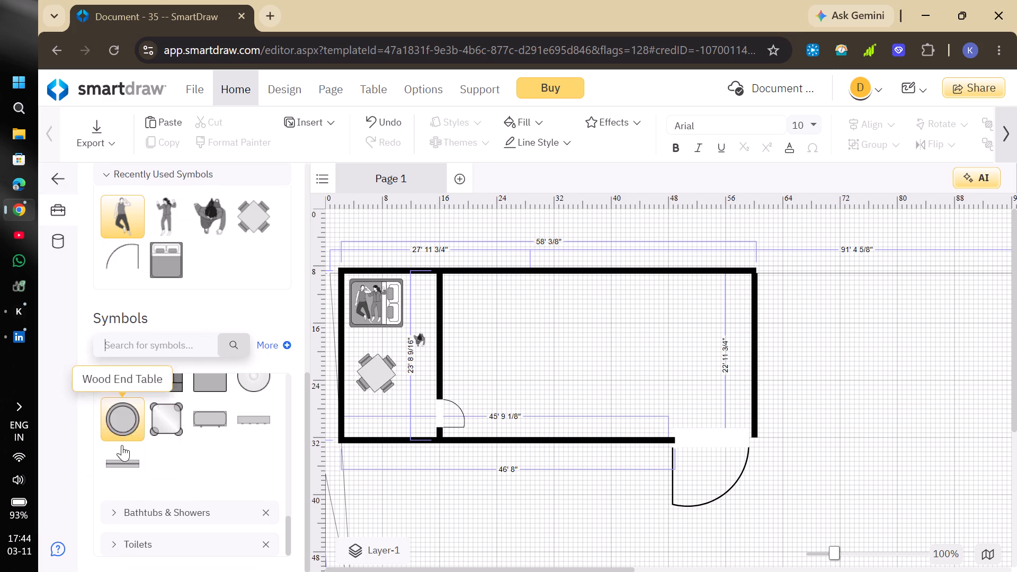
click(115, 547)
scroll(147, 502, down, 3)
drag(166, 413, 495, 309)
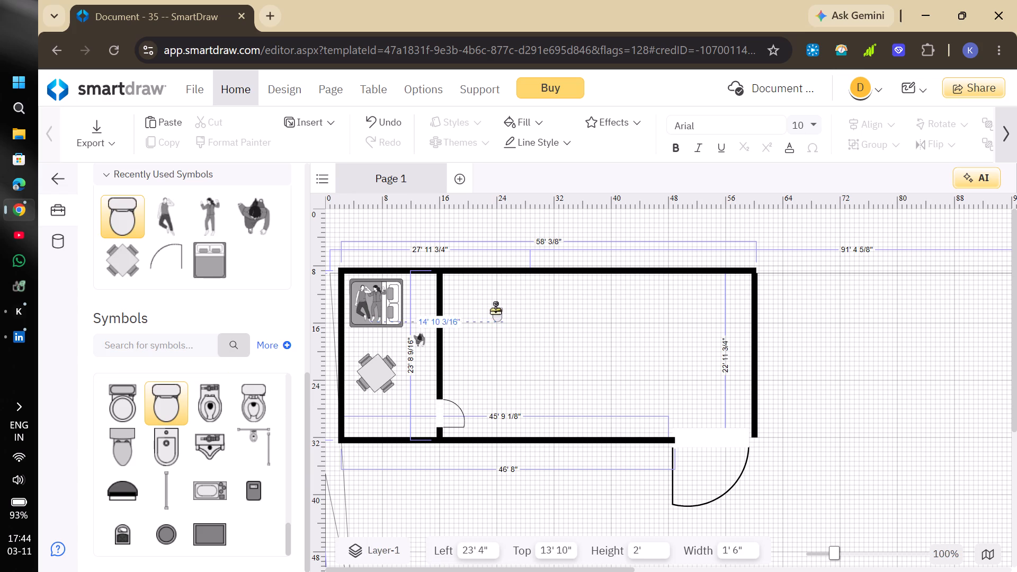
drag(495, 309, 456, 289)
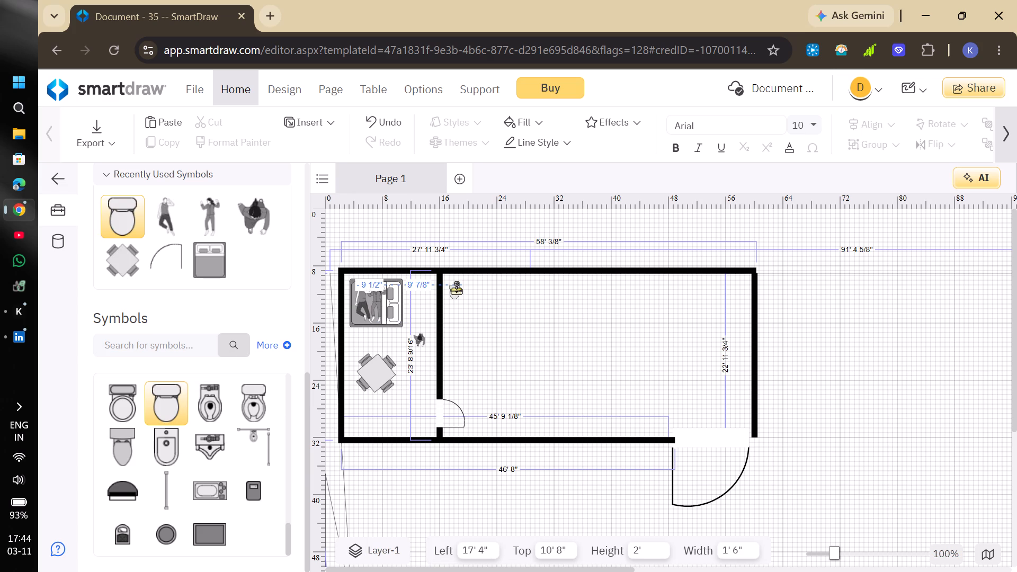
drag(456, 289, 456, 287)
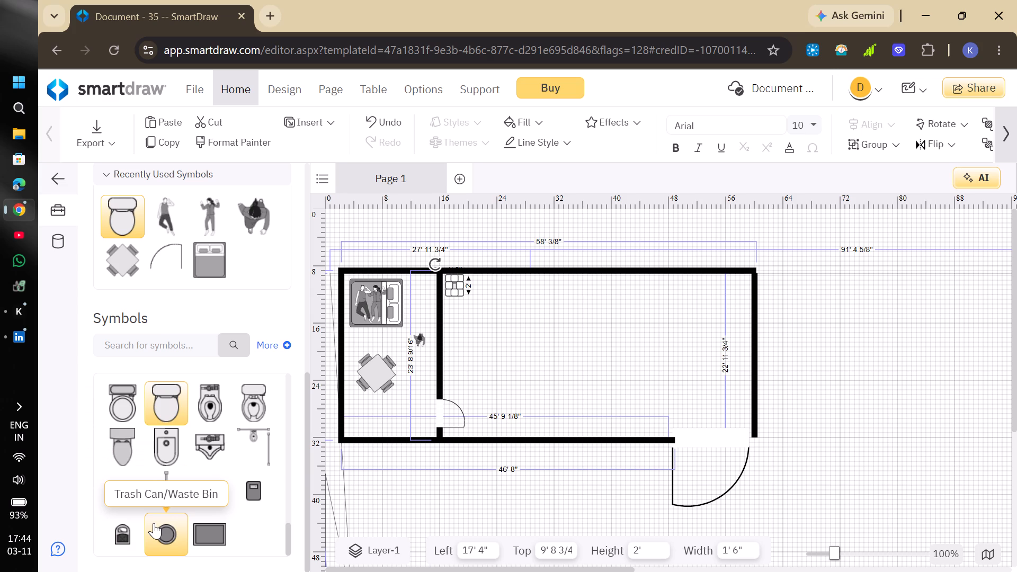
Place a Trash Can/Waste Bin in the larger room, close beside the toilet near the upper wall.
drag(154, 523, 376, 361)
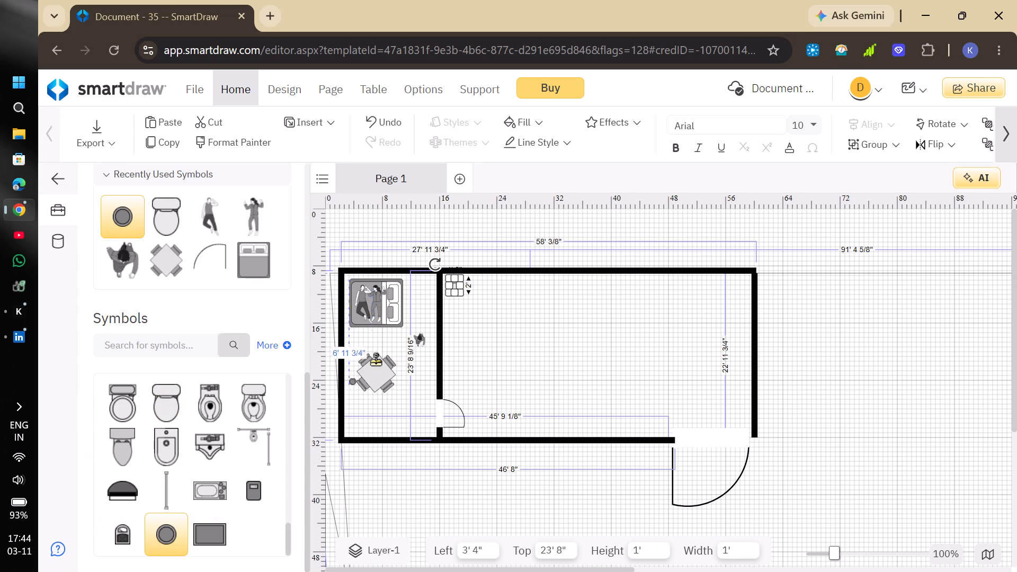
drag(376, 361, 474, 282)
click(474, 215)
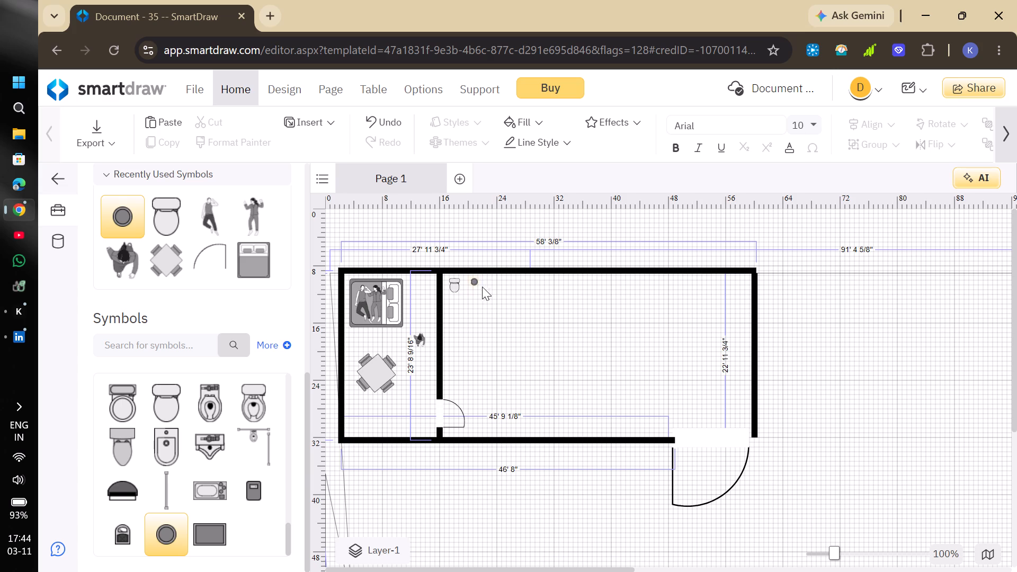
drag(474, 282, 466, 281)
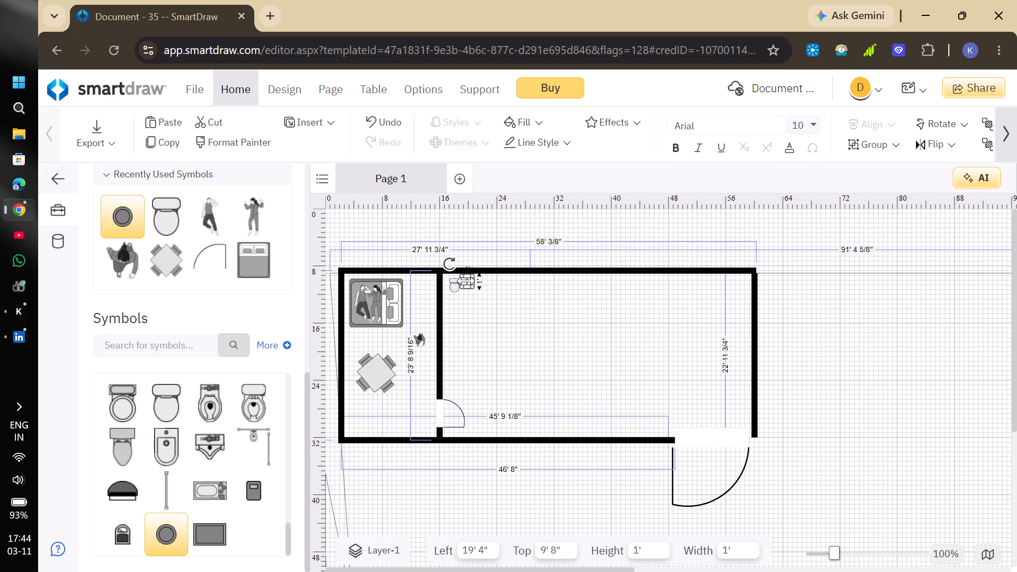
click(460, 221)
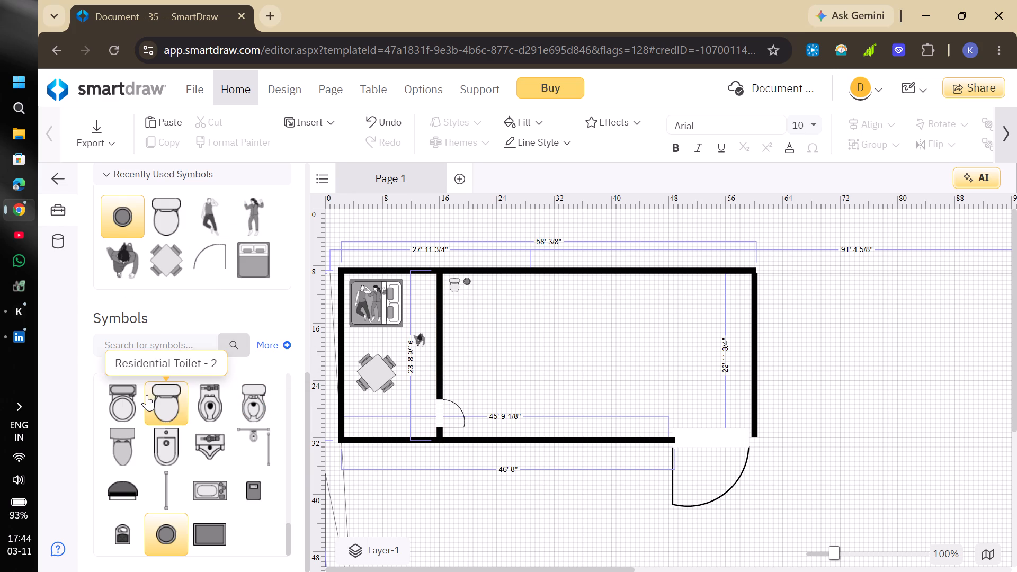
Place another Woman Walking - 1 from the recently used symbols in the larger room, just below the waste bin.
drag(123, 279, 126, 272)
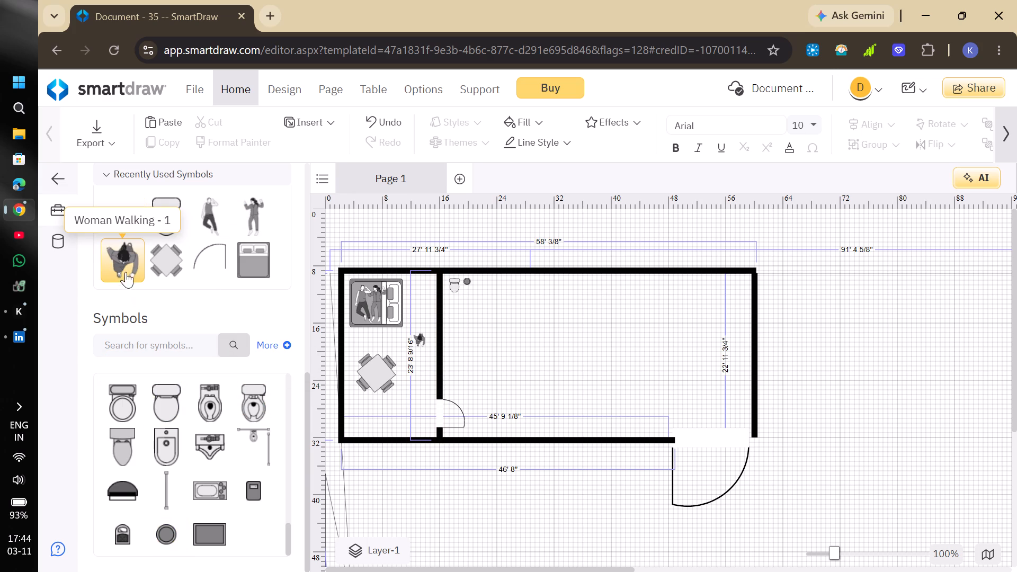
drag(126, 272, 466, 295)
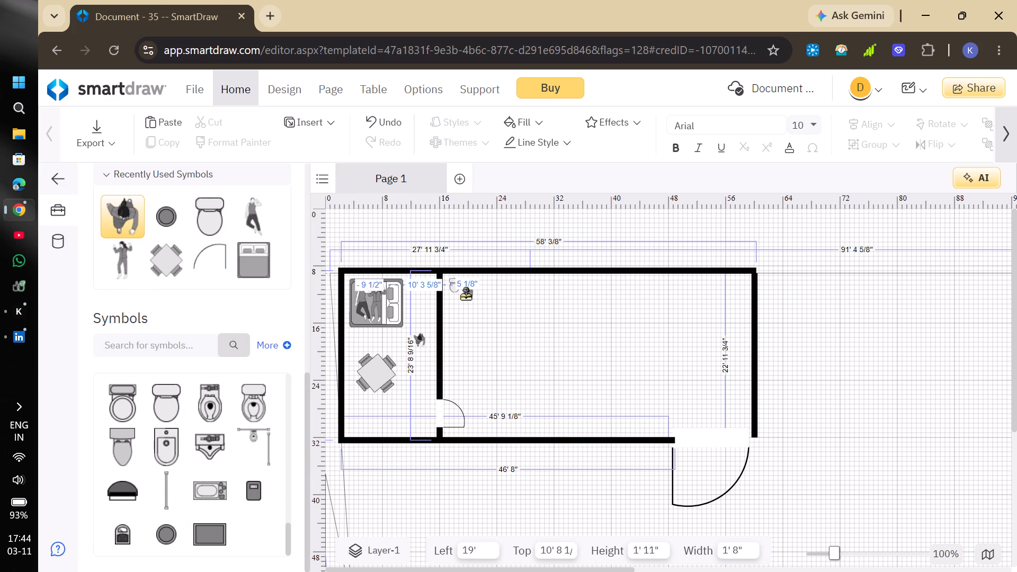
drag(466, 295, 465, 297)
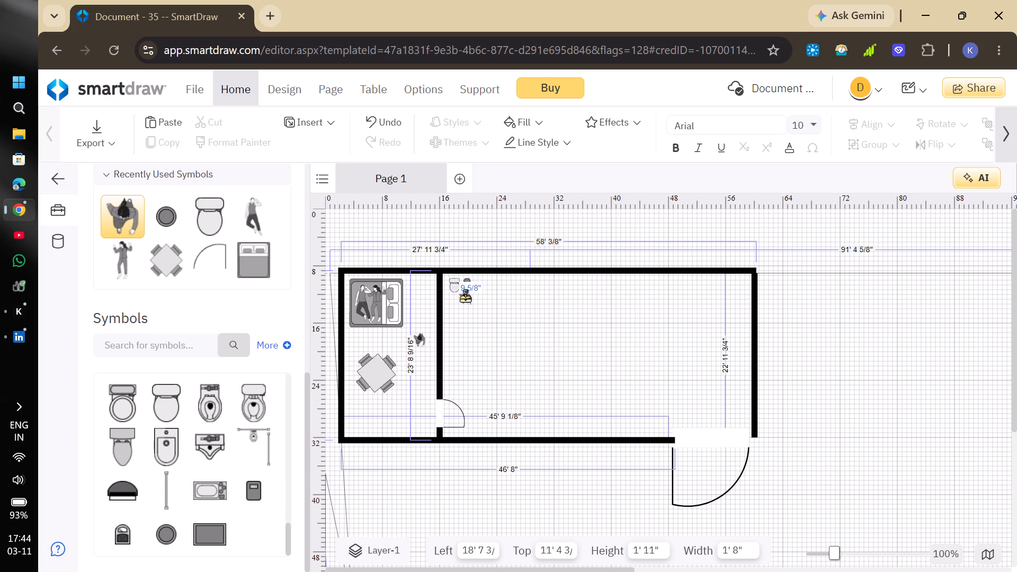
click(519, 218)
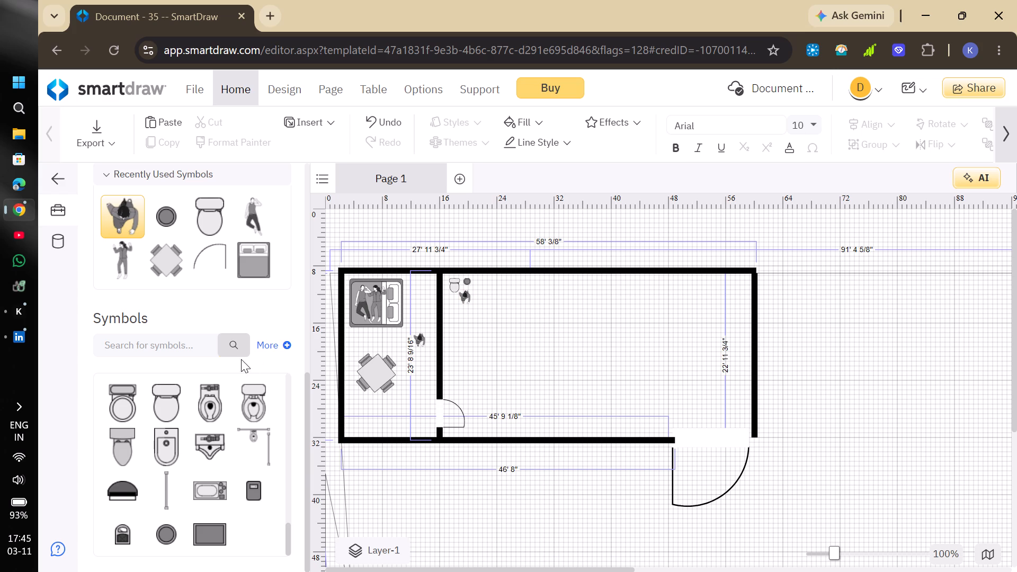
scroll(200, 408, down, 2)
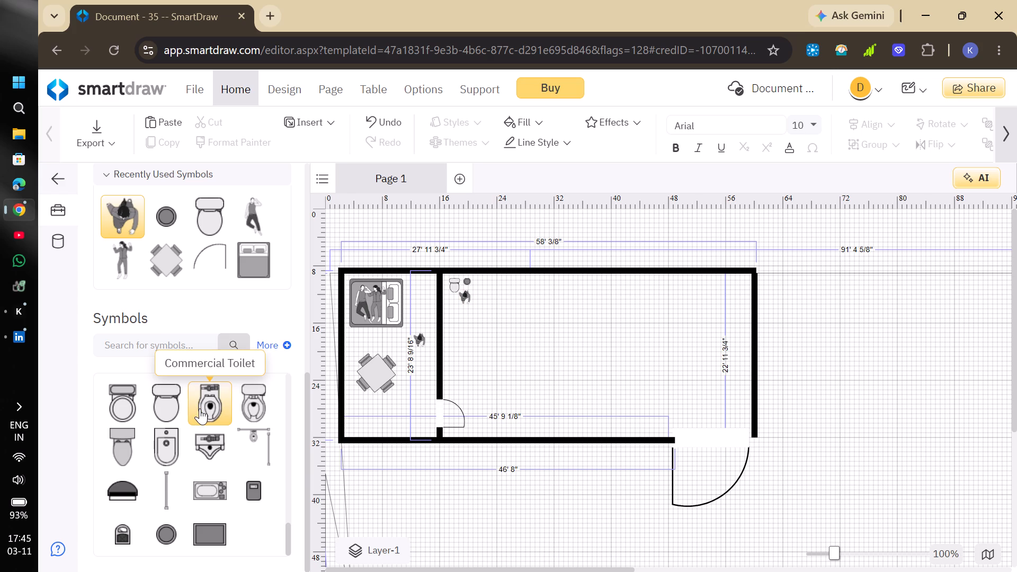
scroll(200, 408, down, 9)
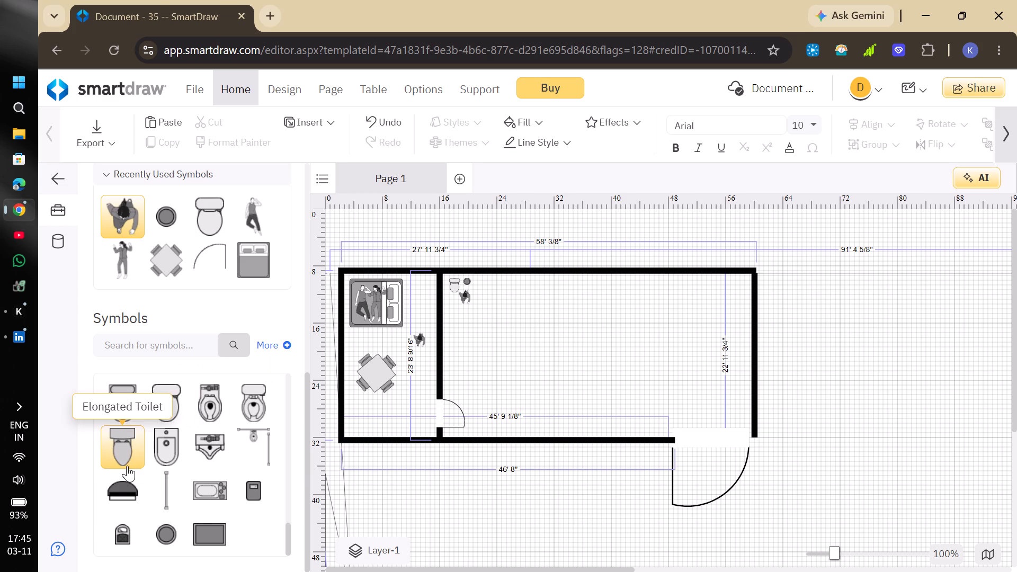
Collapse the Toilets library and place a Wood and Glass End Table from the Tables library in the larger room's upper right part.
scroll(127, 466, up, 1)
click(118, 440)
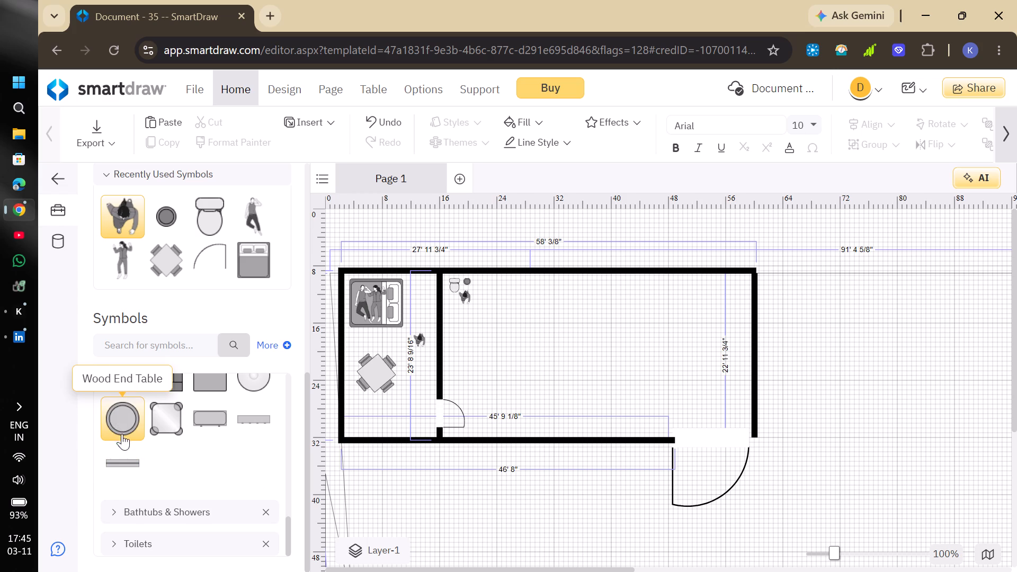
scroll(161, 432, up, 1)
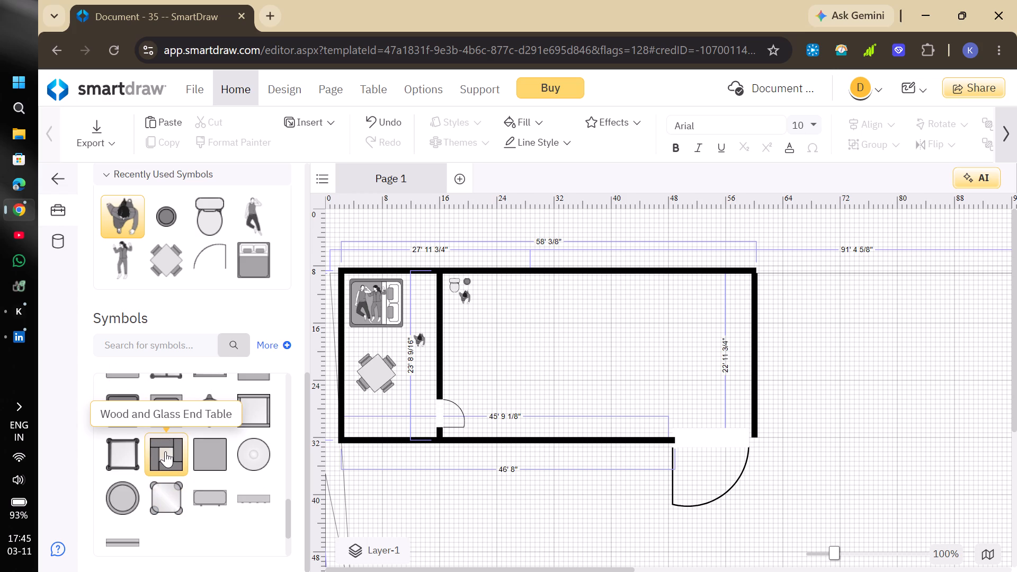
drag(165, 458, 452, 409)
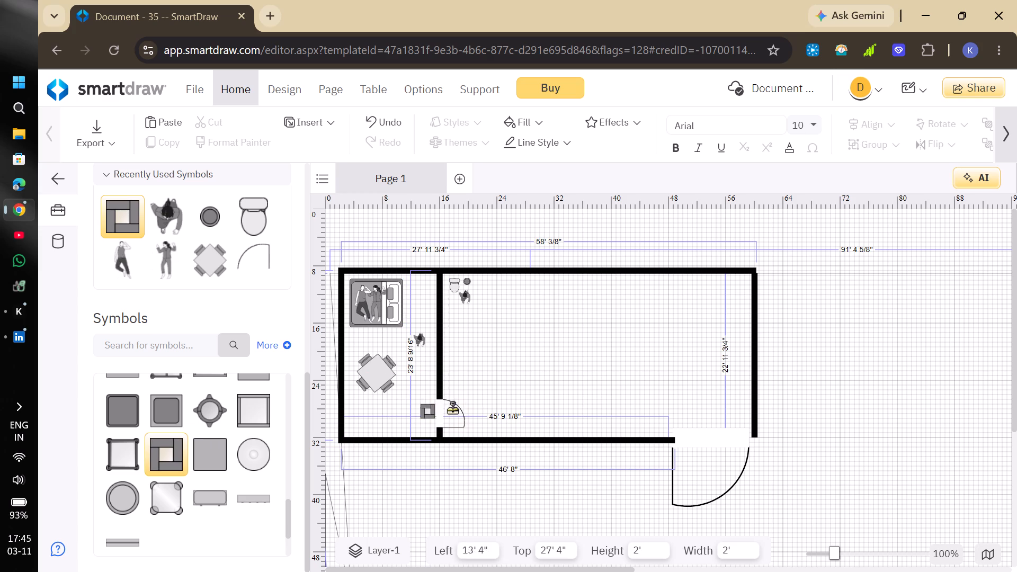
drag(452, 409, 653, 312)
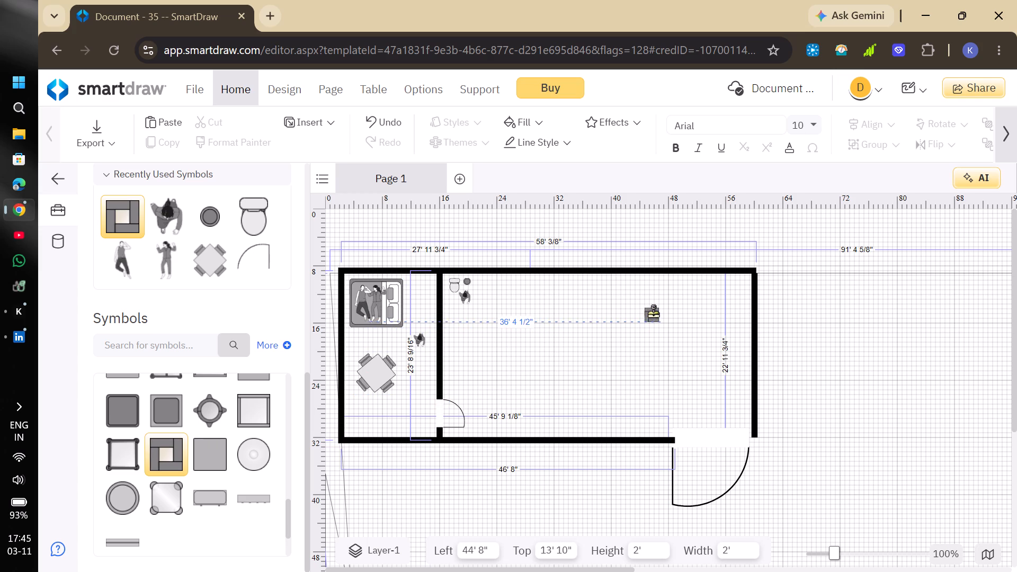
drag(653, 312, 661, 315)
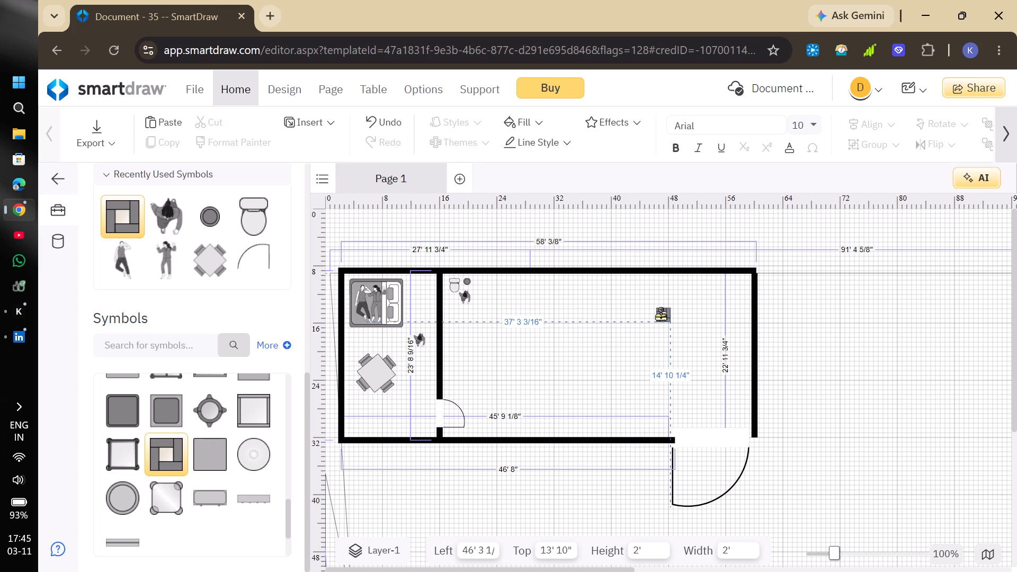
Collapse the Tables symbol library.
scroll(183, 434, up, 2)
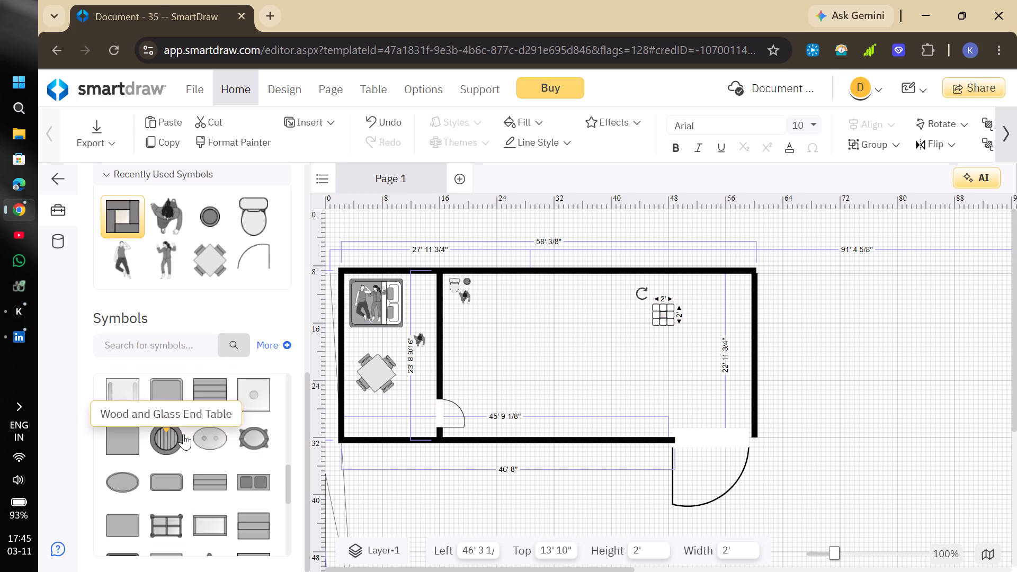
scroll(182, 435, up, 4)
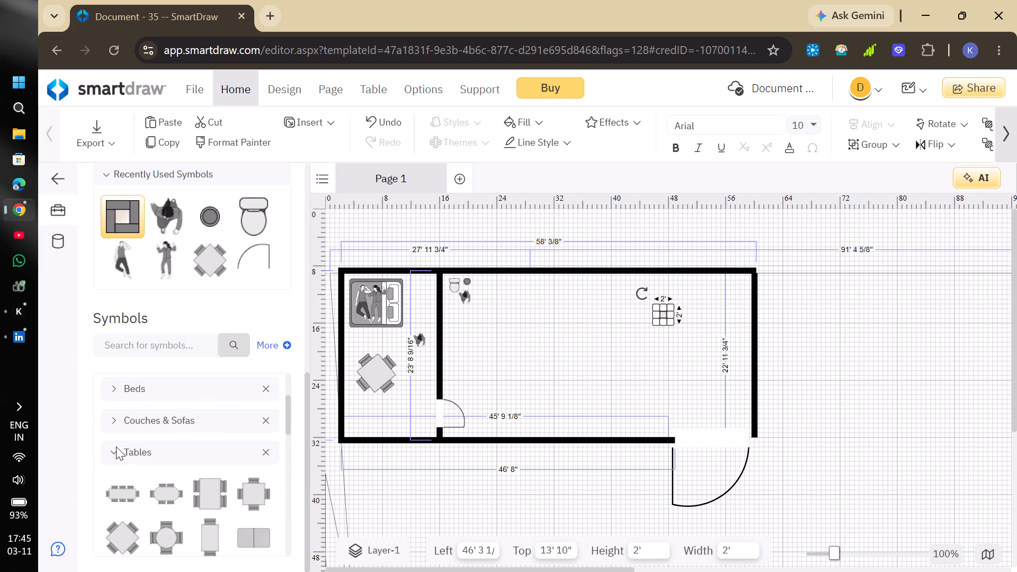
click(113, 450)
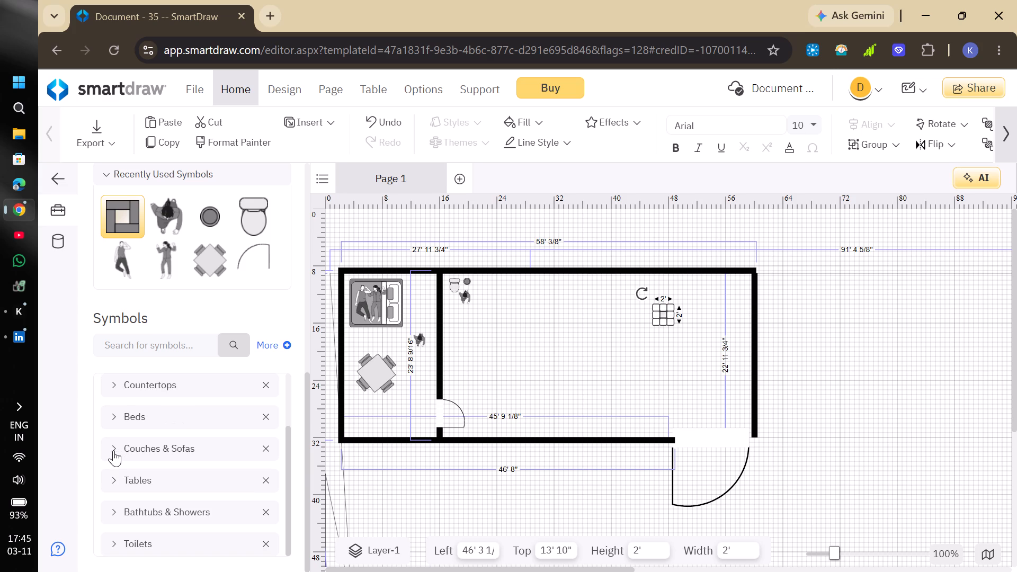
Enclose the toilet area with a 16' horizontal wall from the partition and a 7' 4" vertical wall joining its end to the upper outer wall.
scroll(189, 339, up, 3)
scroll(189, 338, down, 1)
scroll(189, 338, up, 3)
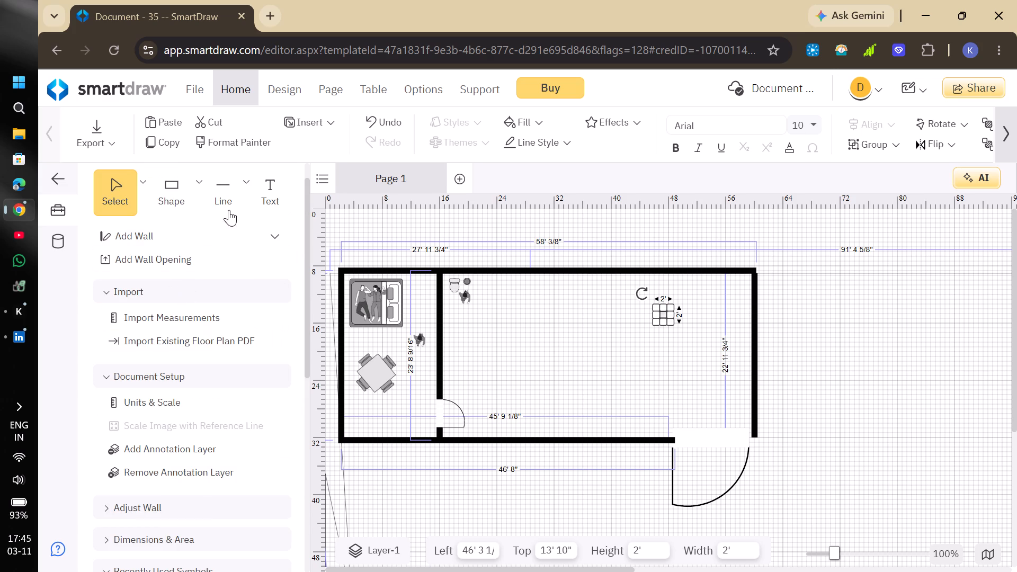
click(235, 205)
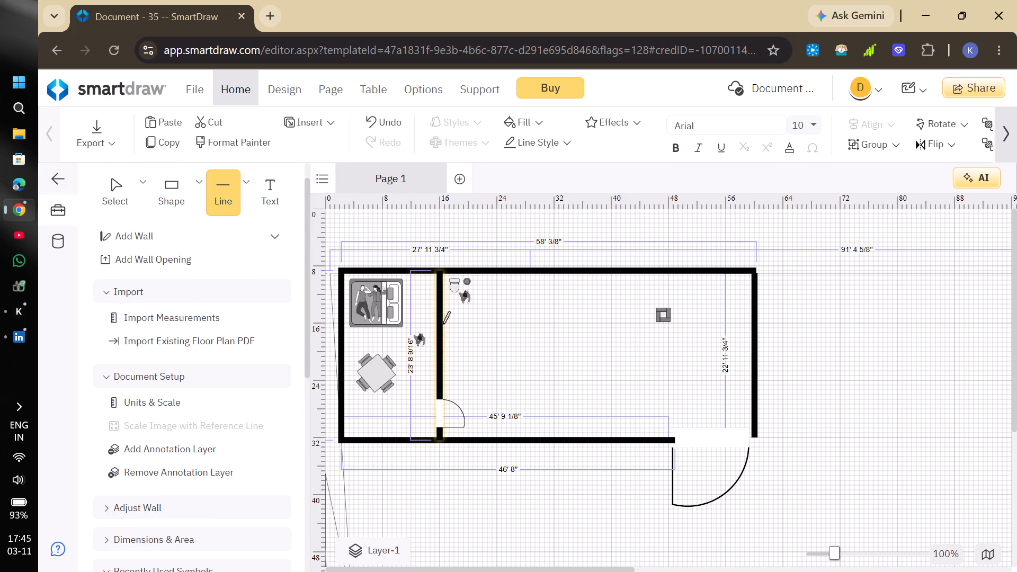
click(442, 324)
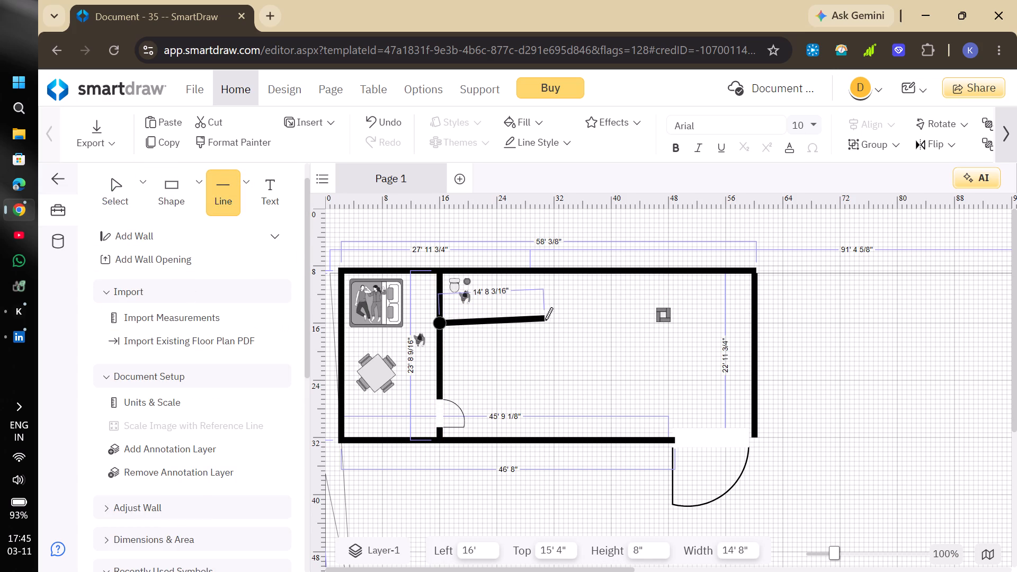
click(555, 325)
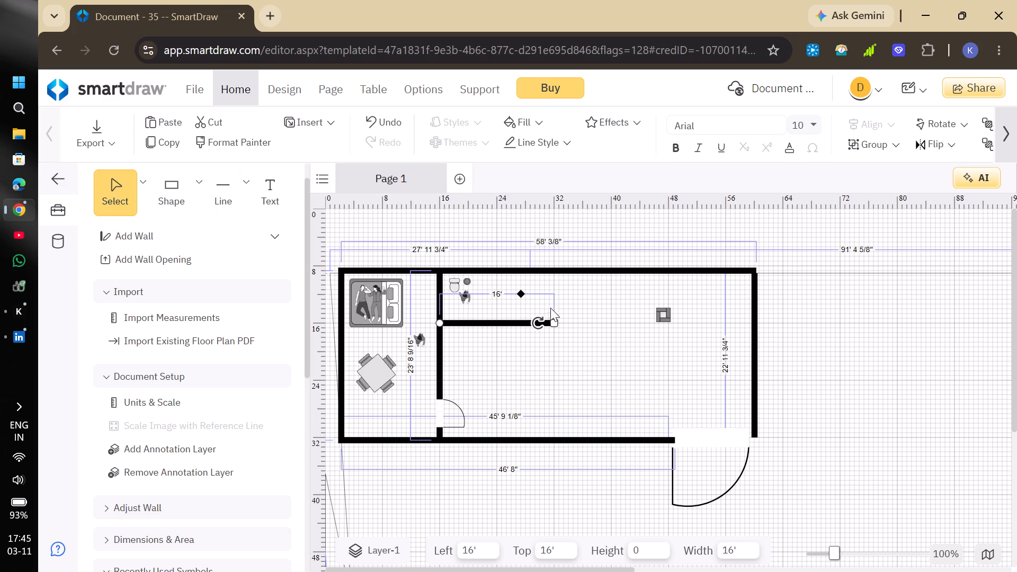
click(231, 202)
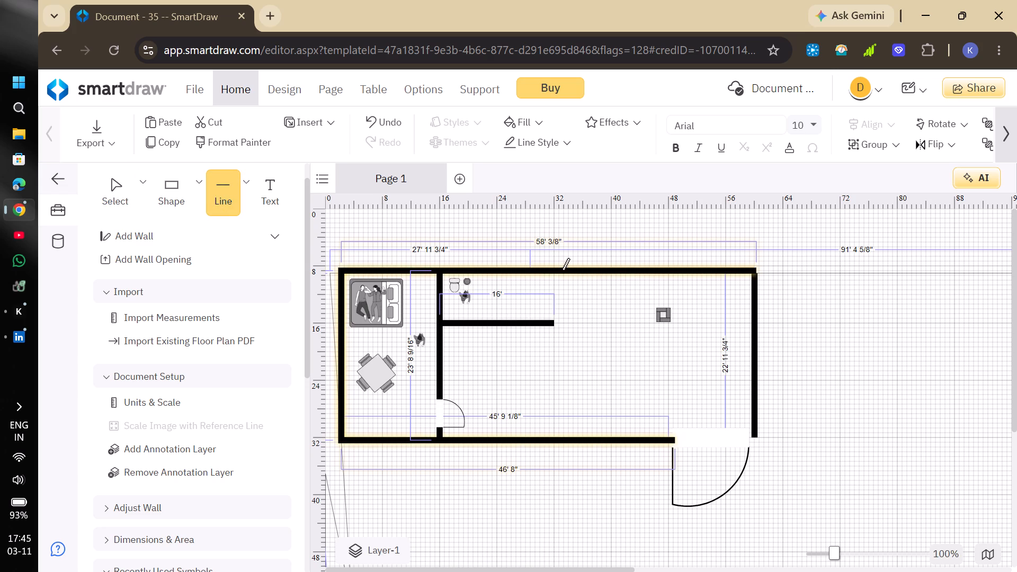
click(553, 272)
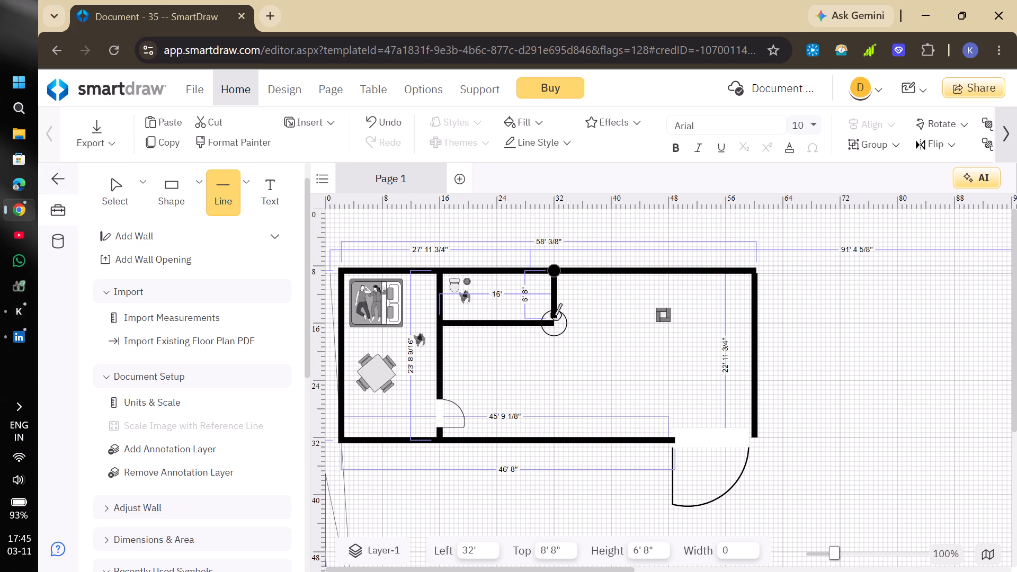
click(555, 322)
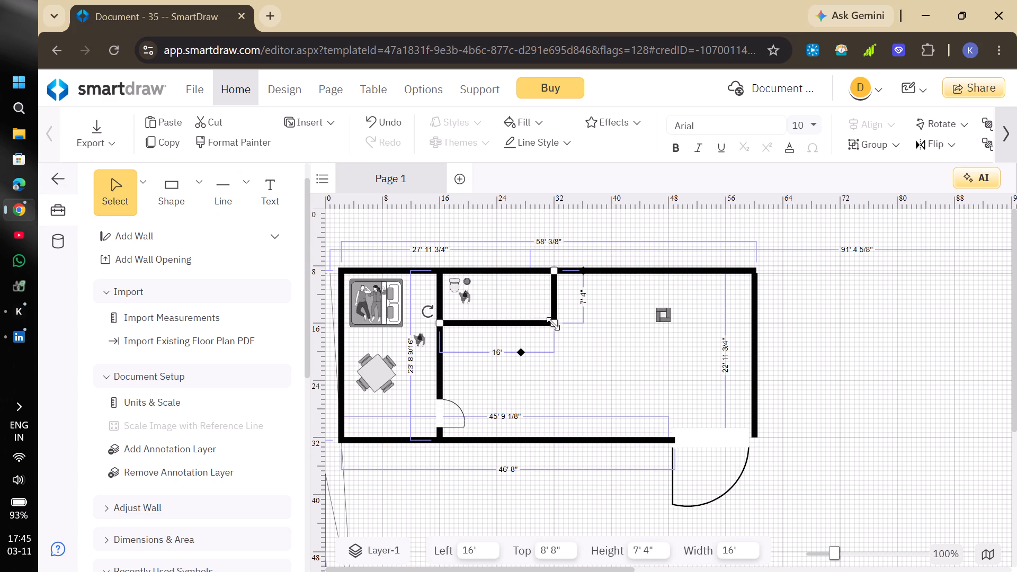
Place a recently used Door (28") below the toilet enclosure and rotate it so that it swings downward.
scroll(243, 442, up, 2)
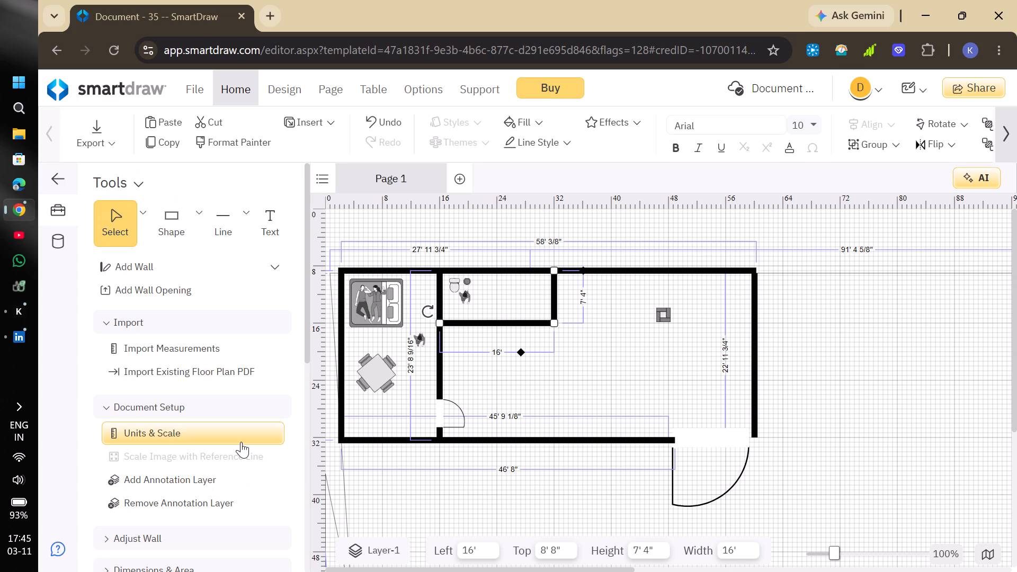
scroll(243, 441, down, 3)
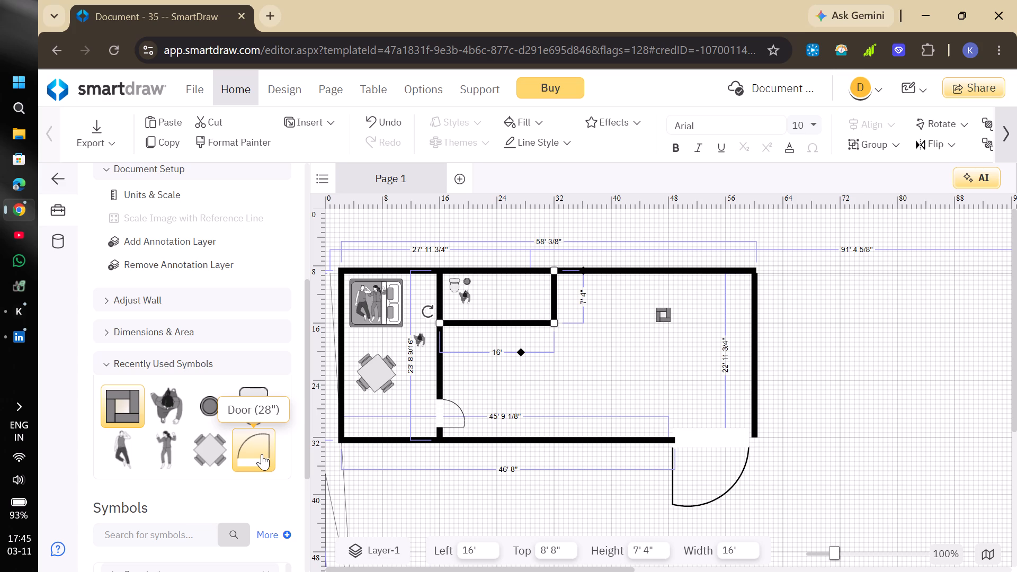
drag(262, 449, 486, 366)
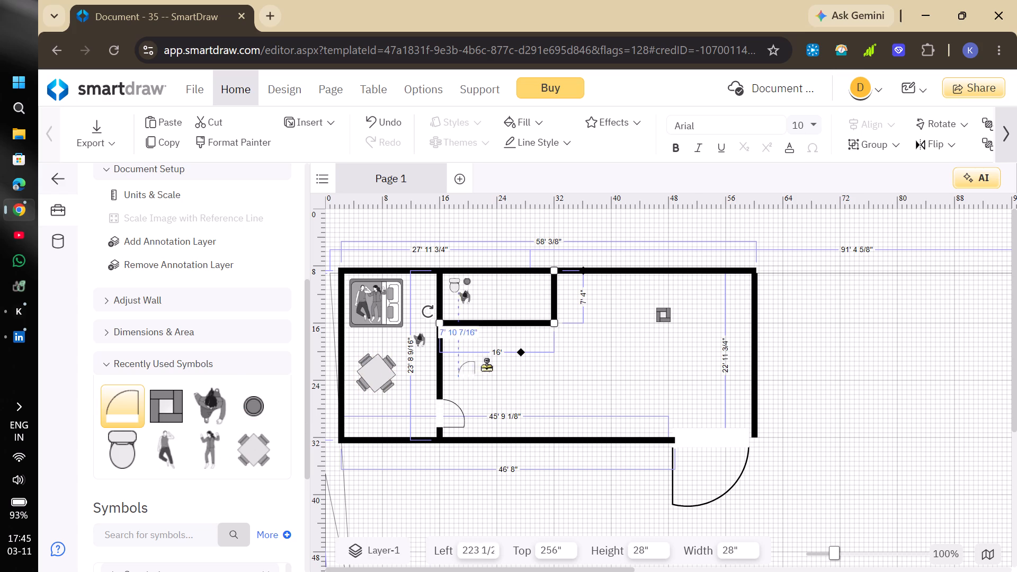
drag(486, 366, 514, 369)
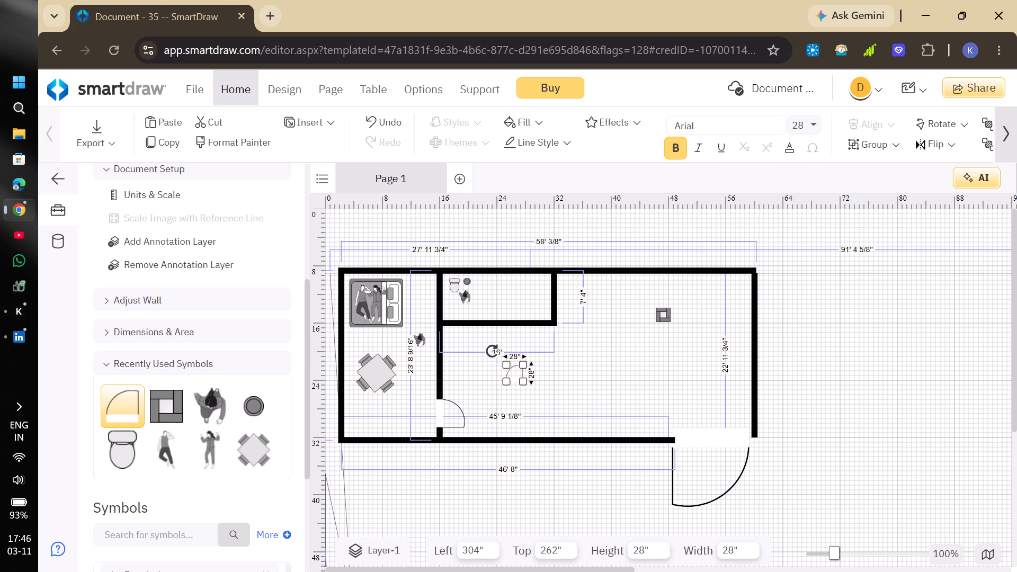
drag(492, 351, 556, 414)
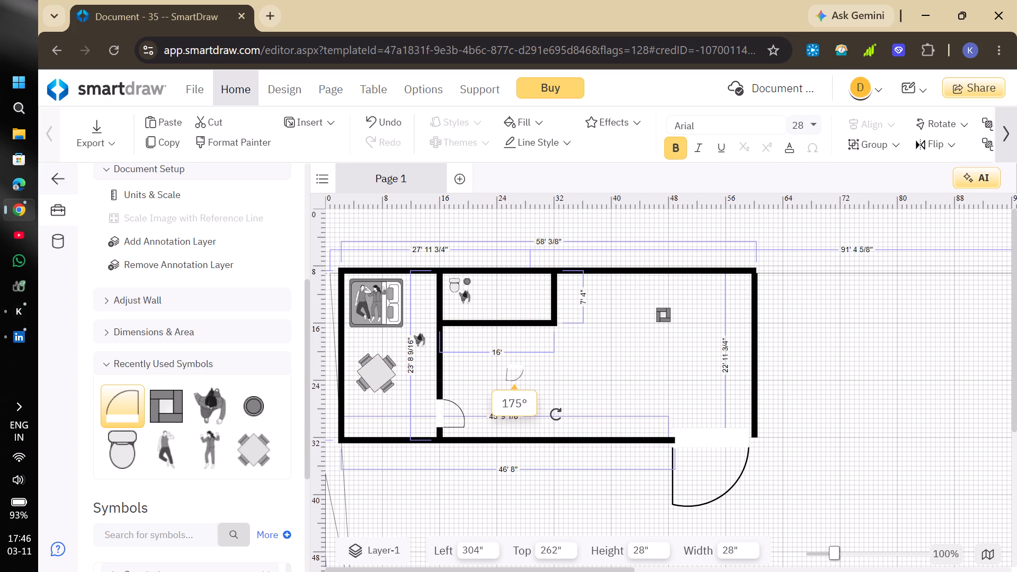
drag(556, 414, 557, 414)
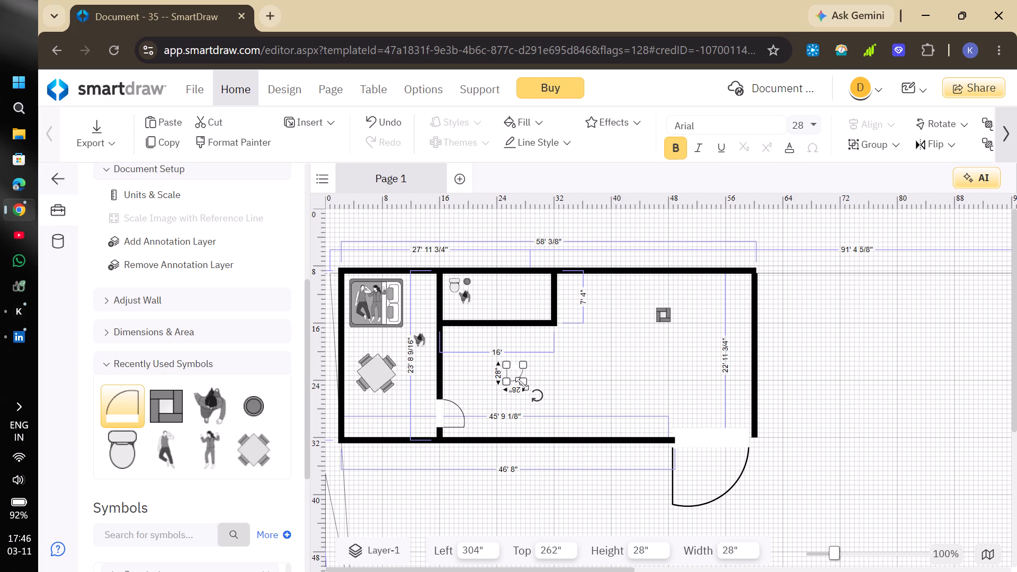
Enlarge the new door to 48" and fit it into the toilet enclosure's lower wall near its right end.
drag(522, 383, 528, 388)
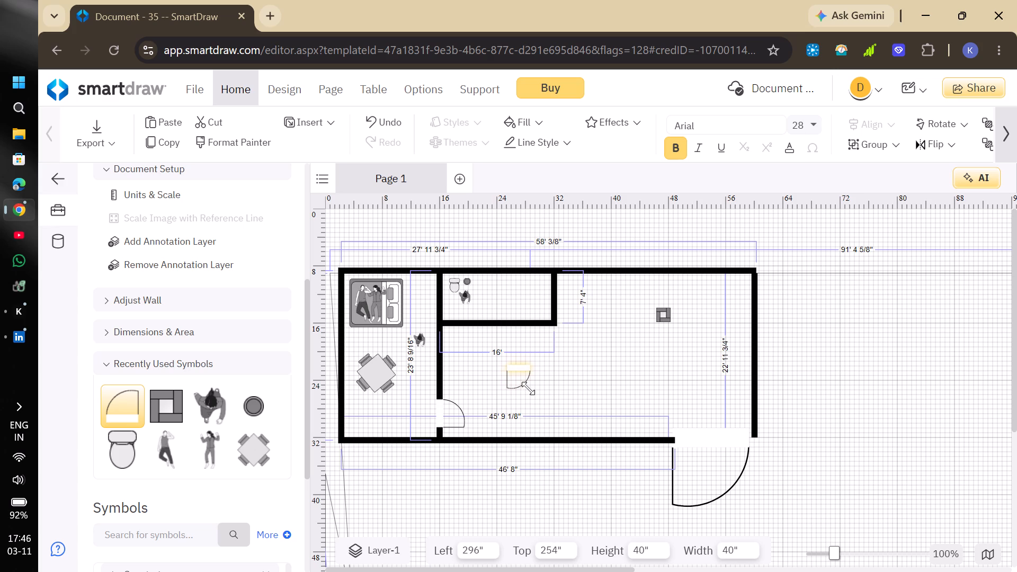
drag(528, 388, 534, 396)
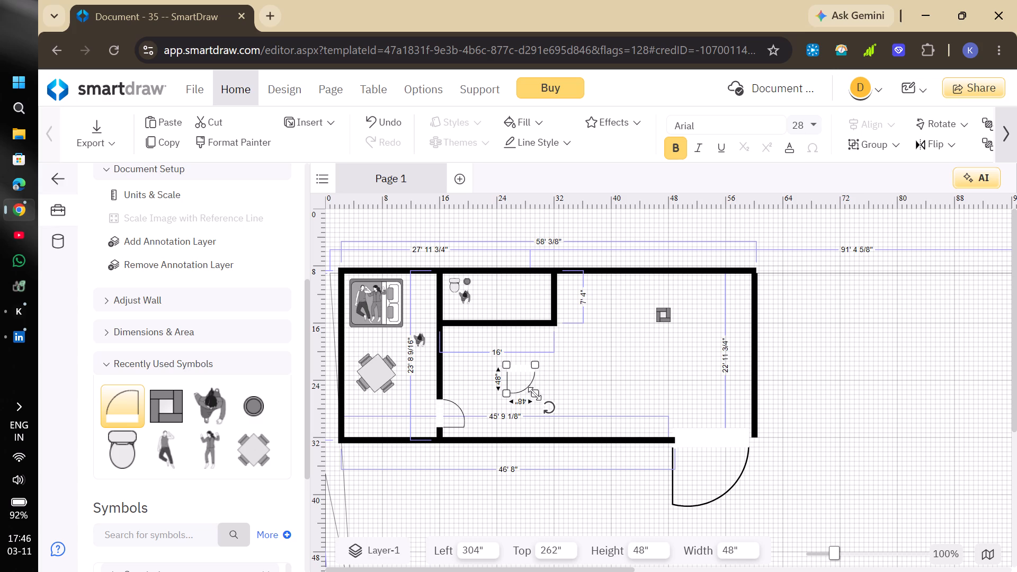
drag(520, 370, 517, 336)
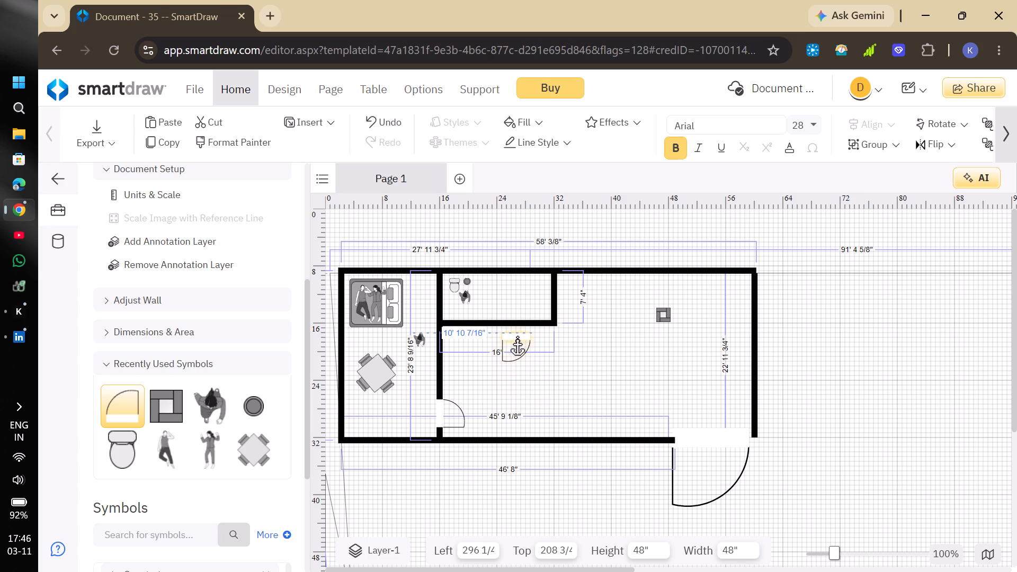
drag(517, 336, 531, 326)
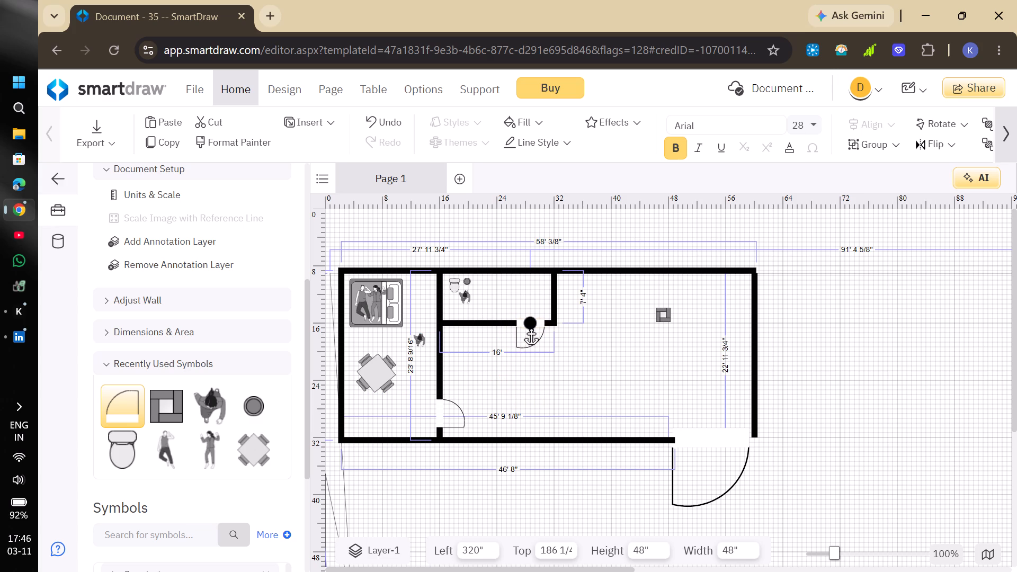
drag(531, 326, 527, 325)
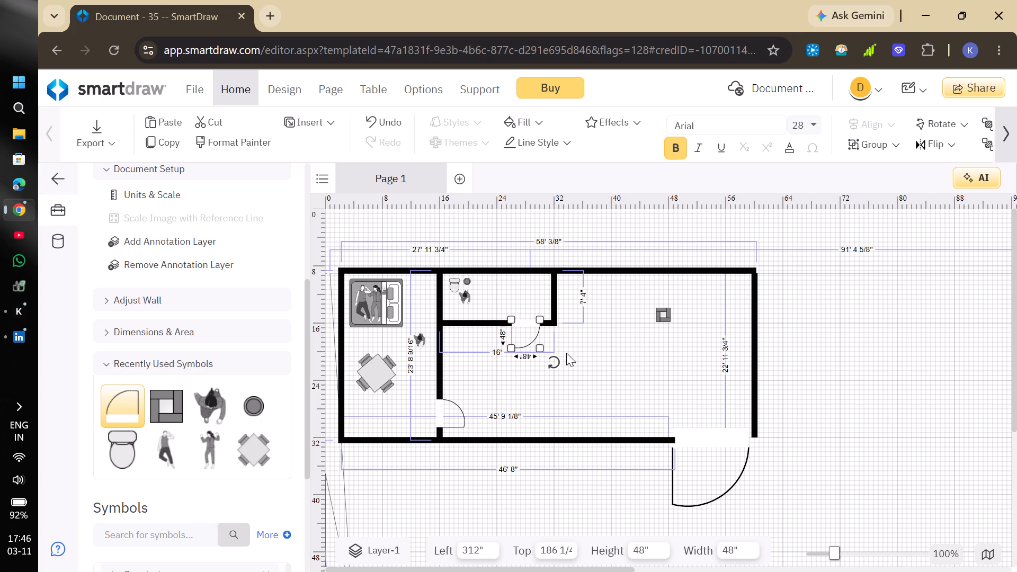
click(502, 489)
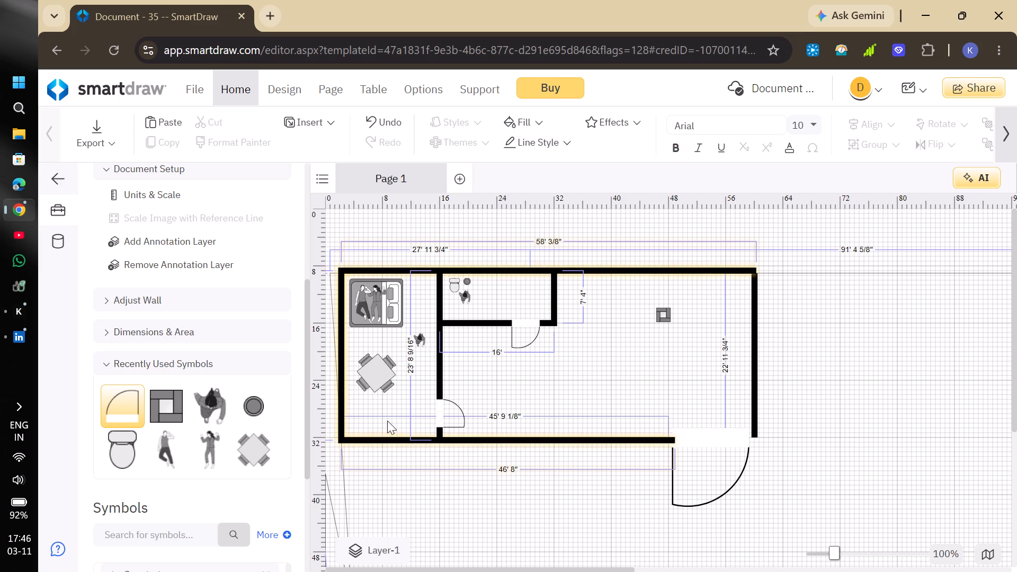
Place a patterned Loveseat from the Couches & Sofas library against the larger room's upper wall, above and left of the end table.
click(105, 361)
scroll(187, 368, down, 3)
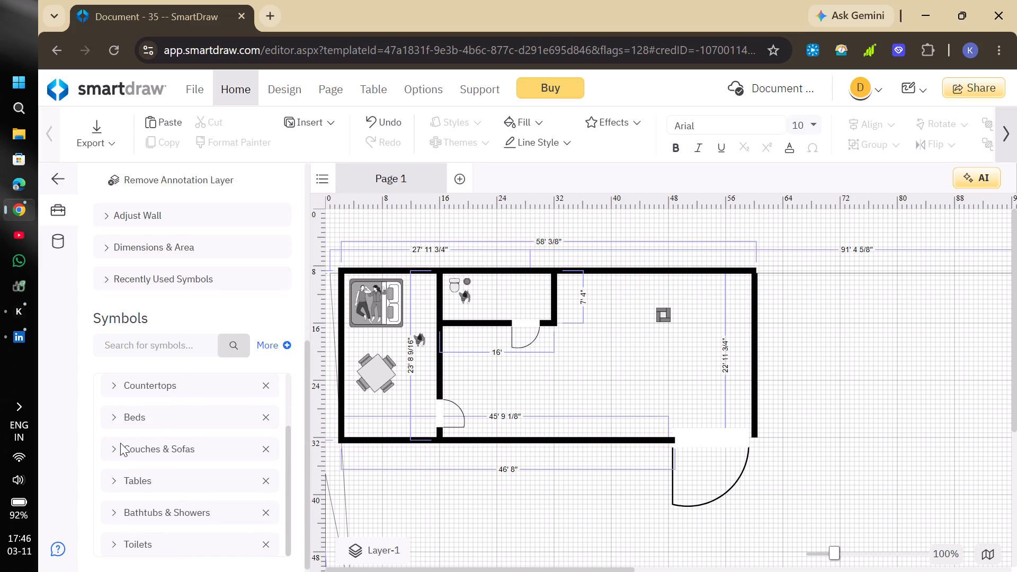
click(122, 352)
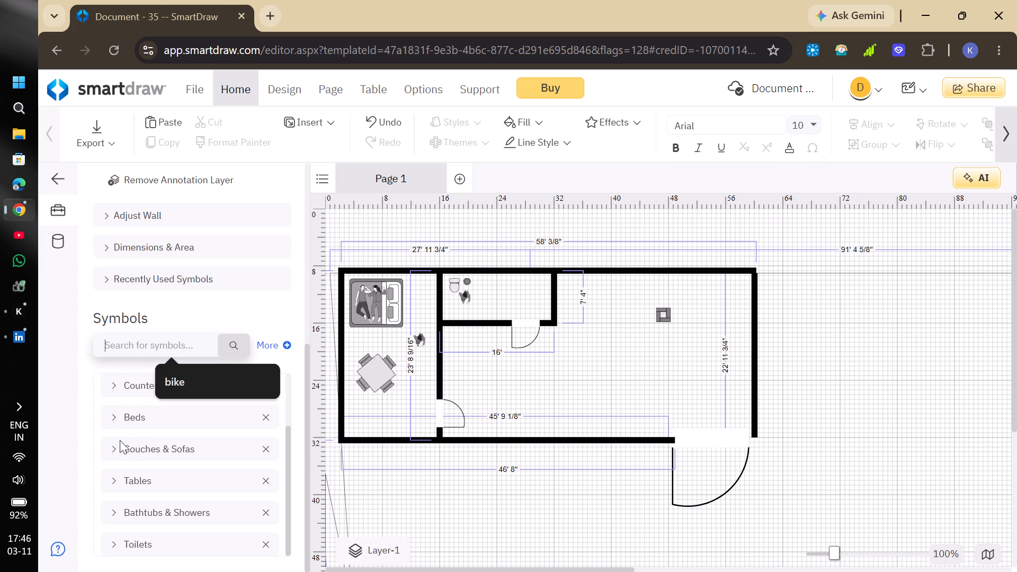
click(119, 450)
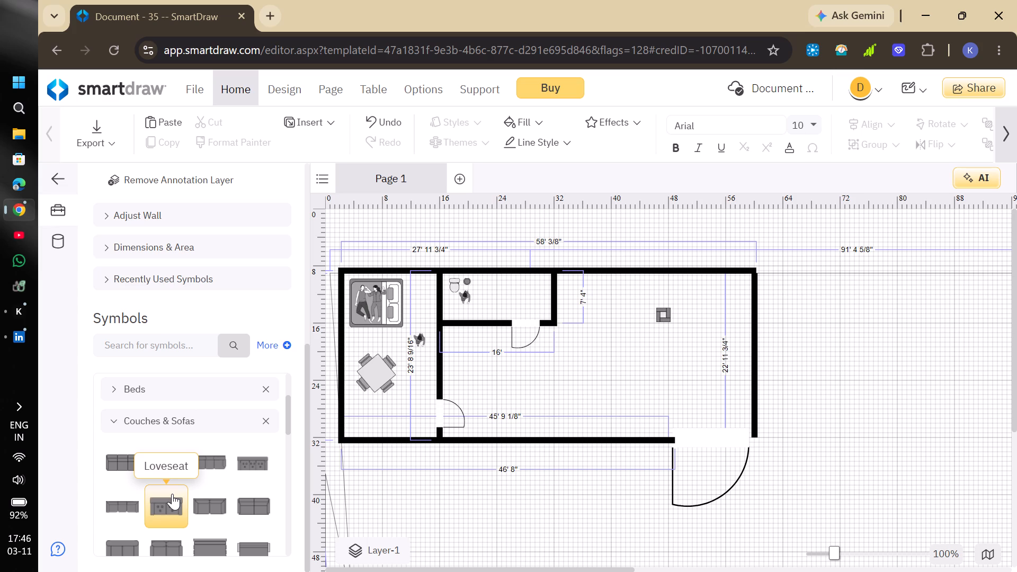
drag(163, 505, 654, 349)
drag(654, 349, 623, 285)
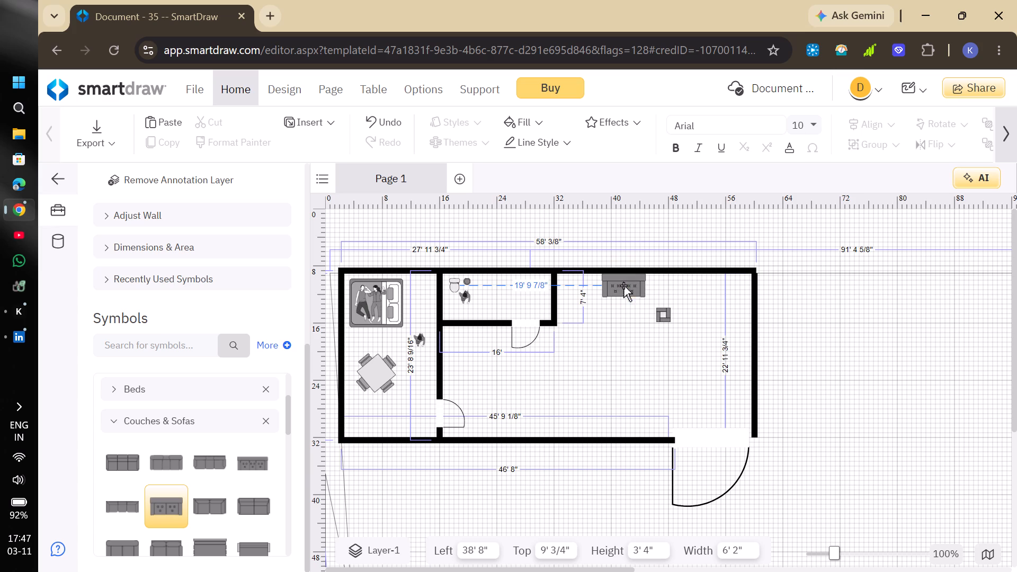
Stretch the loveseat to 10' 8" wide, extending its right side.
drag(649, 283, 677, 284)
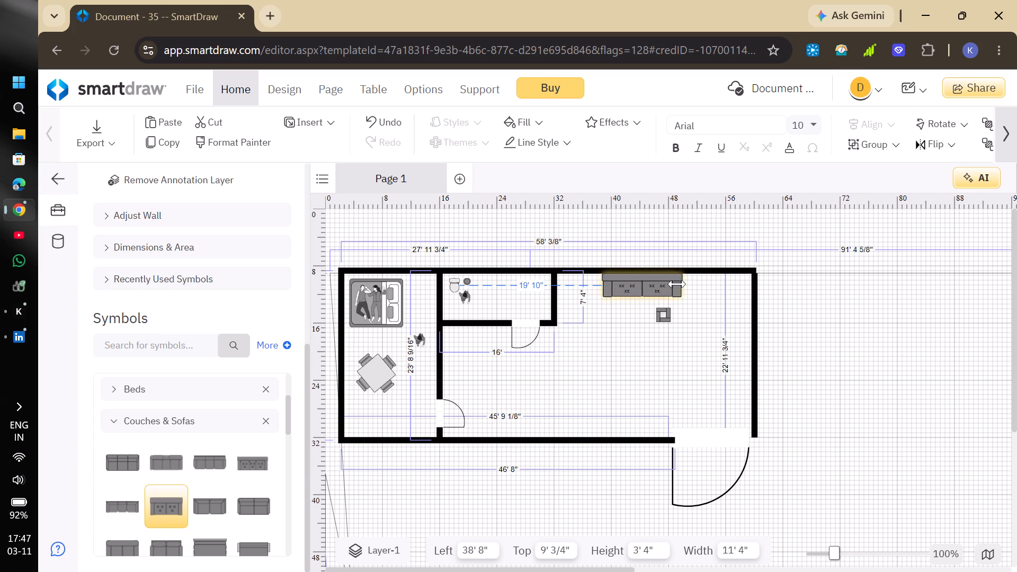
drag(677, 284, 676, 284)
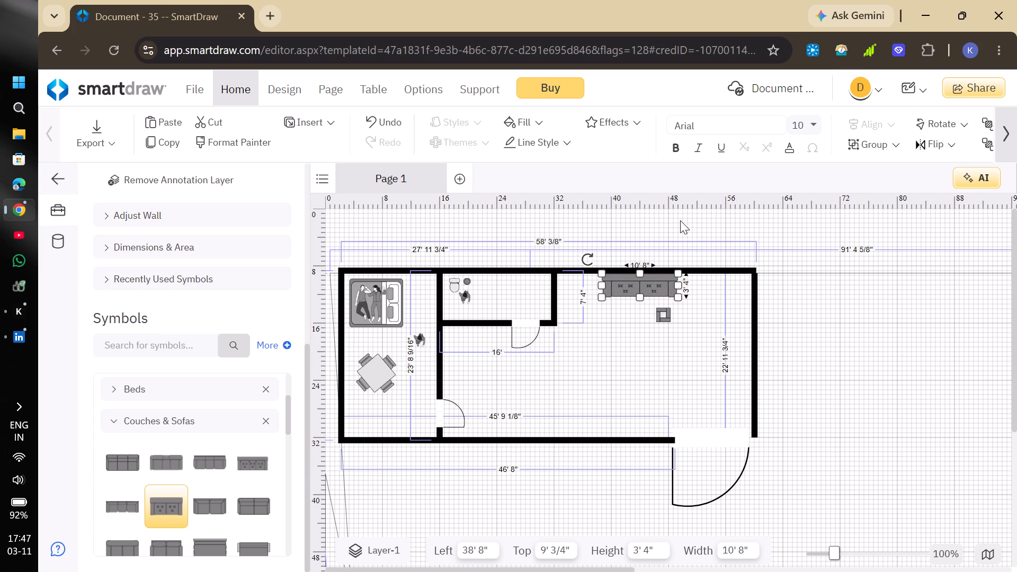
click(680, 220)
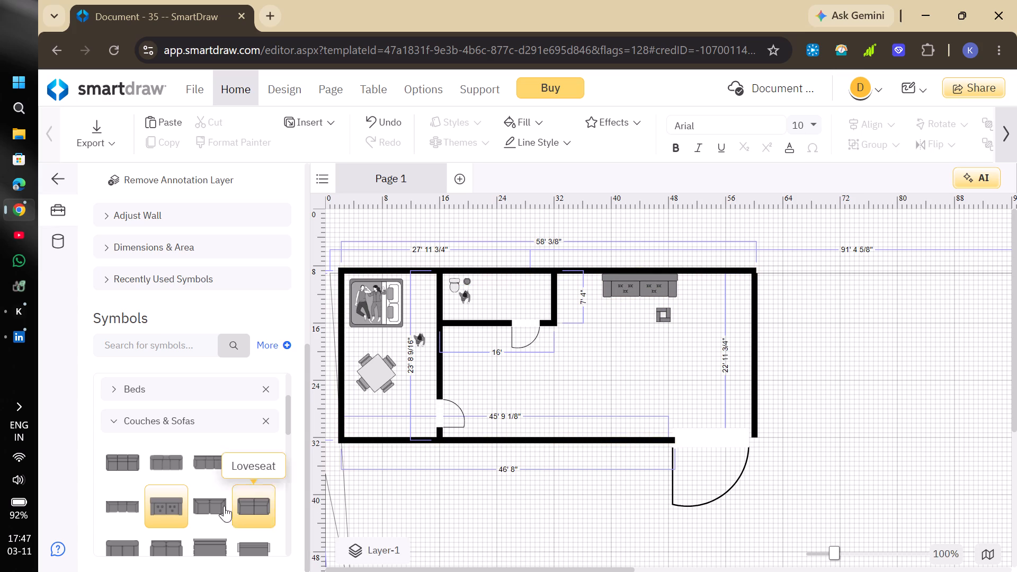
Place the 4' by 4' L-shaped corner counter from the Countertops library in the larger room's upper-right corner, rotated 90°.
click(110, 417)
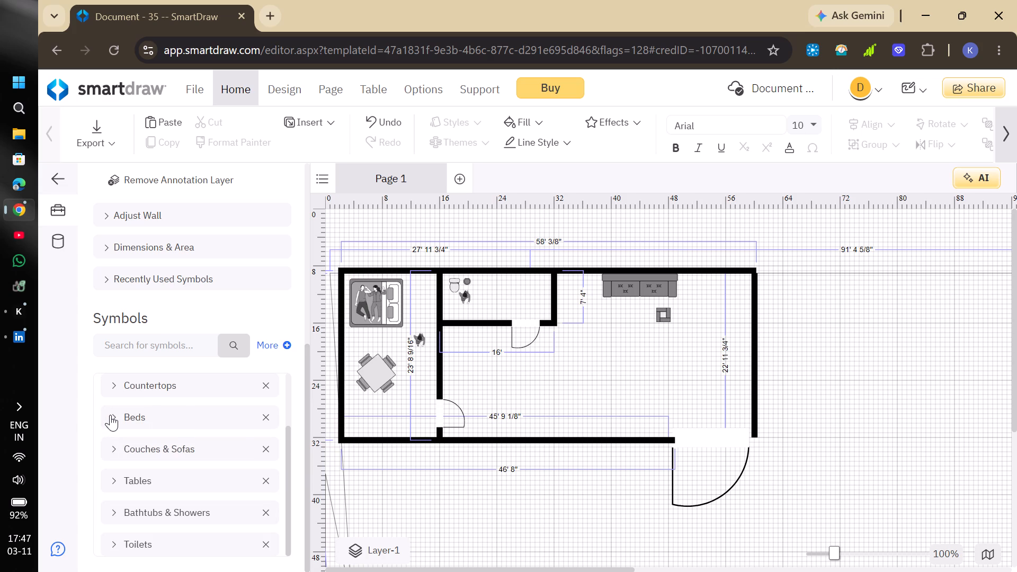
click(110, 415)
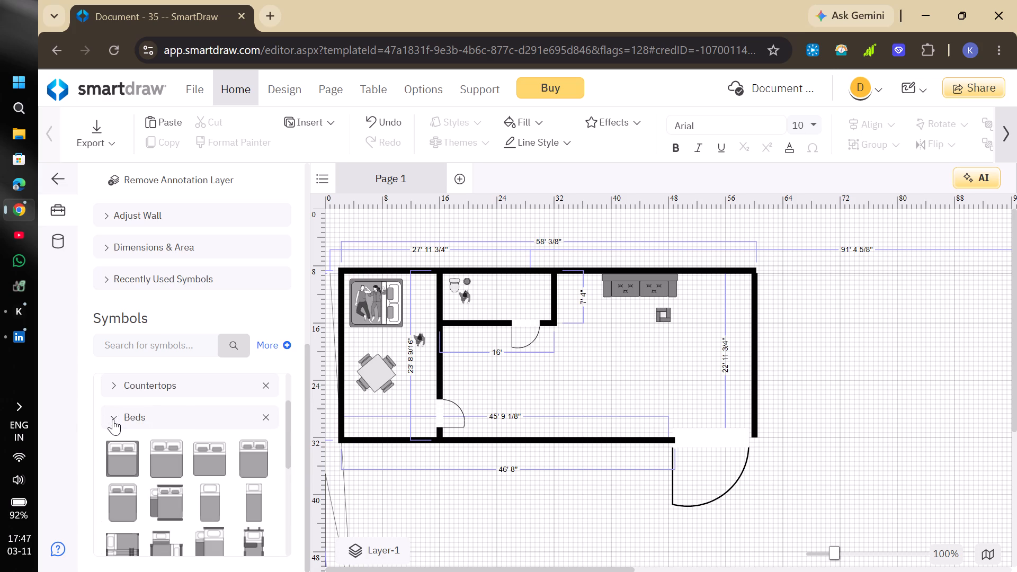
click(113, 419)
click(113, 391)
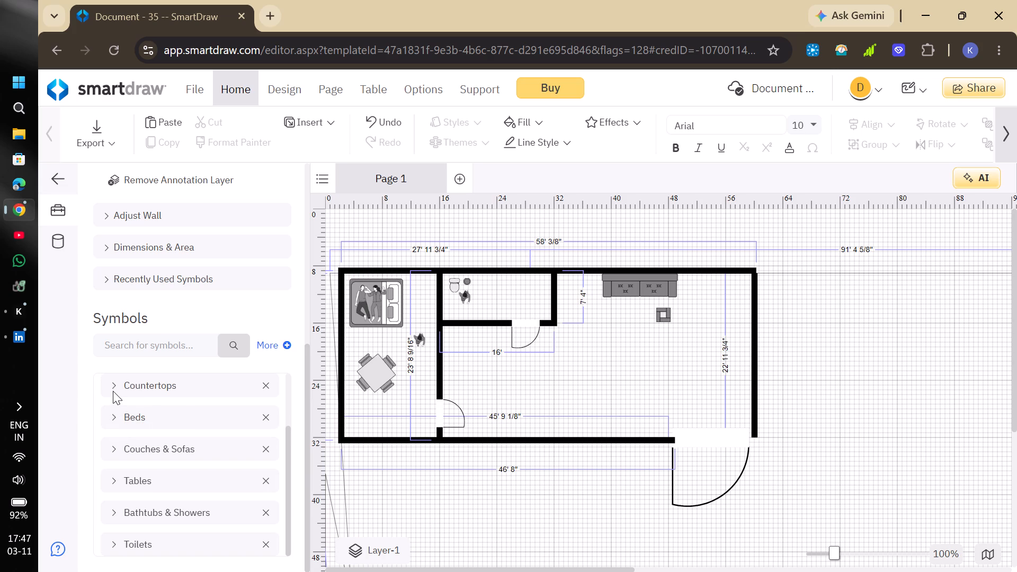
click(112, 384)
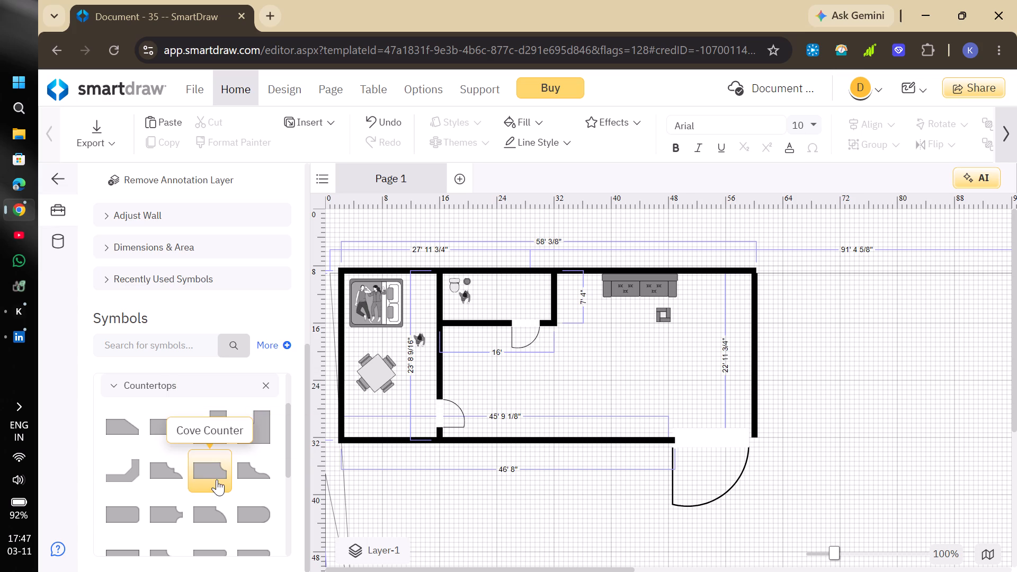
drag(193, 437, 261, 428)
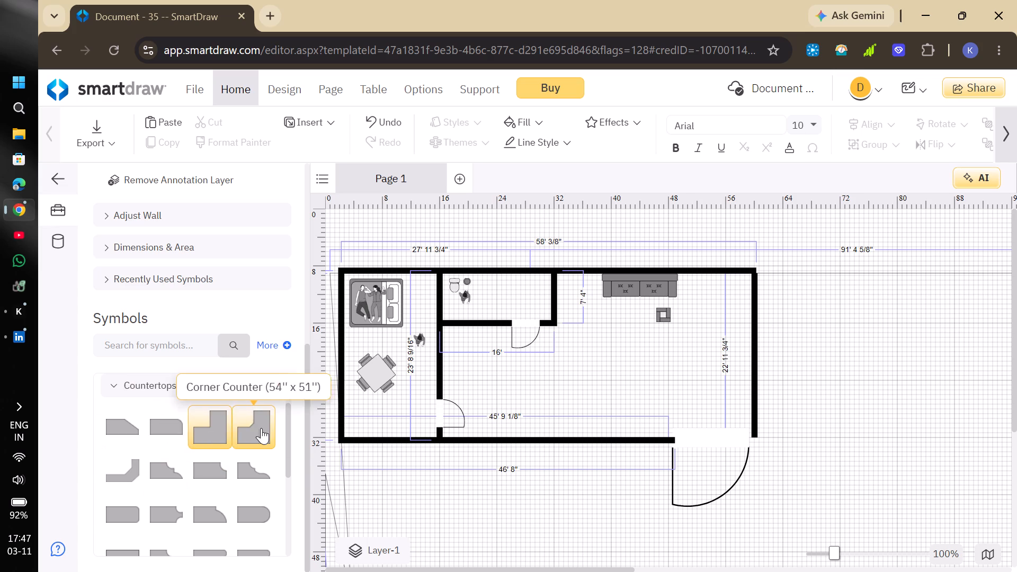
drag(261, 428, 724, 321)
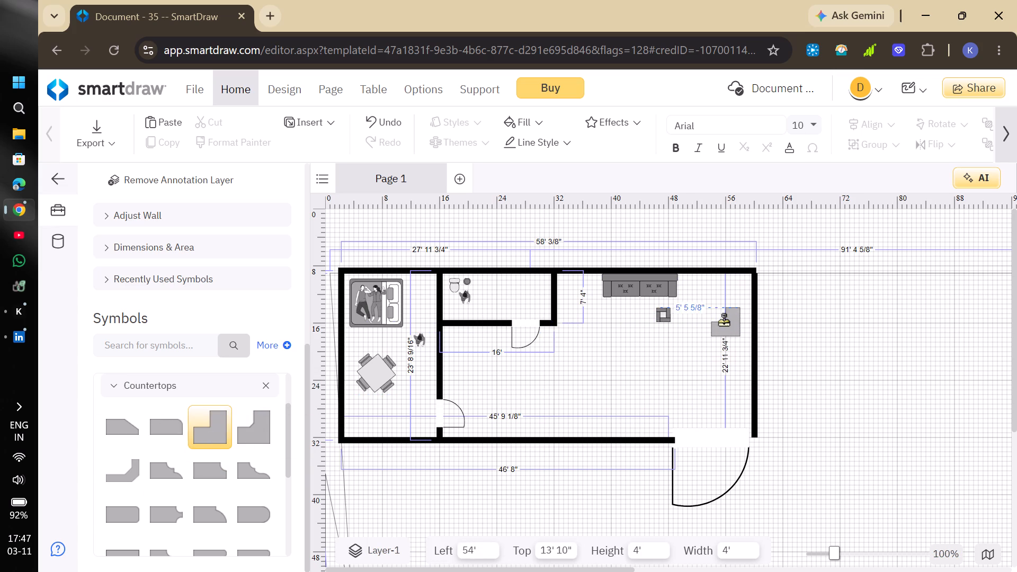
drag(724, 321, 722, 316)
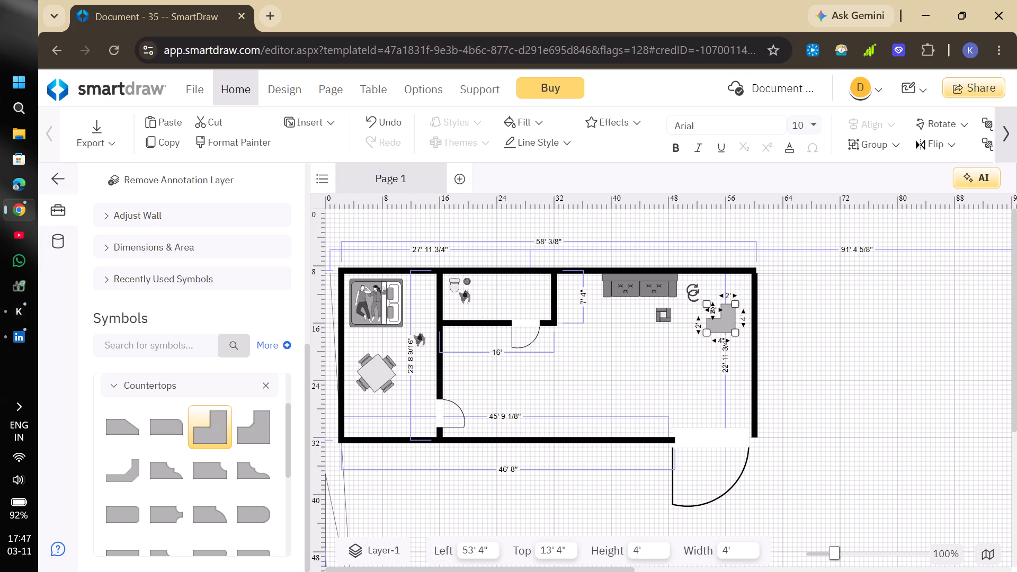
drag(693, 296, 679, 373)
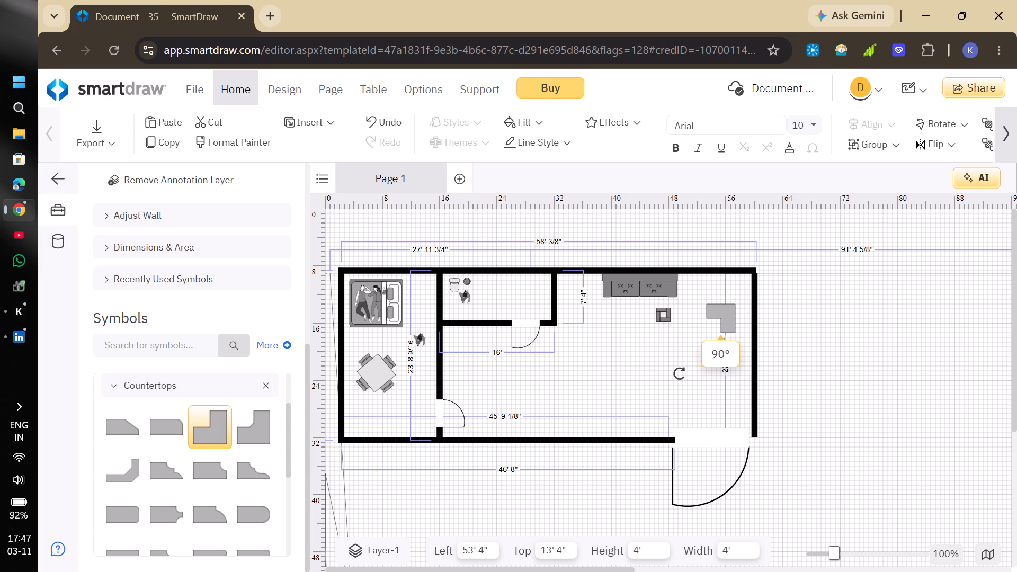
drag(679, 373, 680, 369)
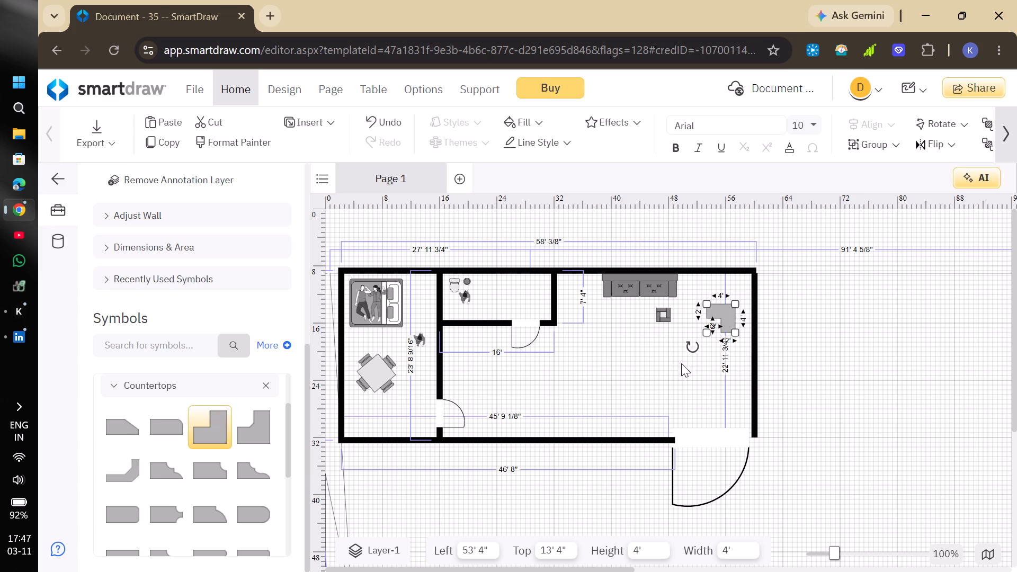
drag(728, 319, 738, 299)
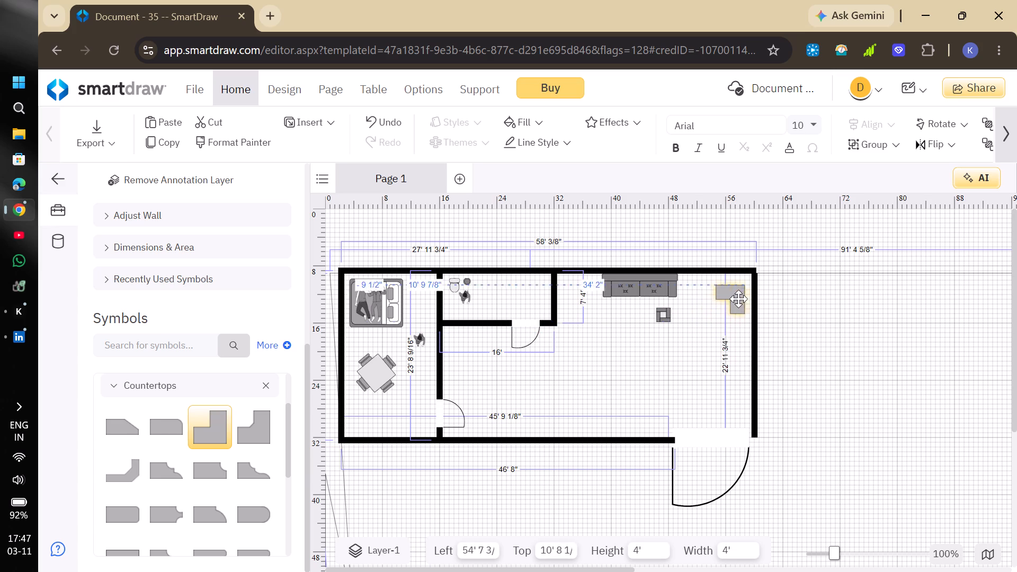
drag(738, 299, 748, 288)
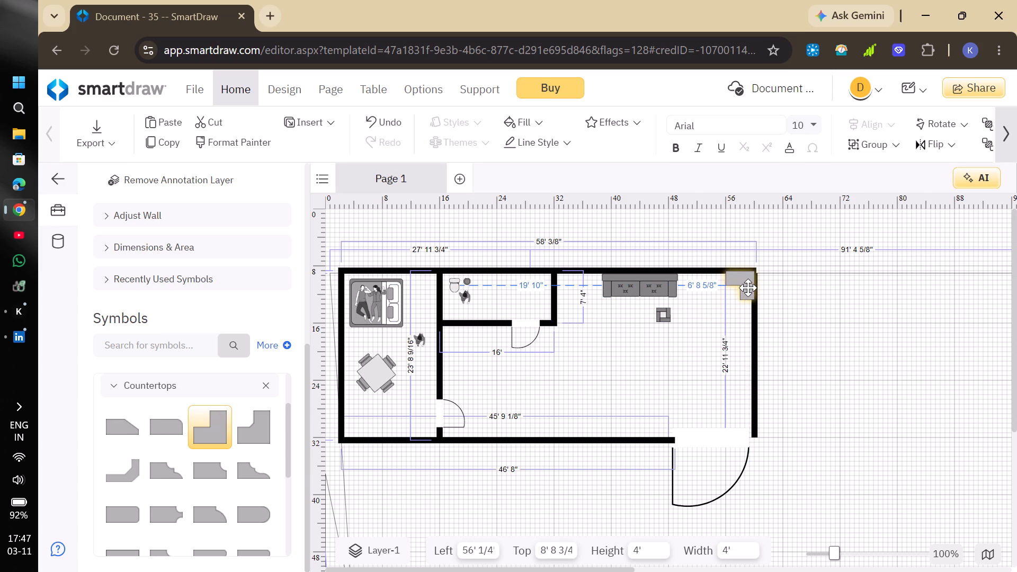
drag(748, 288, 748, 288)
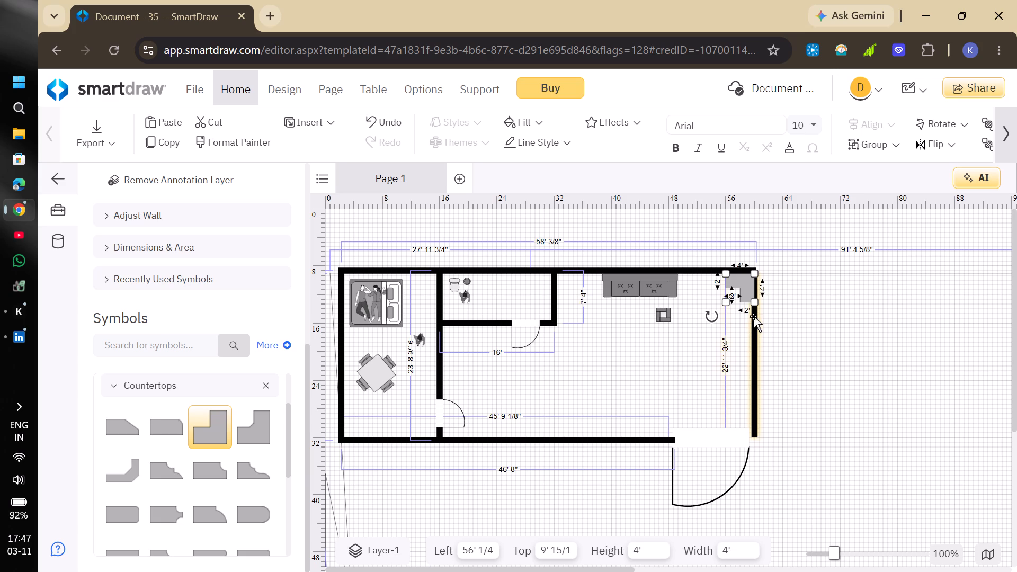
Enlarge the corner counter to about 8' by 6' 9", extending it along the upper and right walls.
drag(752, 303, 752, 312)
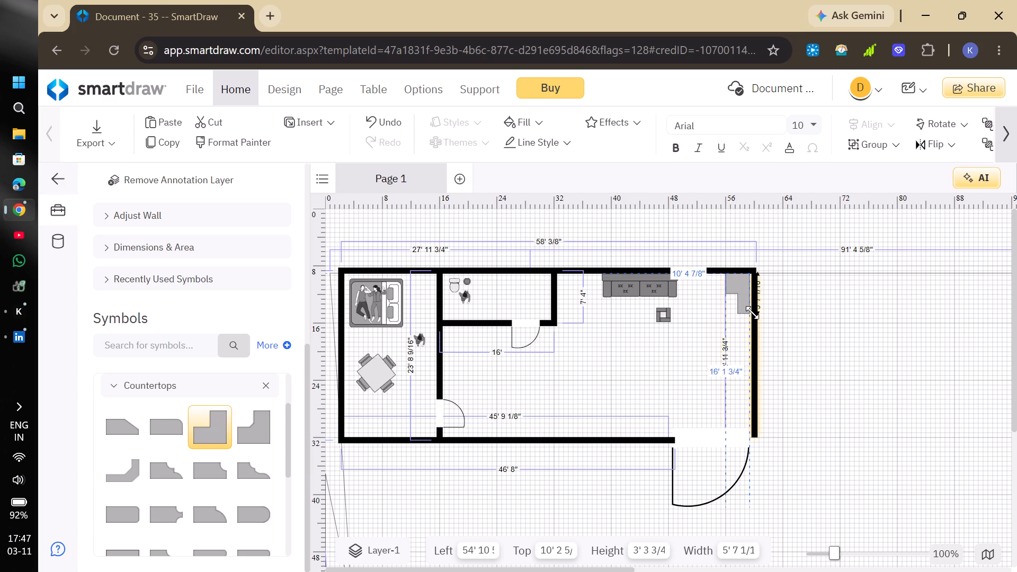
drag(752, 312, 753, 321)
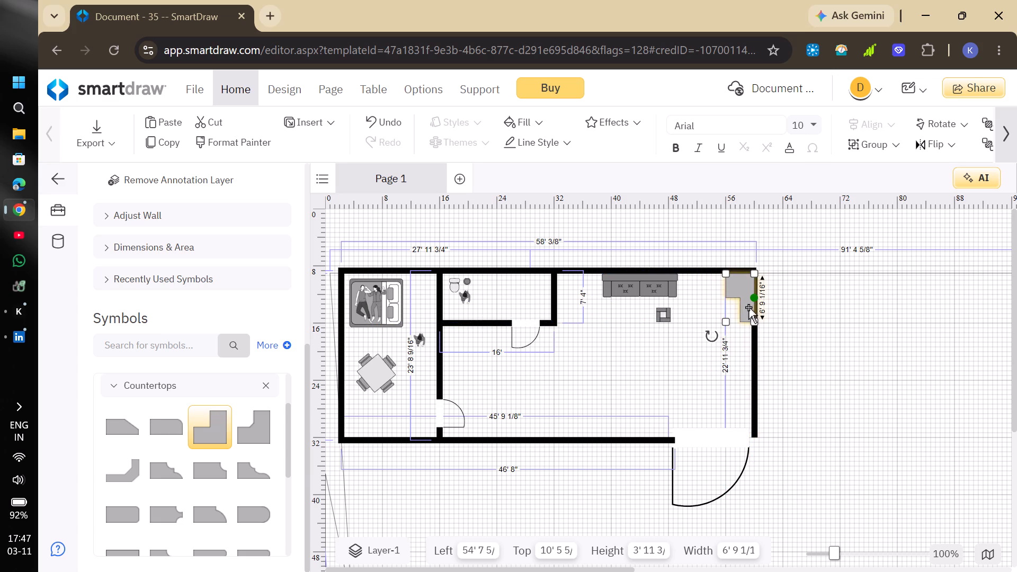
drag(725, 275, 708, 279)
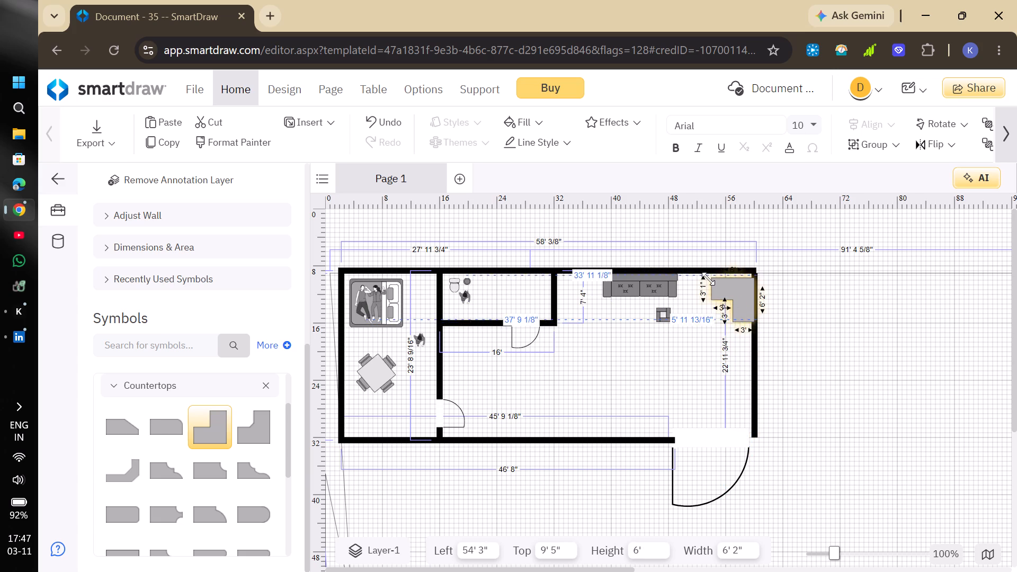
drag(708, 279, 697, 273)
click(735, 299)
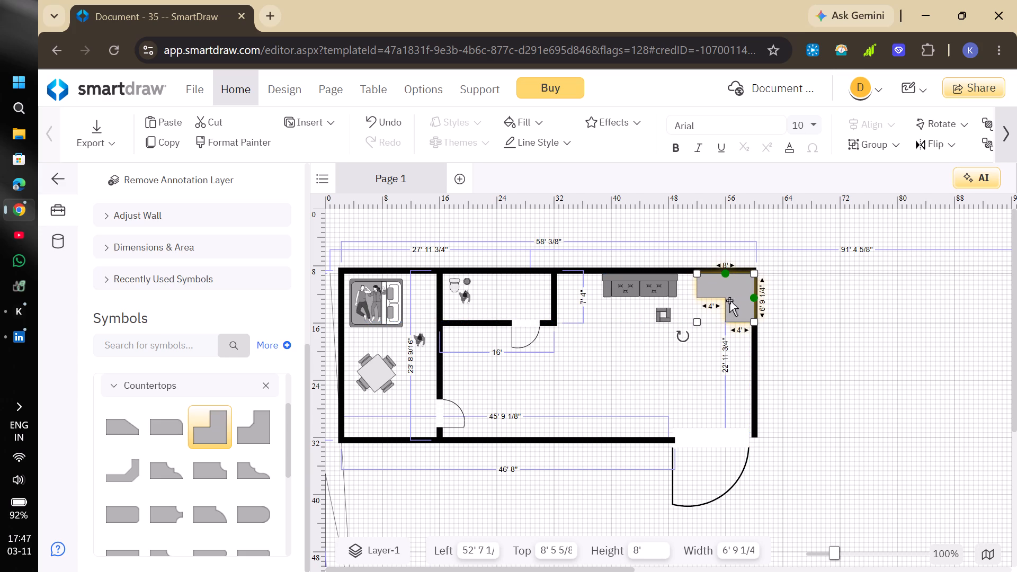
click(679, 387)
click(840, 358)
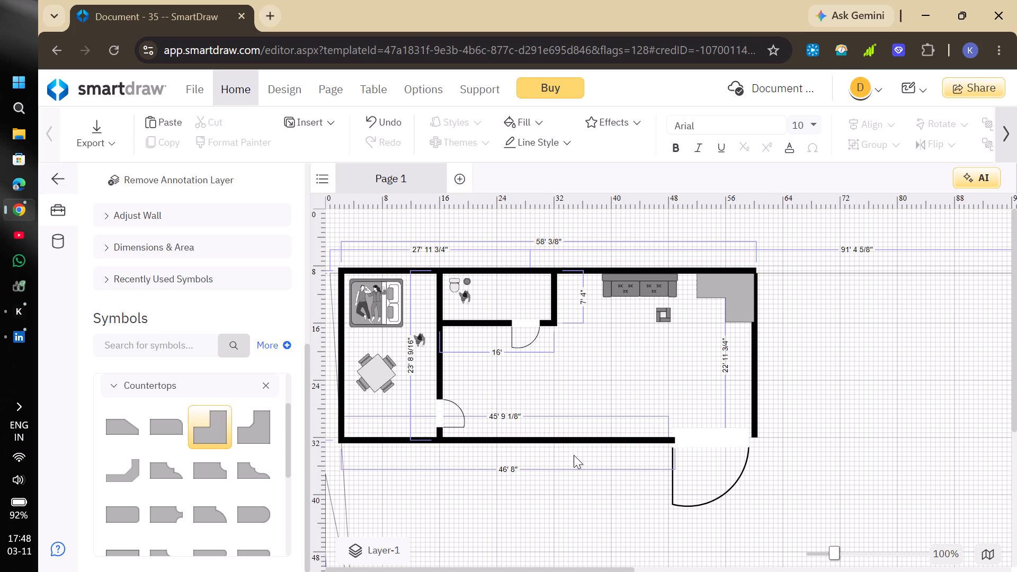
Remove the Countertops library from the symbol libraries.
click(262, 385)
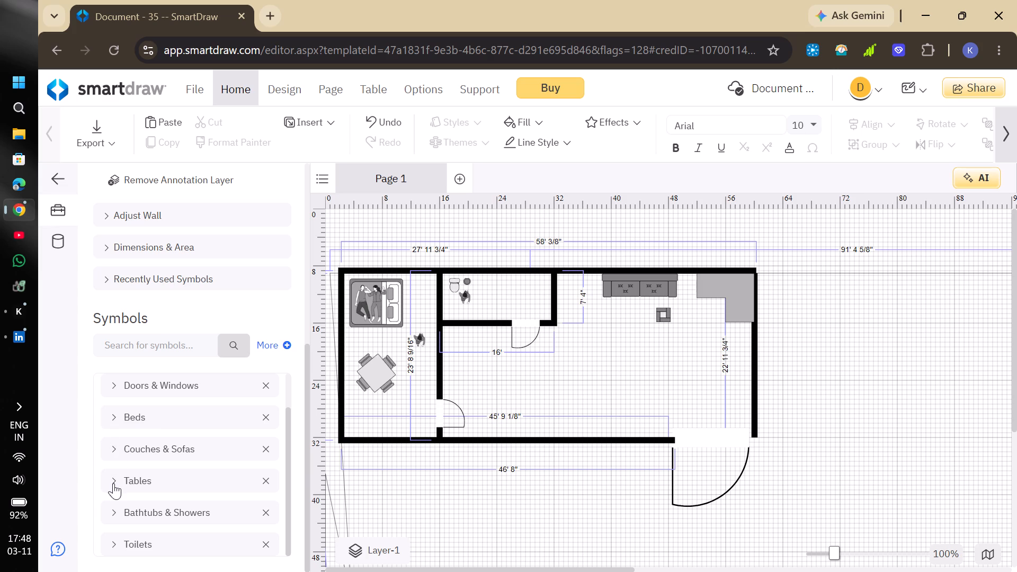
Place Corner Shower - 1 from the Bathtubs & Showers library in the toilet room's upper-right corner, rotated to fit the walls.
click(115, 508)
scroll(219, 488, down, 1)
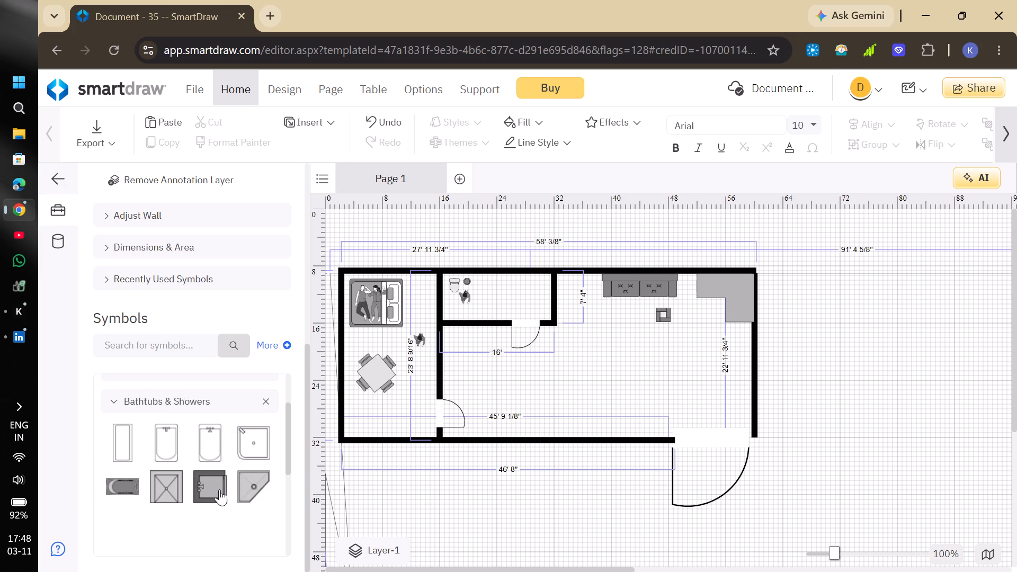
drag(249, 486, 249, 485)
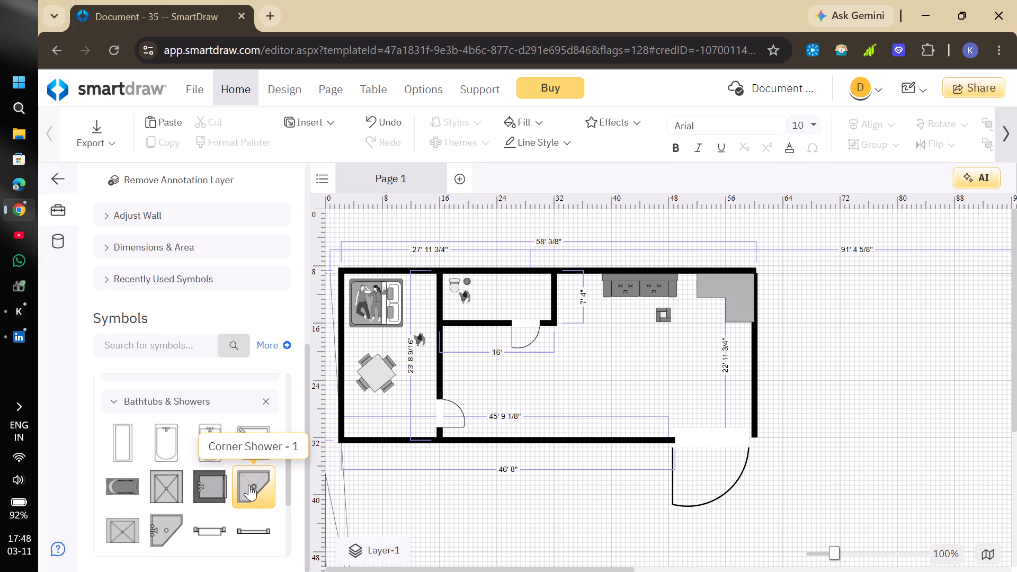
drag(249, 485, 583, 365)
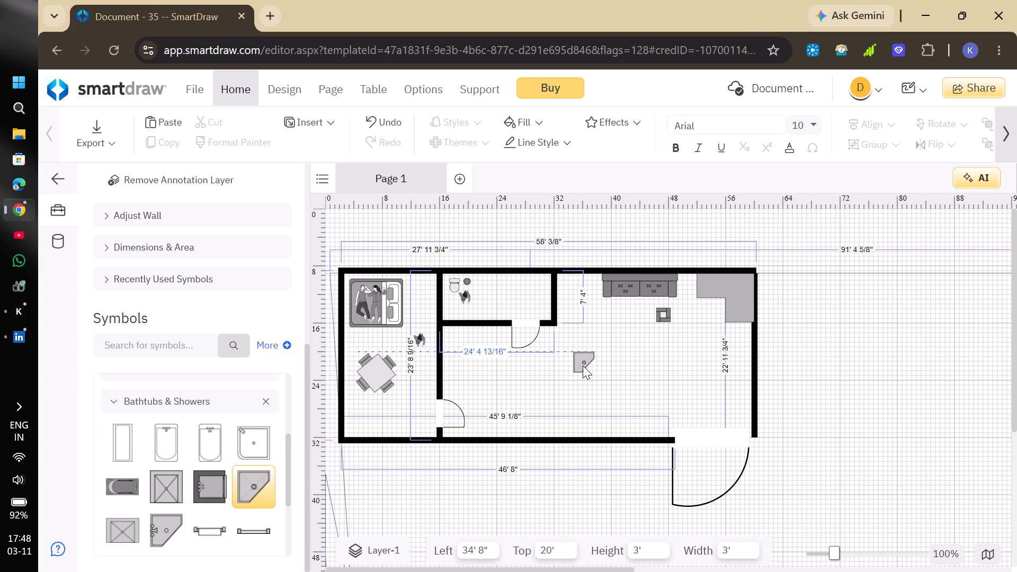
drag(563, 338, 619, 326)
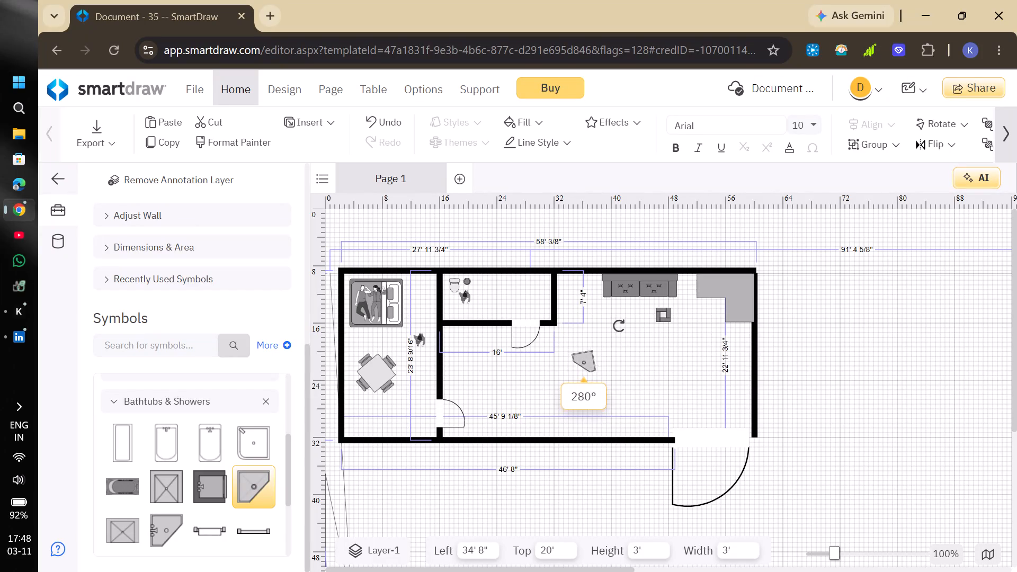
drag(619, 326, 633, 315)
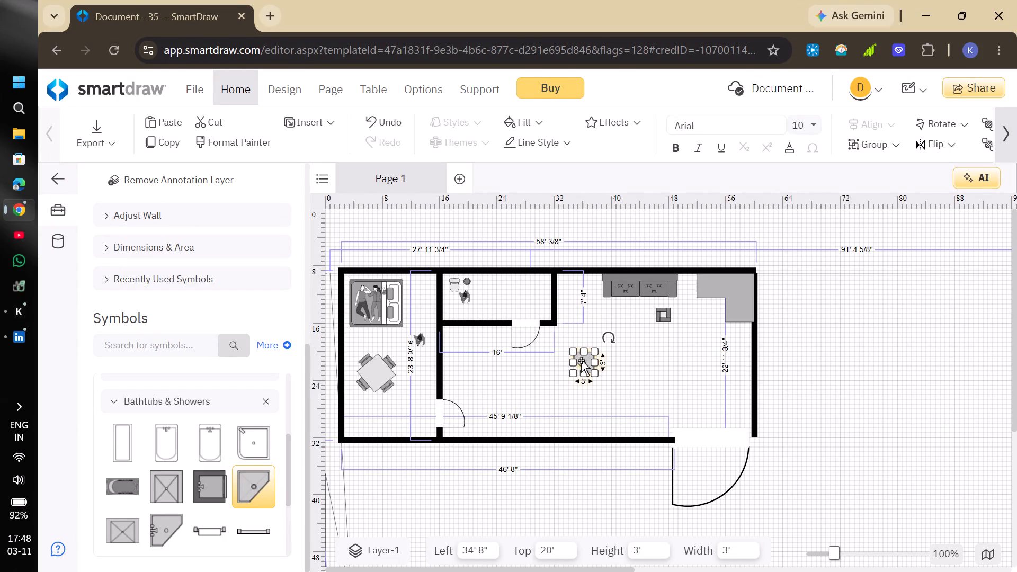
drag(581, 360, 537, 287)
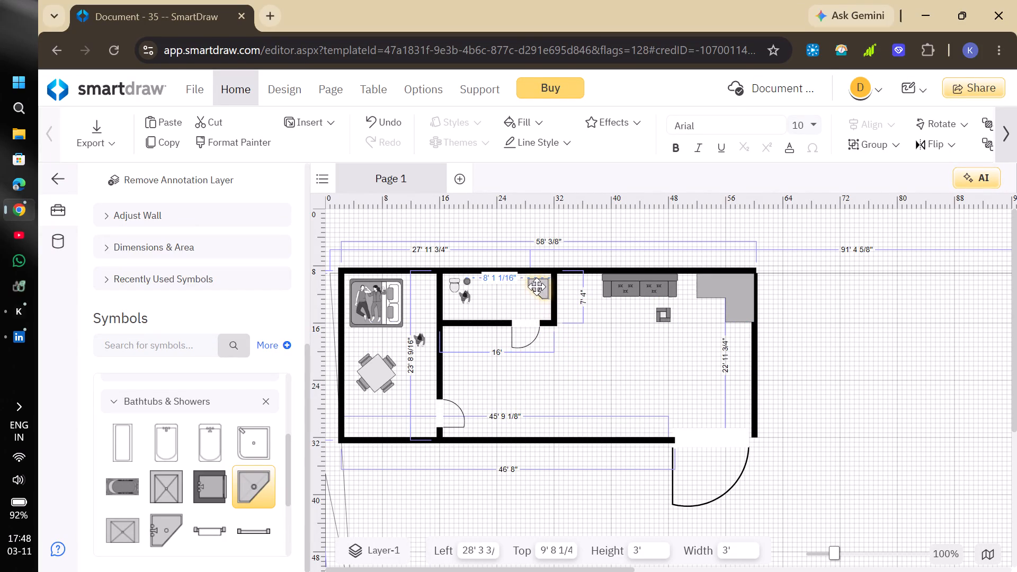
drag(537, 287, 538, 281)
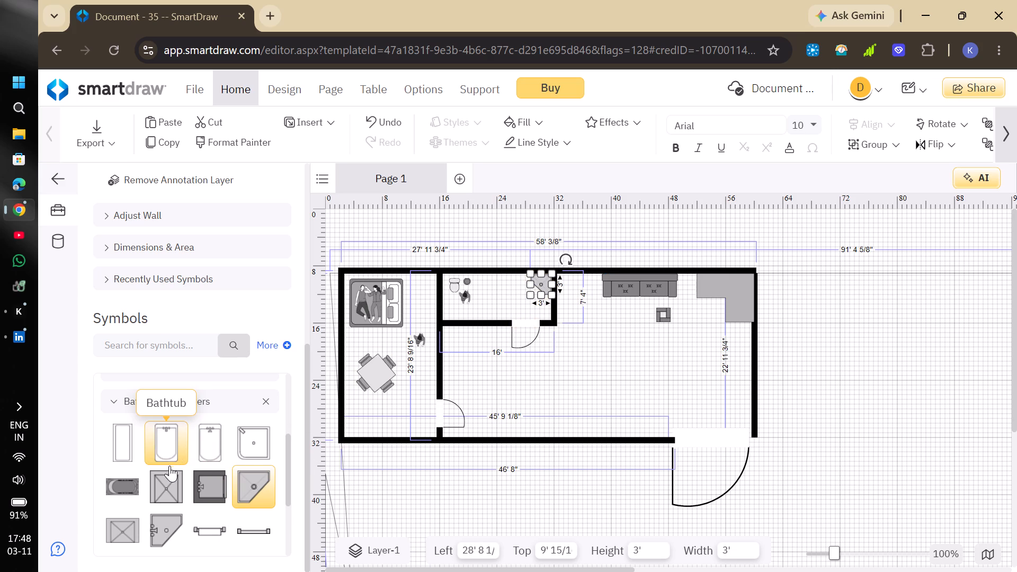
Place a 5' by 3' bathtub horizontally against the toilet room's upper wall, between the toilet and the corner shower, faucet end toward the toilet.
drag(209, 438, 329, 382)
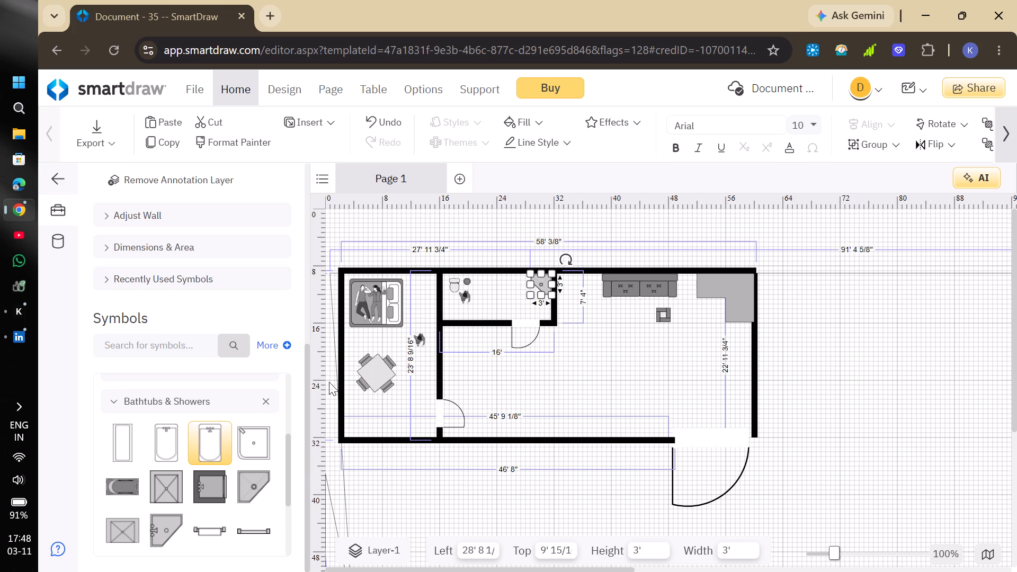
drag(329, 382, 495, 287)
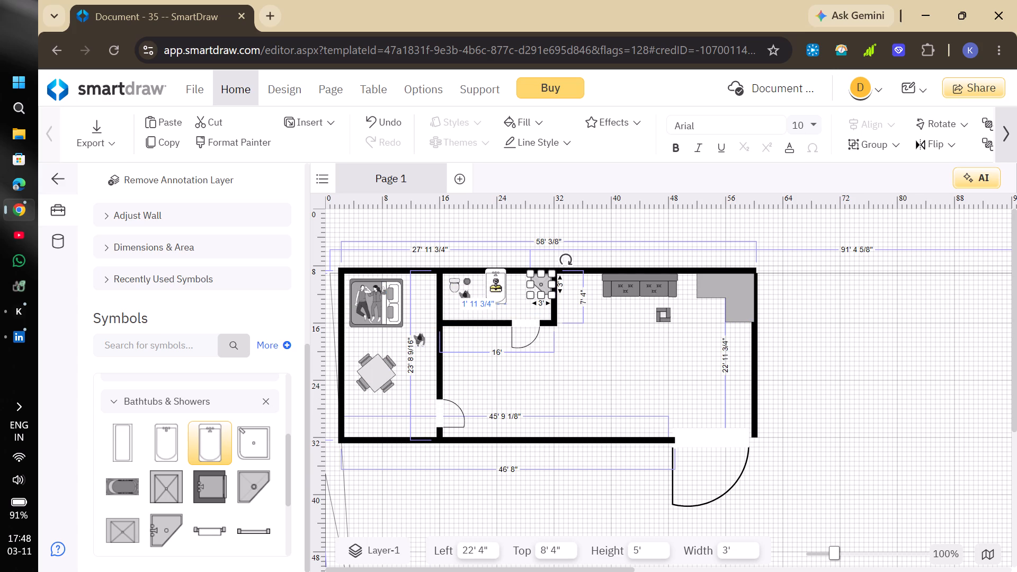
drag(495, 287, 495, 291)
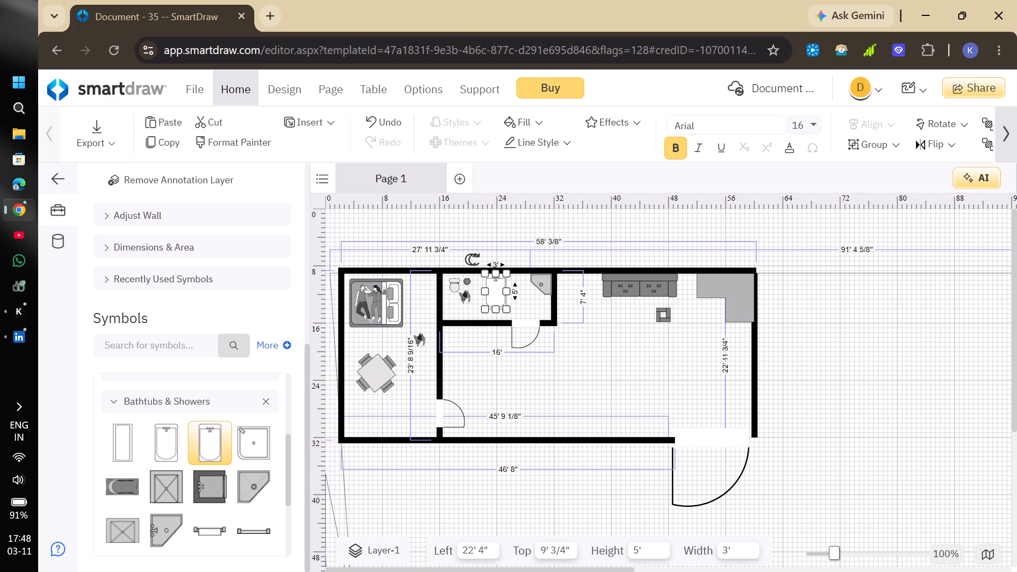
drag(474, 260, 462, 279)
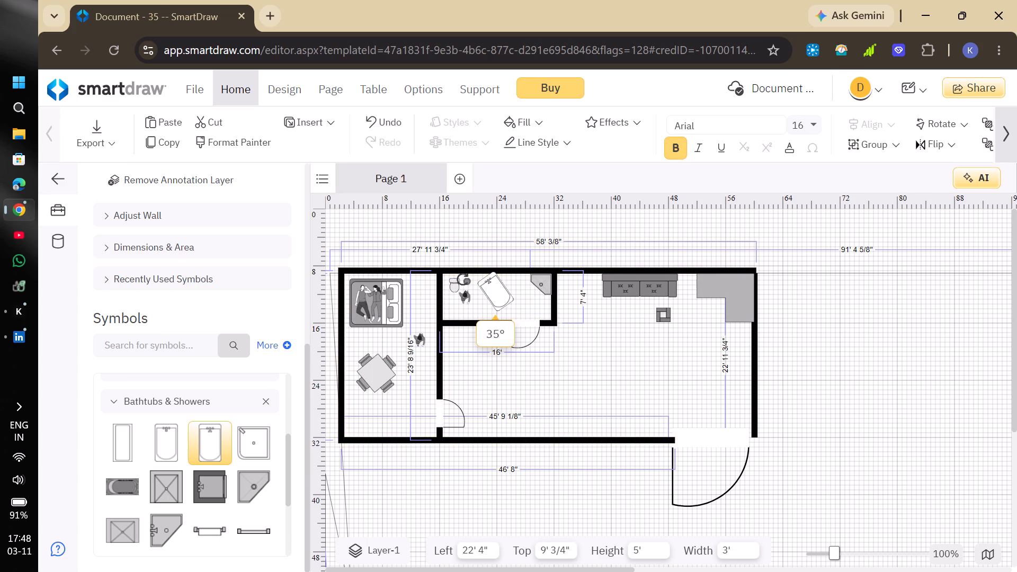
drag(462, 279, 430, 331)
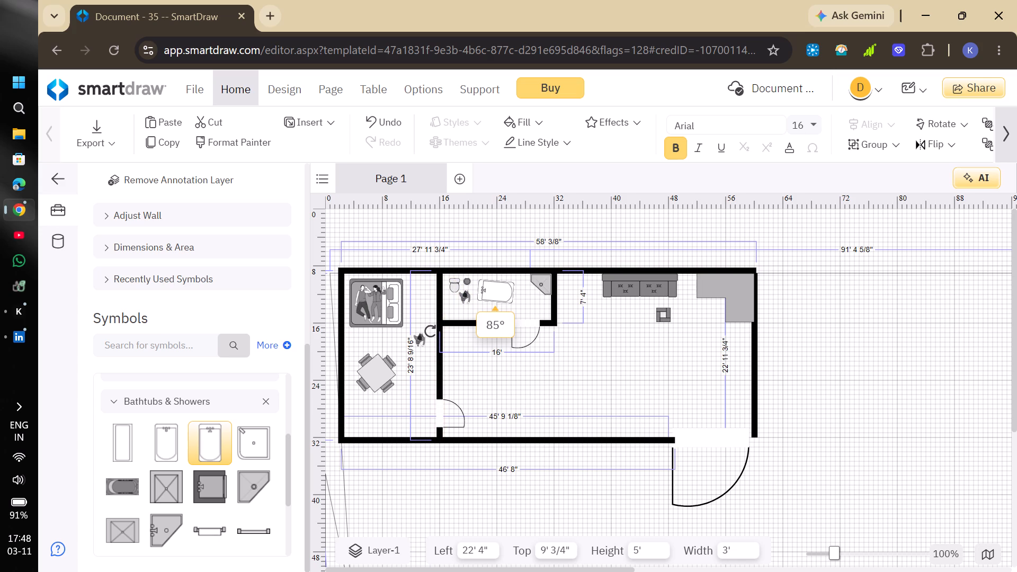
drag(430, 331, 424, 339)
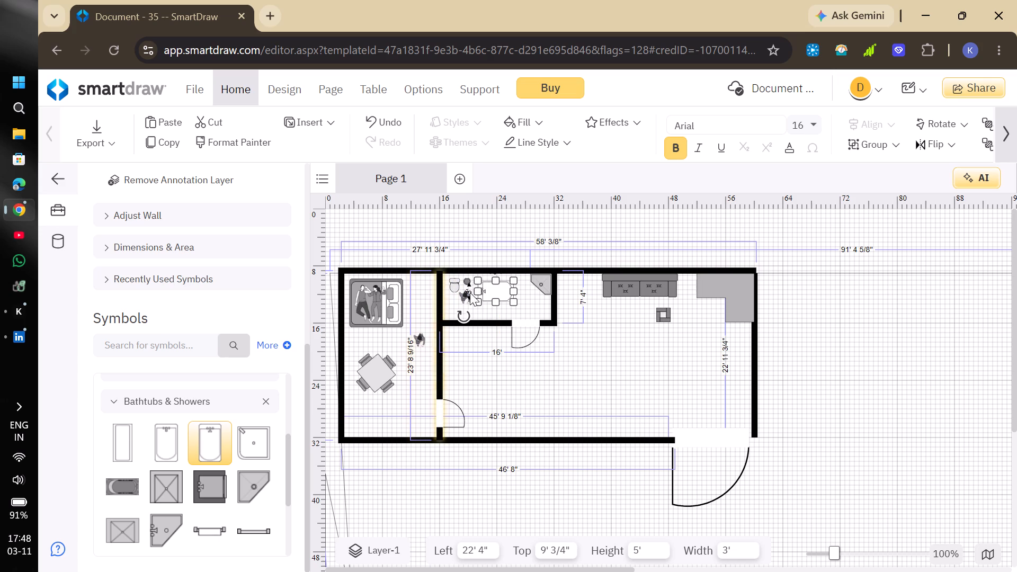
drag(501, 289, 499, 289)
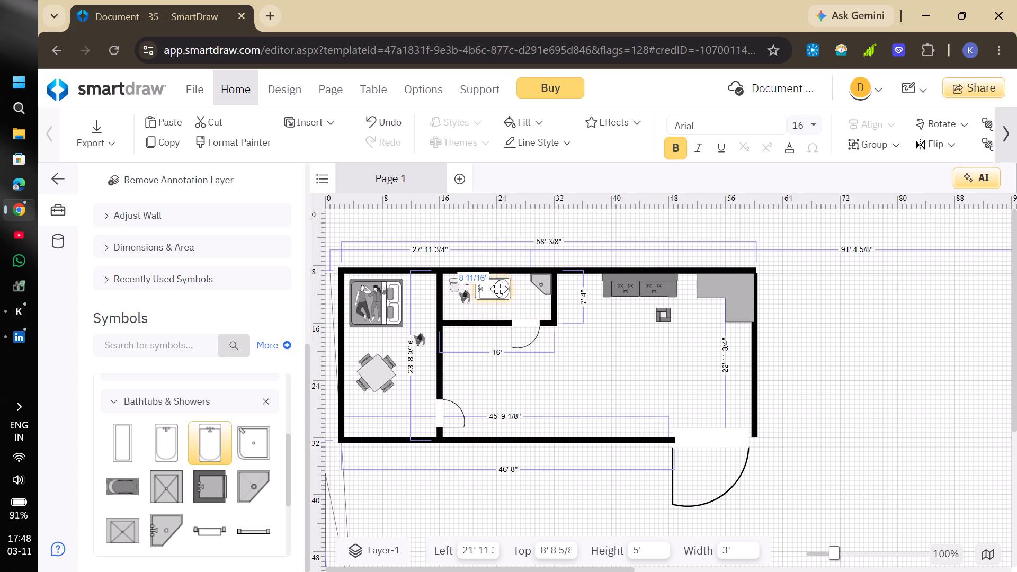
drag(499, 289, 498, 284)
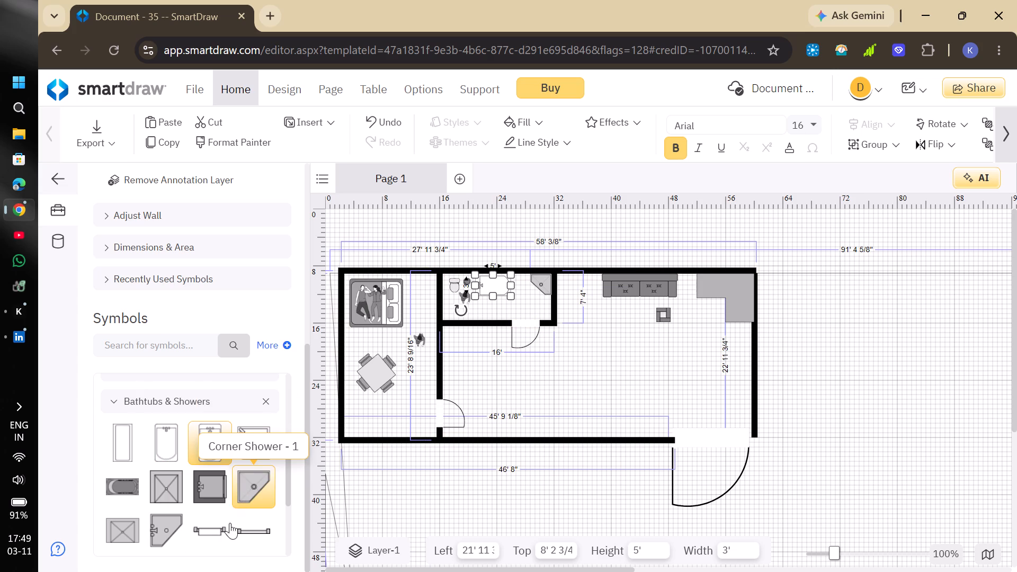
Place the 2' wide horizontal bar symbol from the Bathtubs & Showers library against the toilet room's lower wall, between the corner and the door.
drag(252, 528, 389, 442)
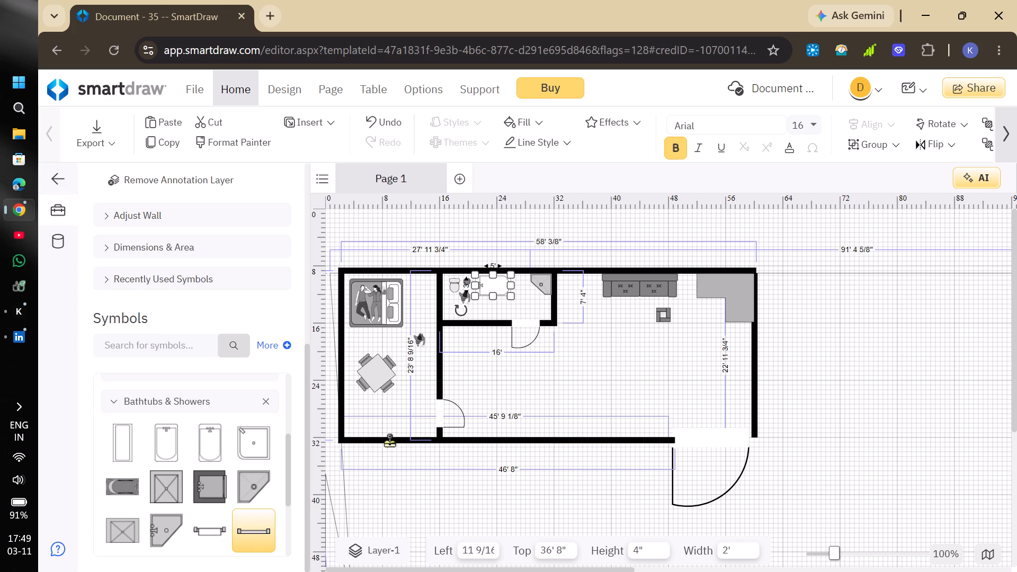
drag(389, 442, 476, 313)
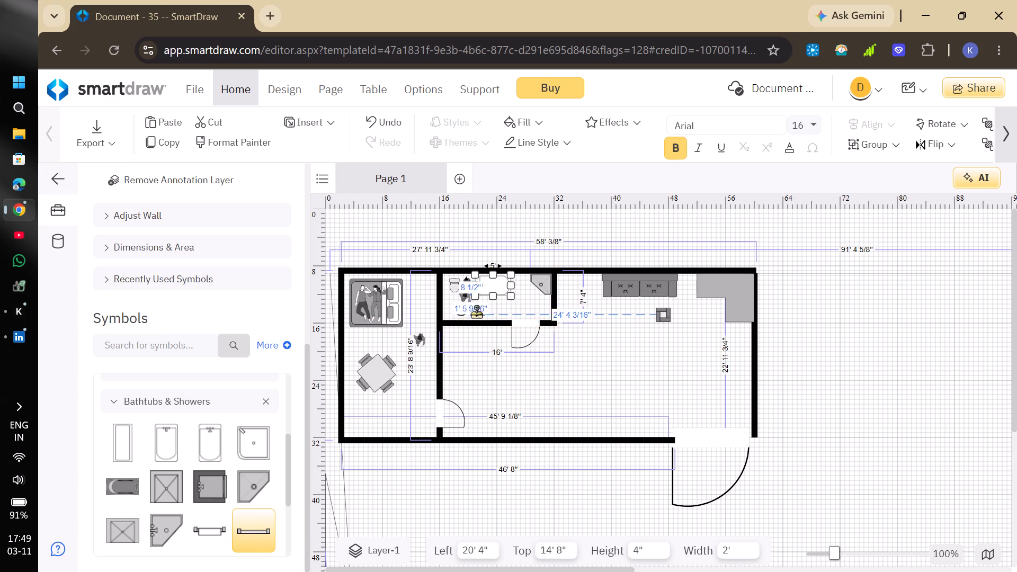
drag(476, 313, 484, 318)
double_click(0, 0)
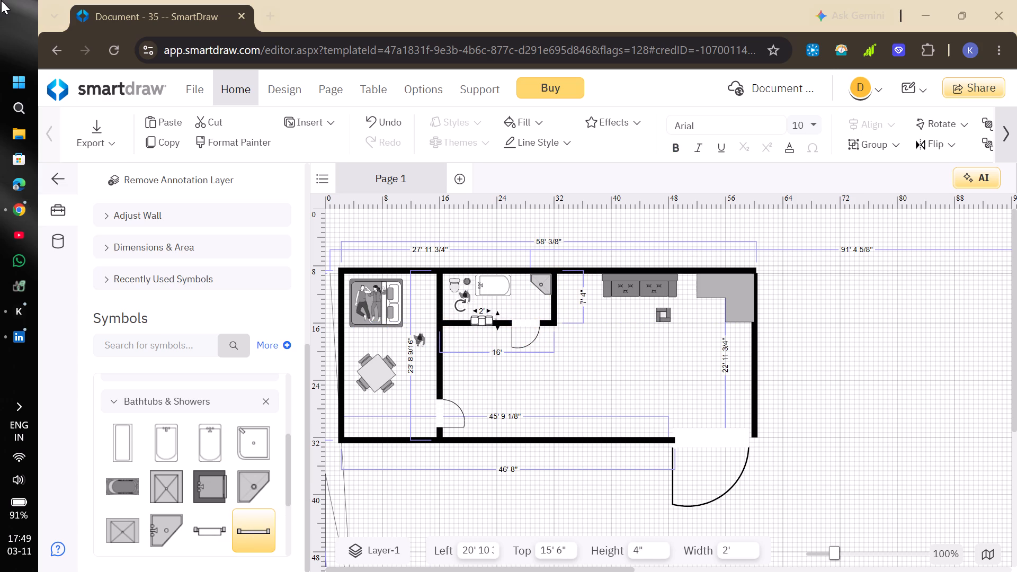
click(625, 213)
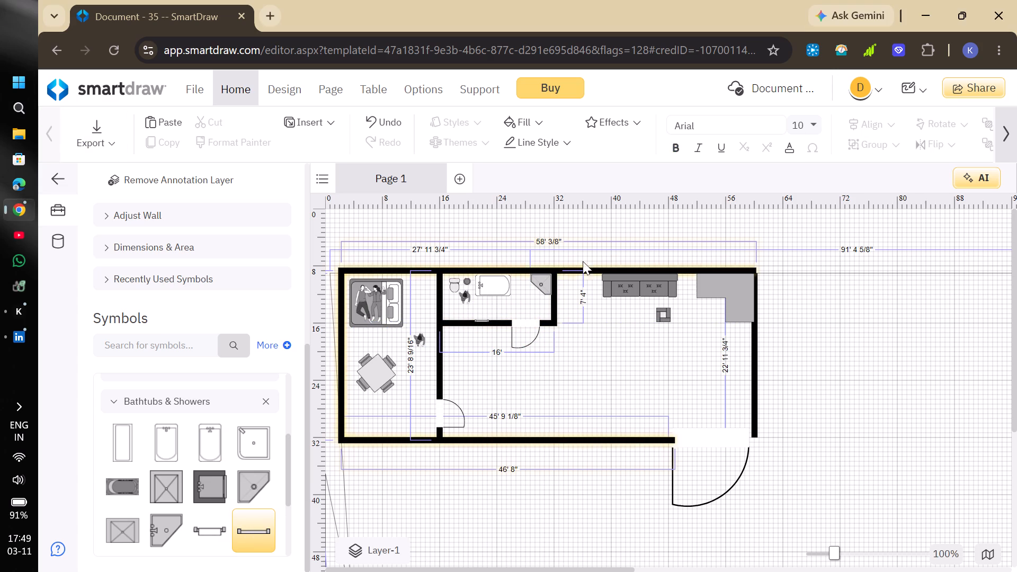
Shift the toilet room's wall outline down to Left 16', Top 9' 4", leaving the bar symbol inside the room.
drag(483, 321, 489, 326)
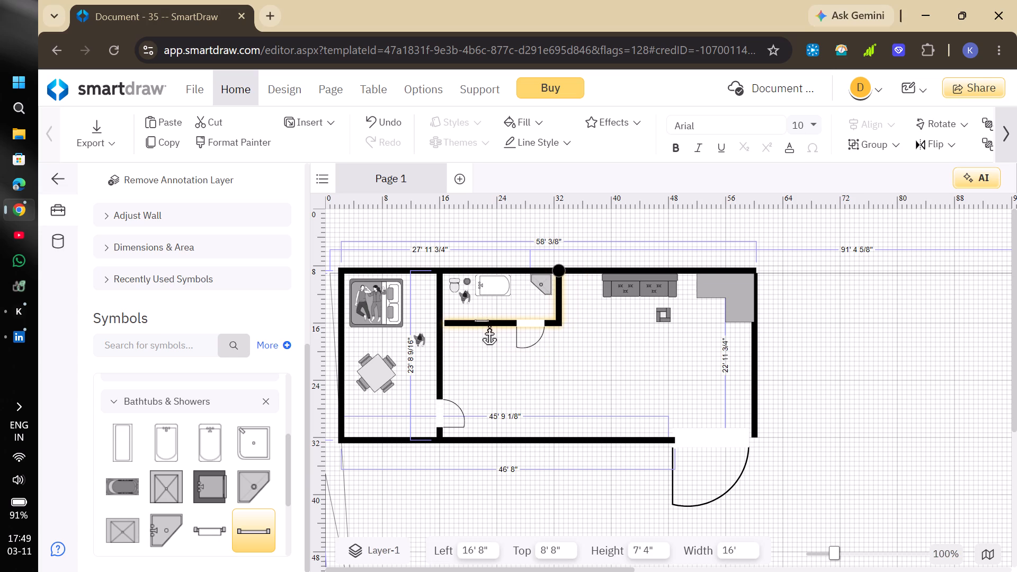
drag(489, 326, 484, 327)
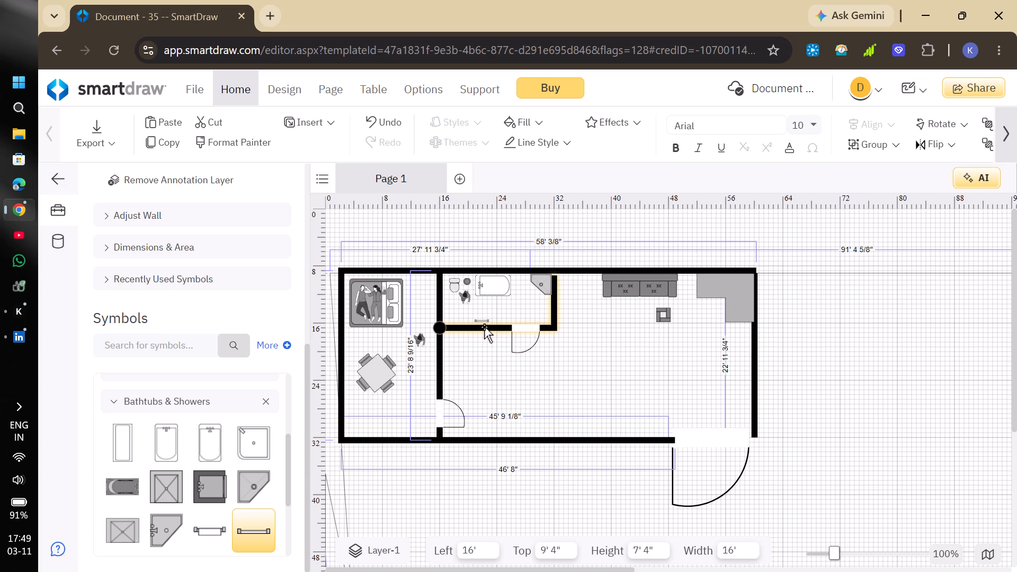
click(534, 230)
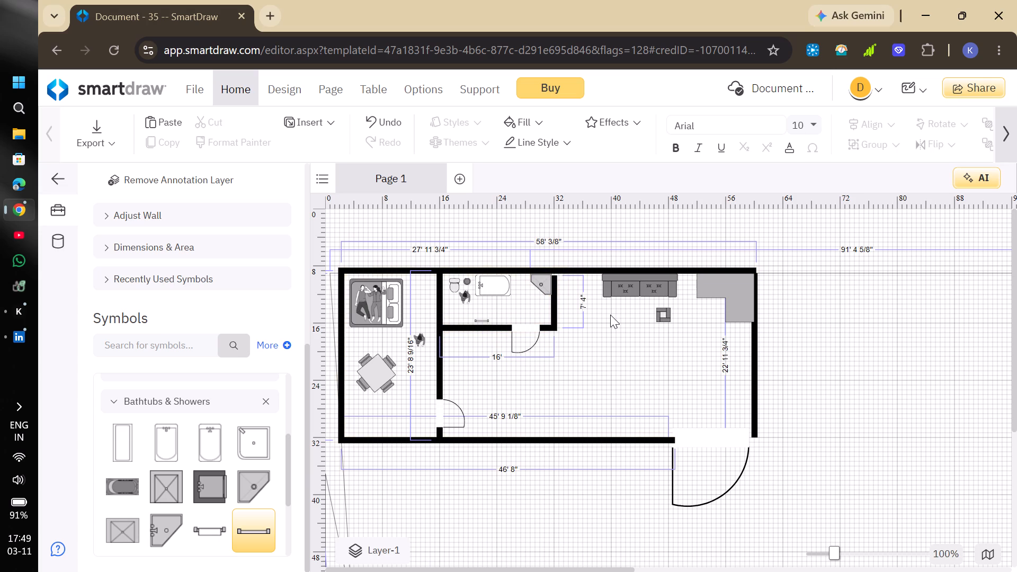
Draw a vertical wall about 42' long with the Line tool, running down from the house's lower-left corner.
scroll(222, 395, up, 1)
scroll(222, 395, down, 1)
scroll(221, 395, up, 5)
scroll(167, 222, up, 4)
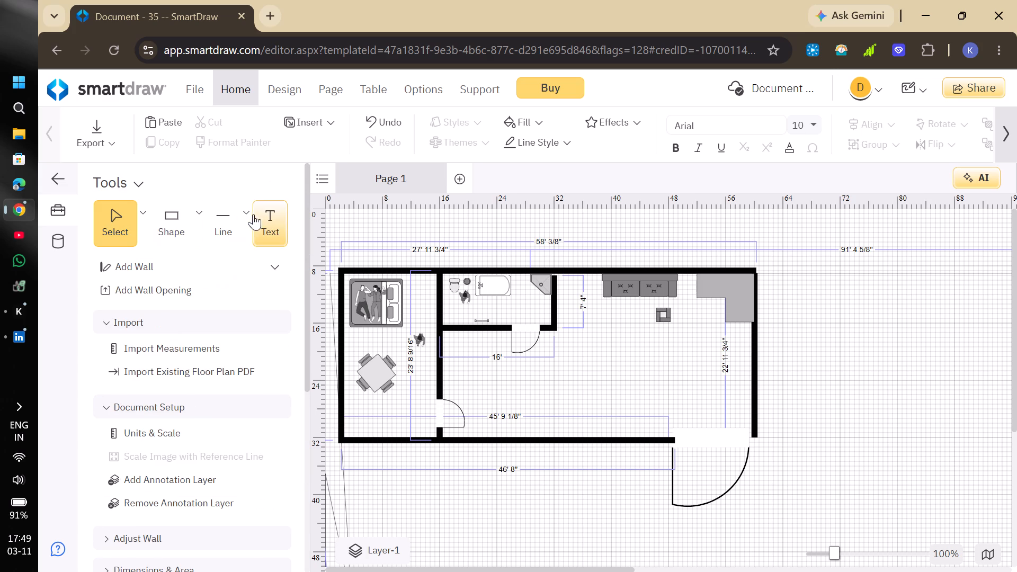
click(230, 221)
scroll(601, 304, down, 1)
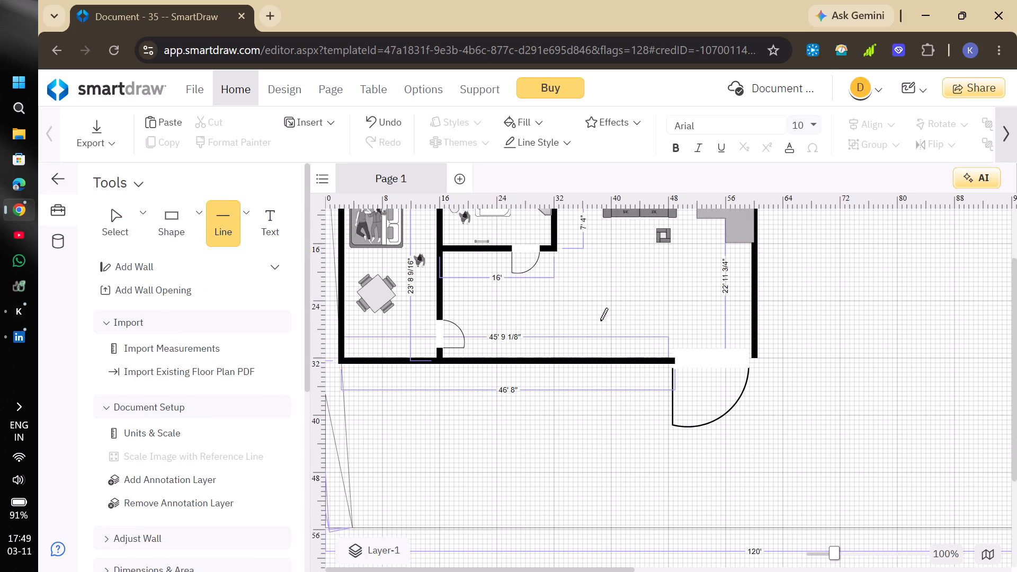
scroll(600, 320, down, 1)
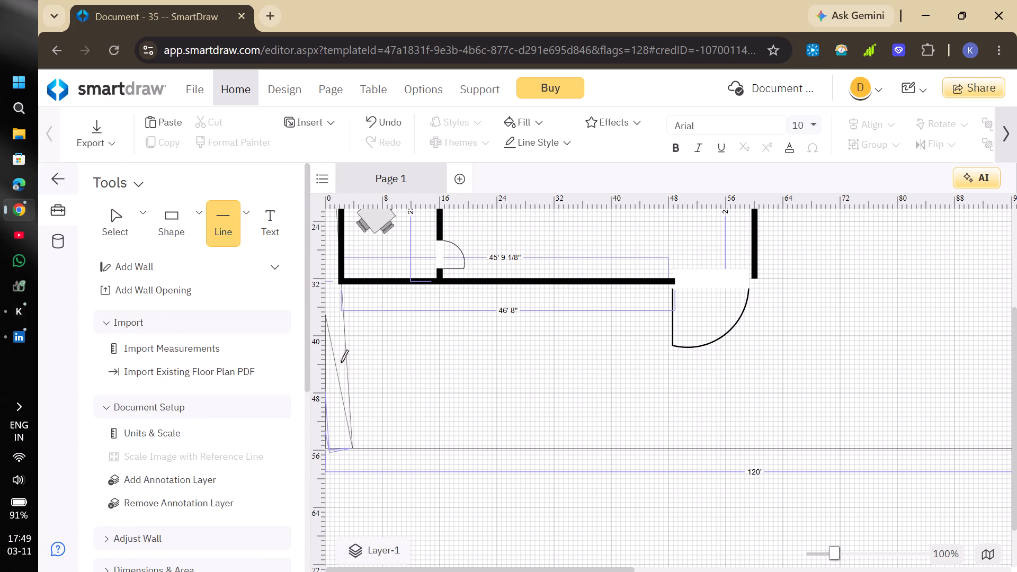
click(340, 282)
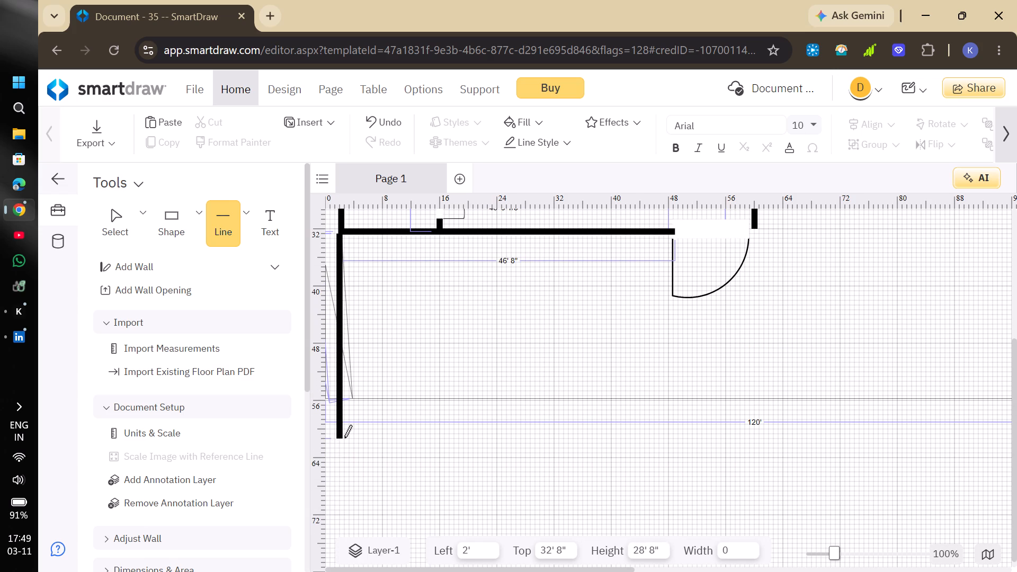
click(337, 532)
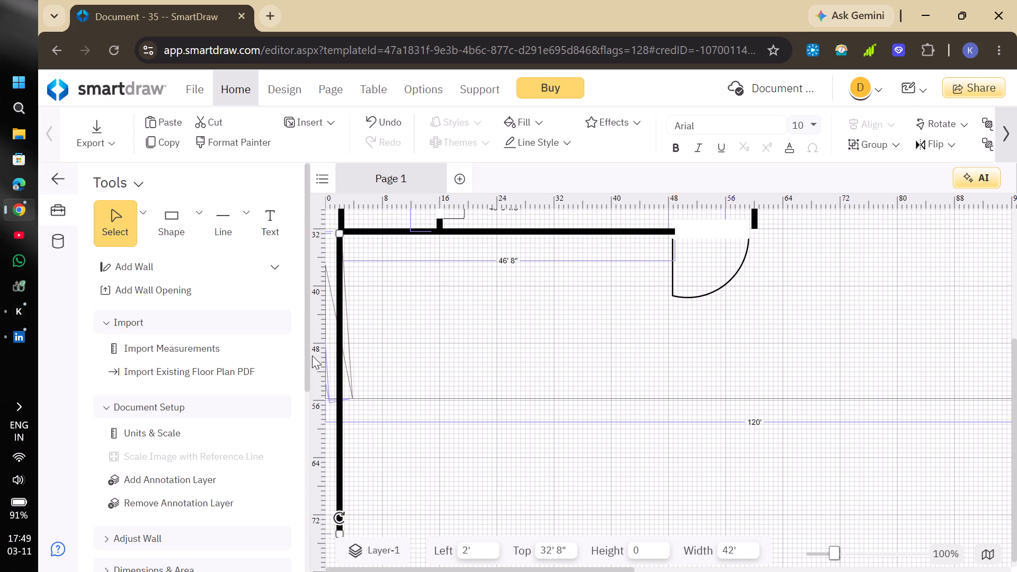
Draw a horizontal bottom wall about 60' long, running right from the lower end of the 42' wall.
click(219, 229)
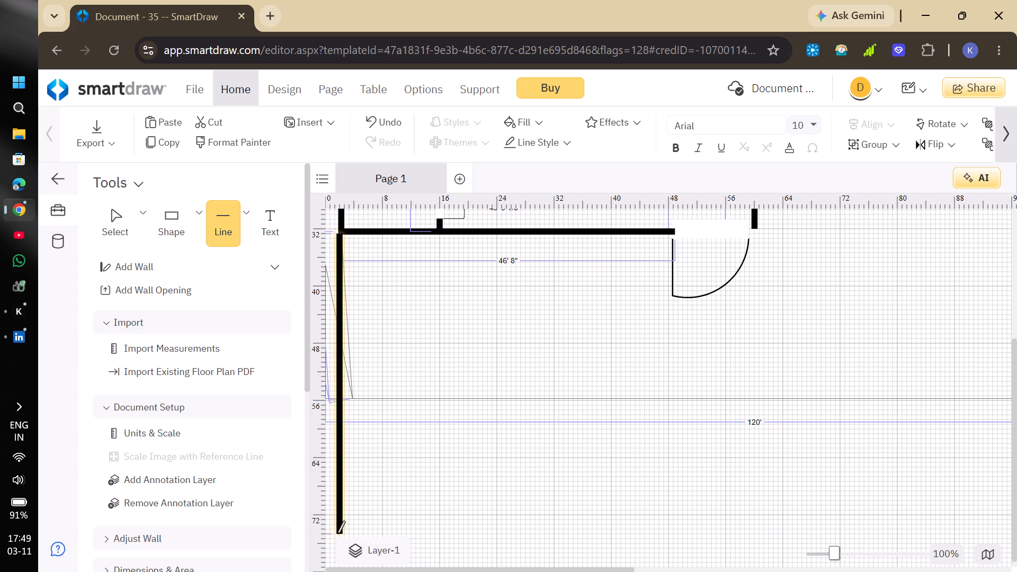
click(337, 532)
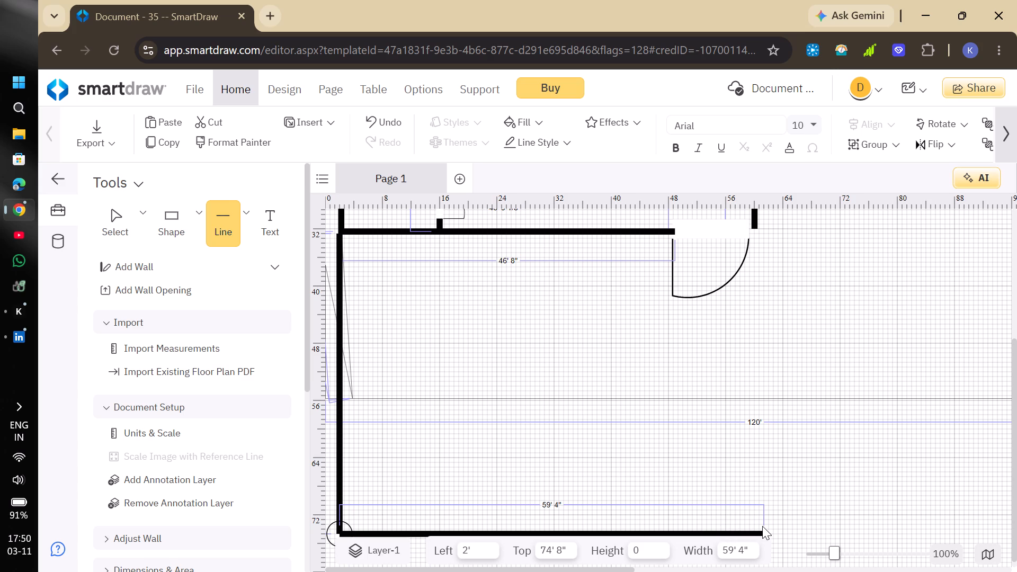
click(766, 526)
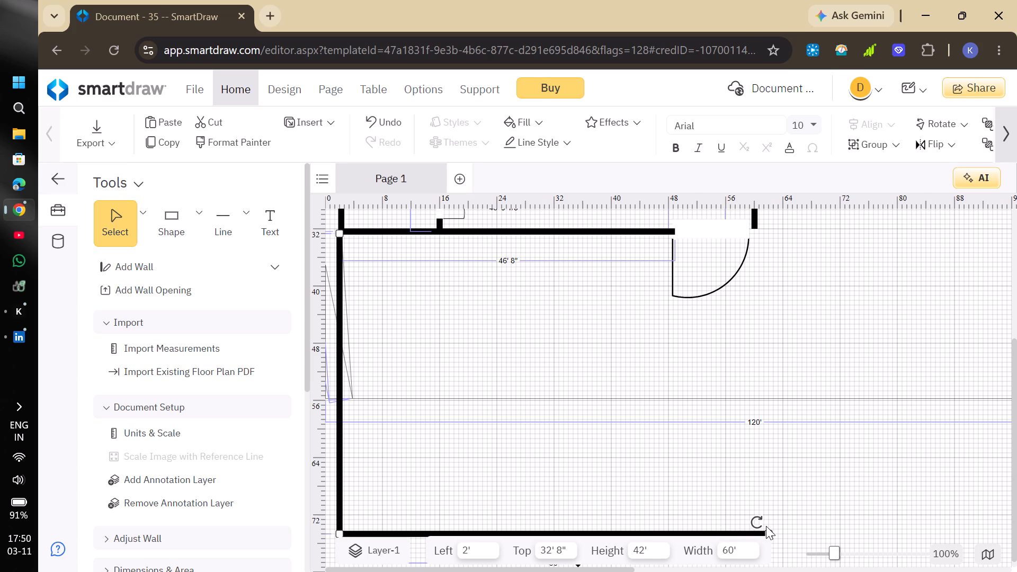
Draw a horizontal wall about 47' 4" long from the 42' wall at the 48' 8" level, parallel to the house's lower wall.
click(234, 236)
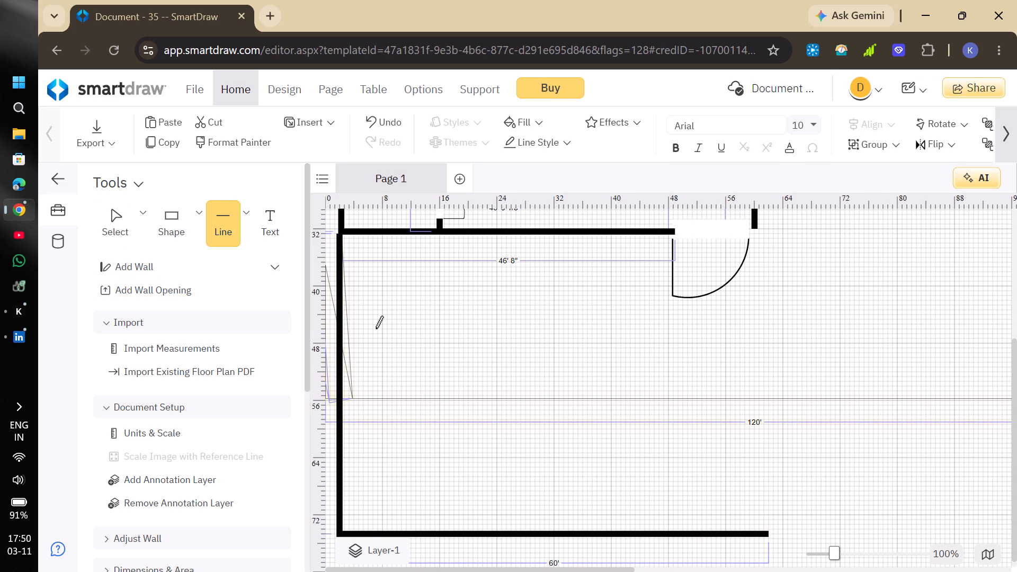
click(340, 345)
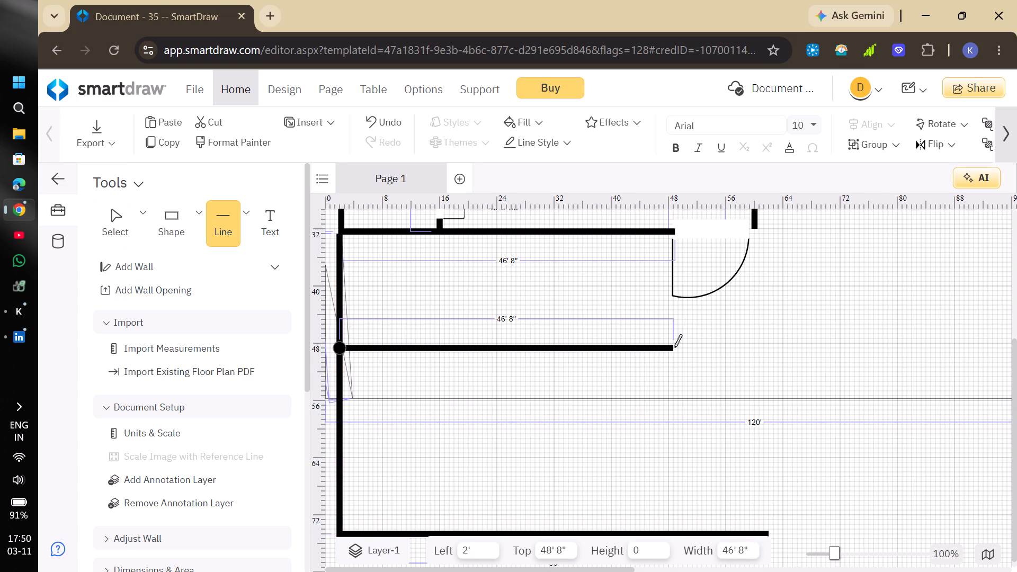
click(677, 347)
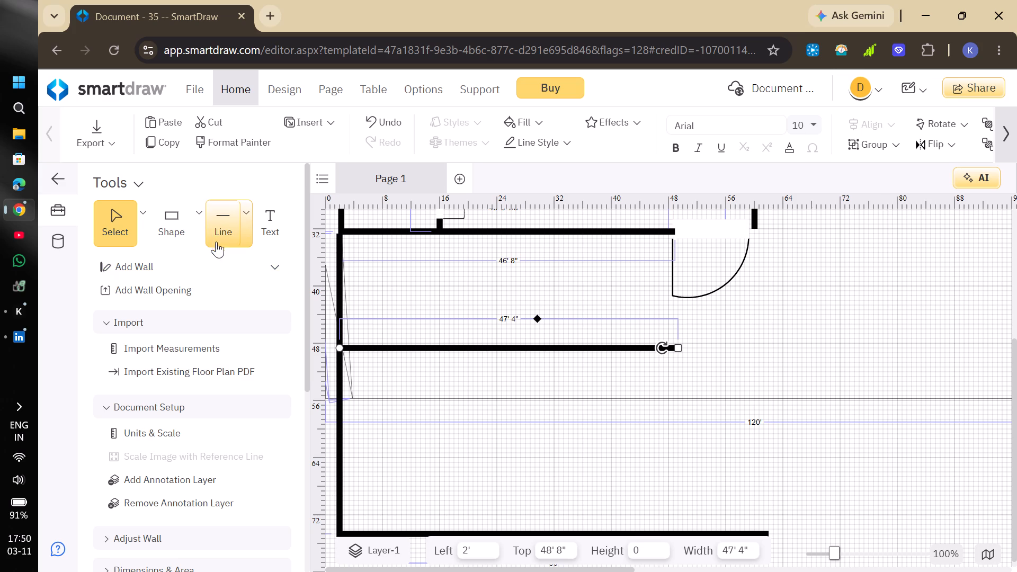
Draw a vertical wall about 26' long up from the bottom wall's right end to the level of the 47' 4" wall.
click(217, 232)
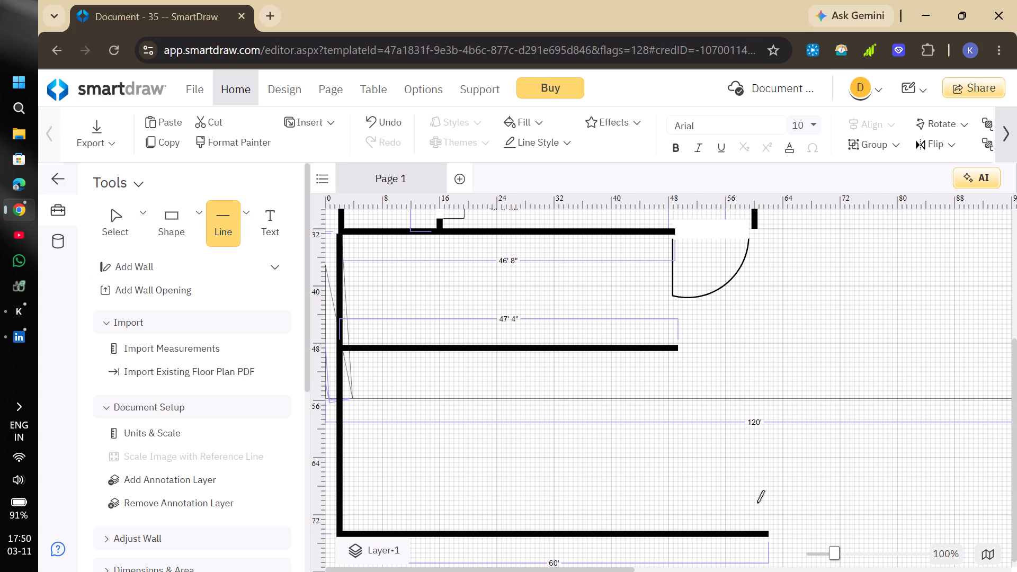
click(757, 531)
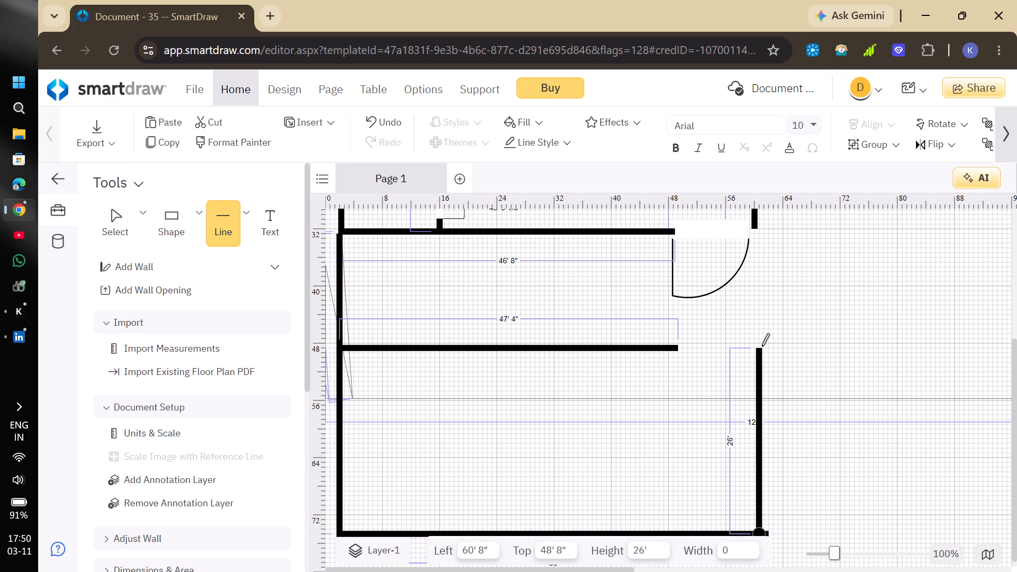
click(757, 345)
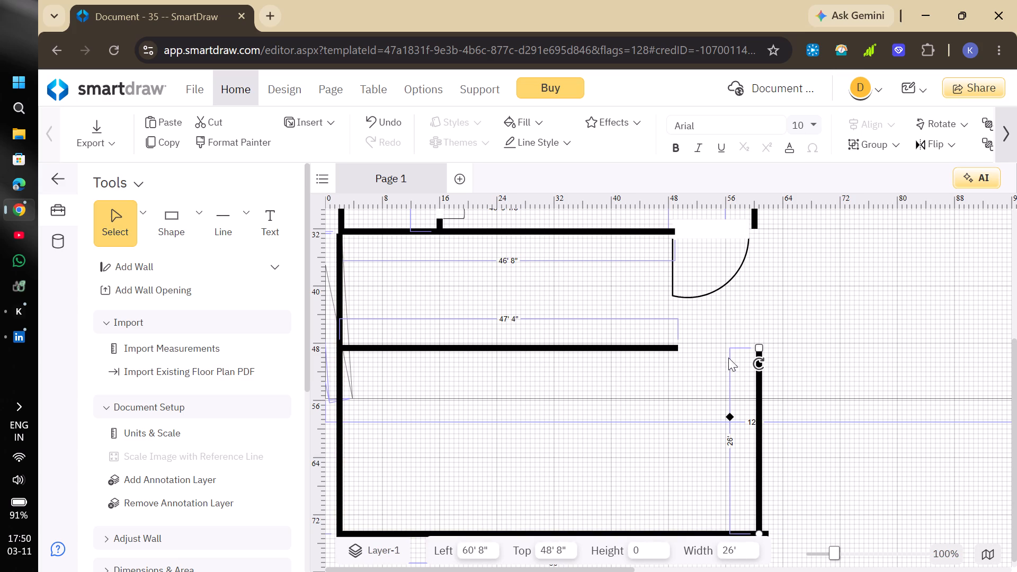
Add the recently used door symbol, sized about 139 5/8", in the gap between the 47' 4" wall and the 26' wall.
scroll(219, 307, down, 2)
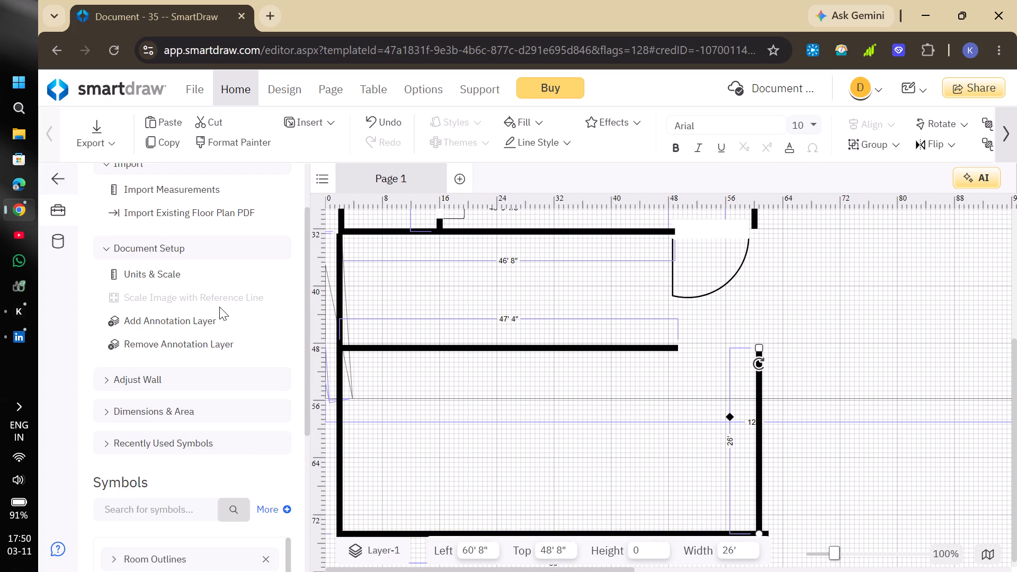
scroll(218, 309, down, 2)
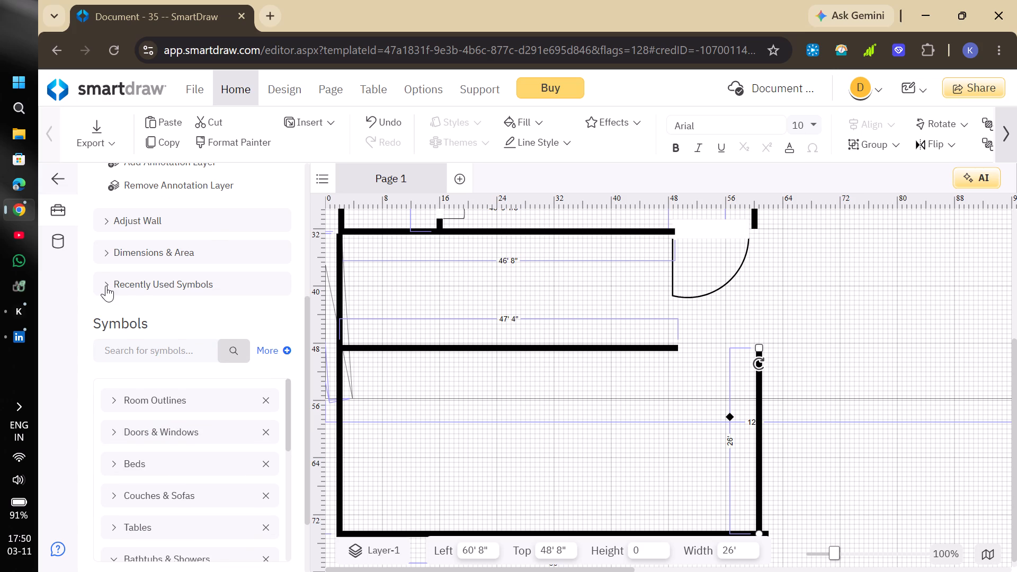
click(105, 285)
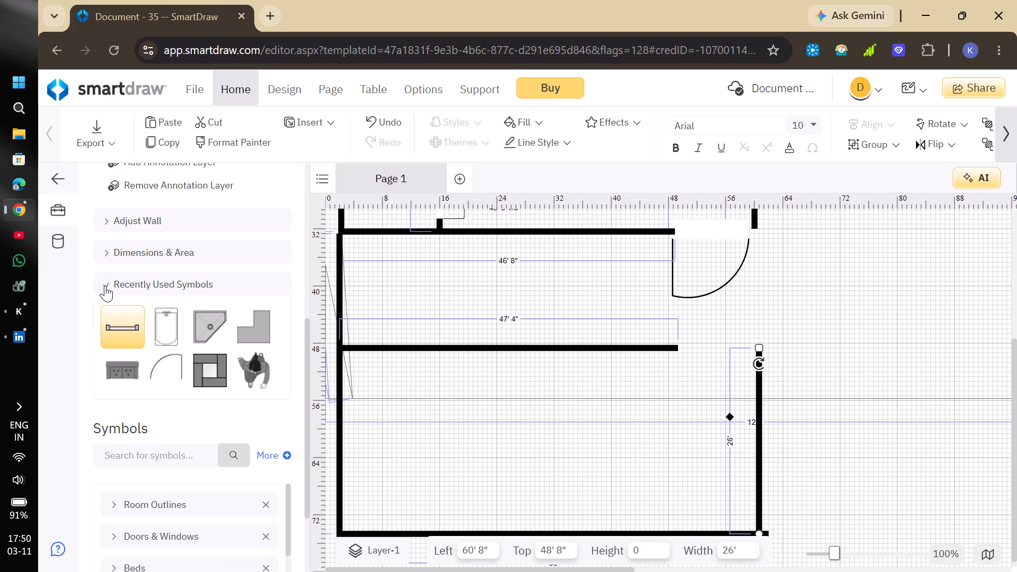
drag(174, 364, 710, 333)
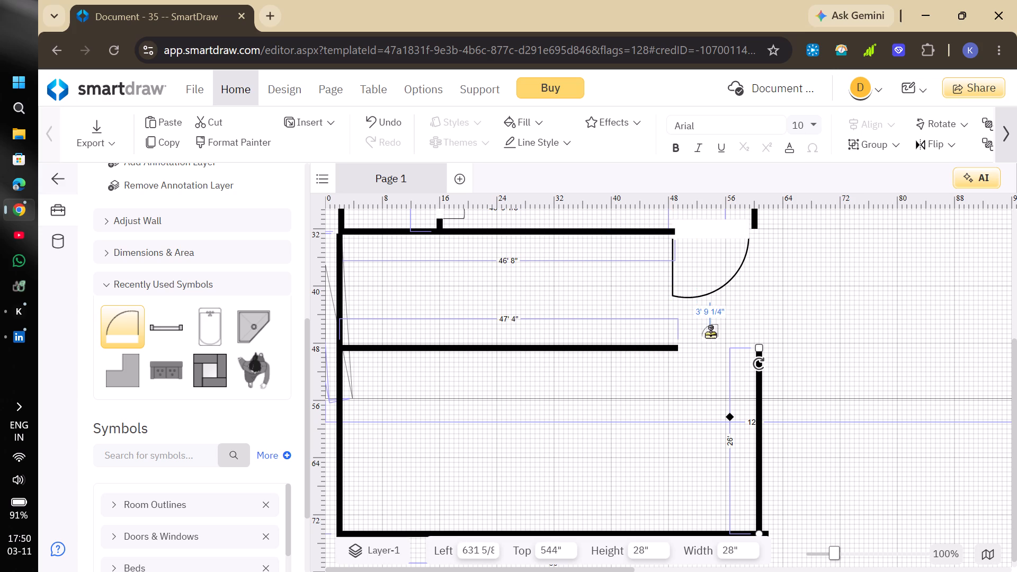
drag(710, 333, 710, 329)
drag(719, 337, 790, 348)
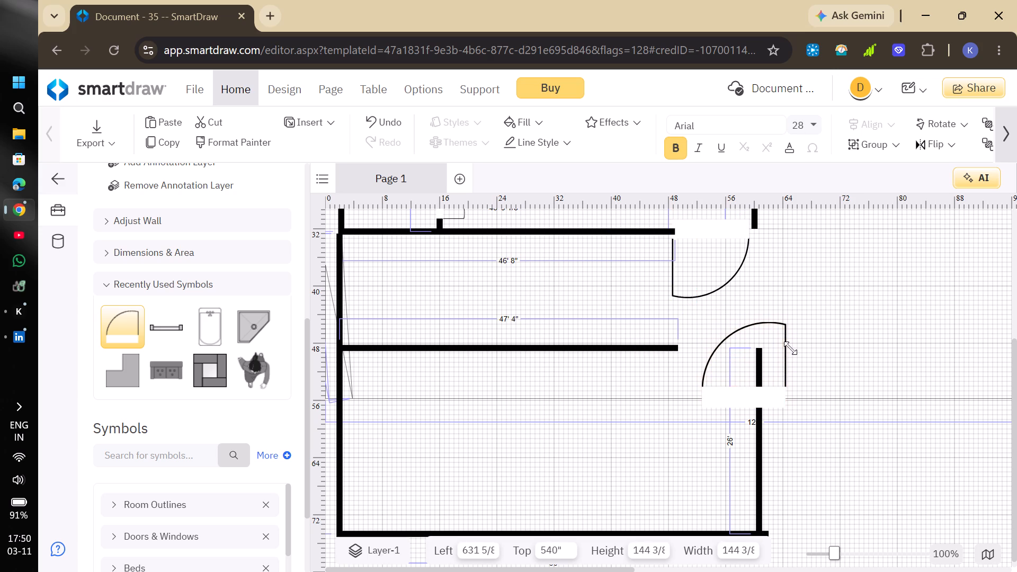
drag(790, 348, 790, 348)
drag(750, 358, 716, 312)
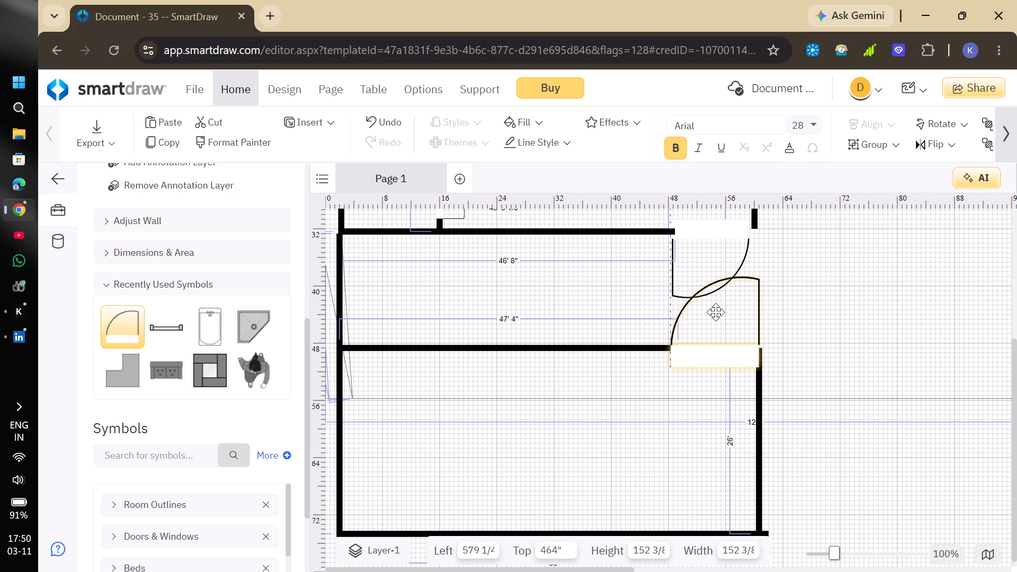
drag(716, 312, 716, 304)
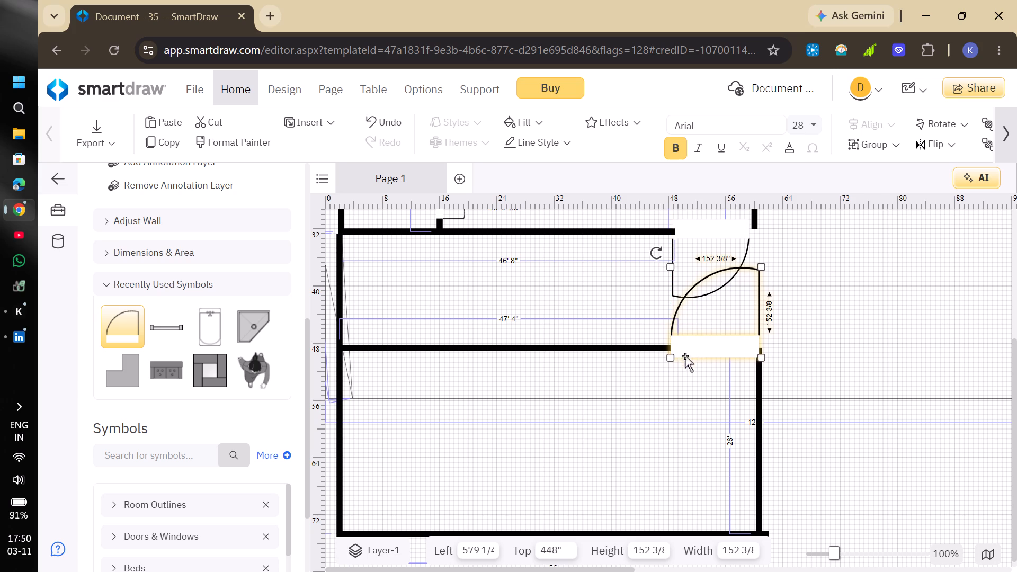
drag(668, 358, 672, 352)
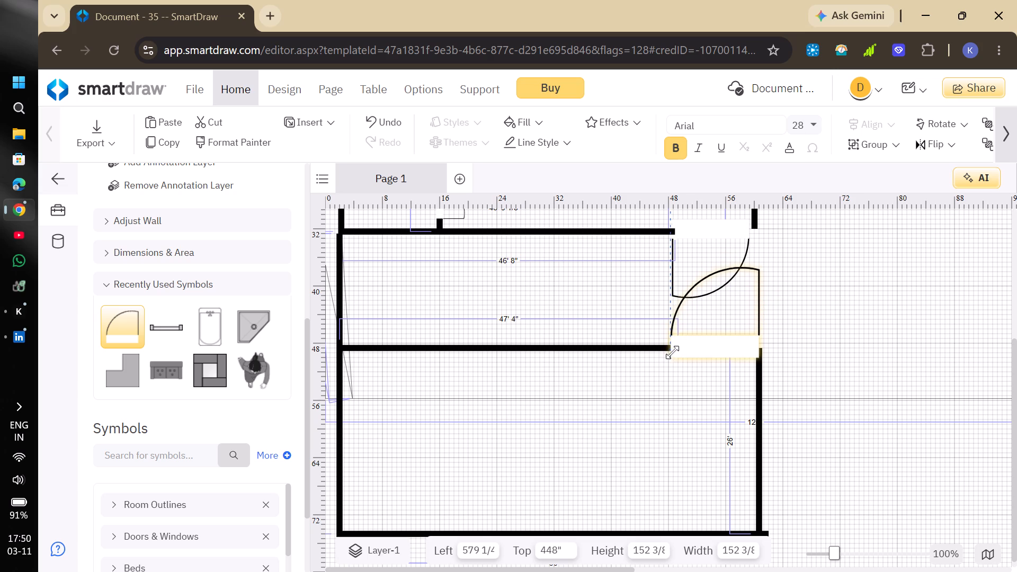
drag(672, 352, 677, 347)
drag(703, 333, 705, 339)
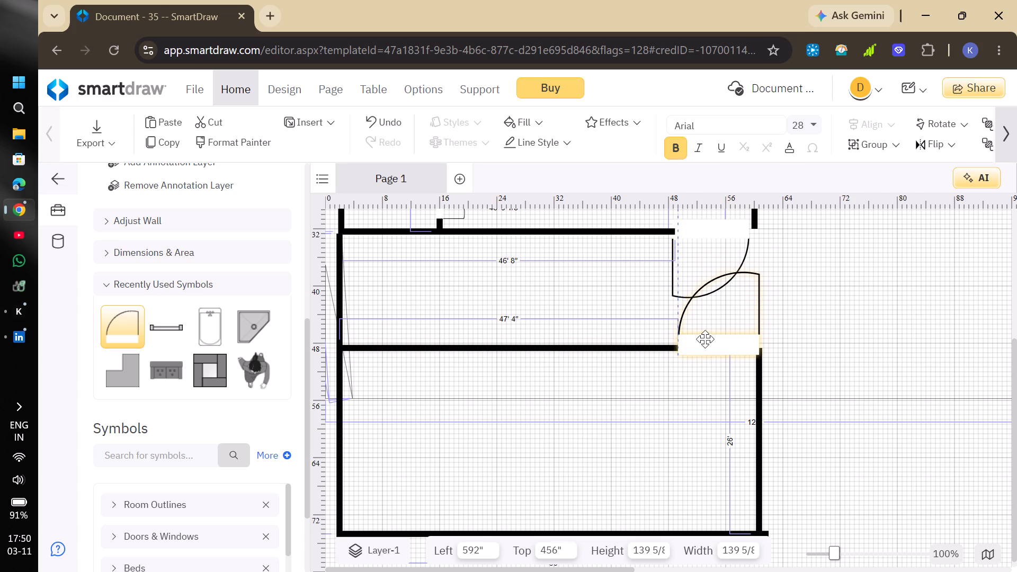
drag(705, 339, 706, 341)
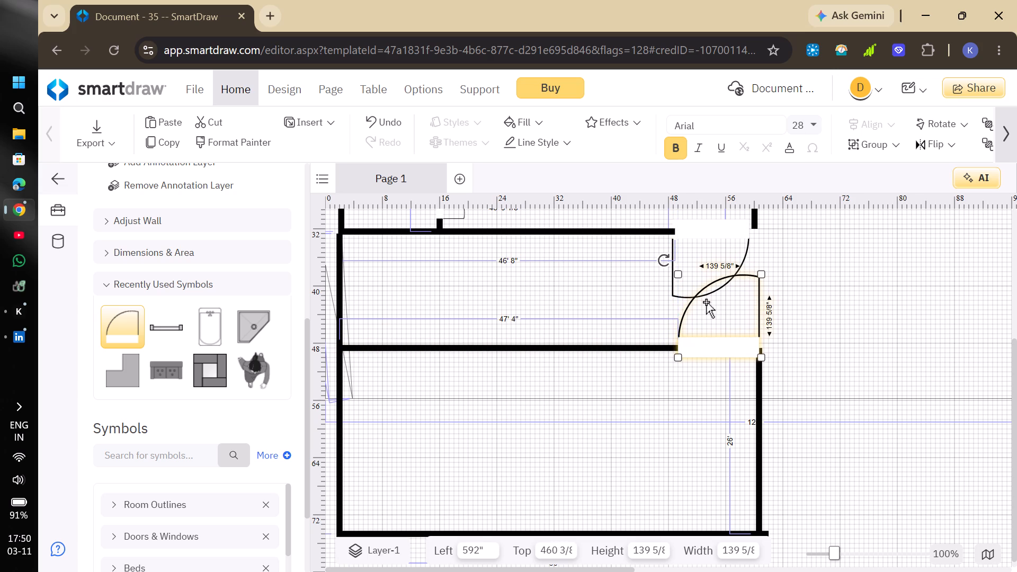
Look through the door, opening and window symbols in the Doors & Windows library.
scroll(207, 368, down, 2)
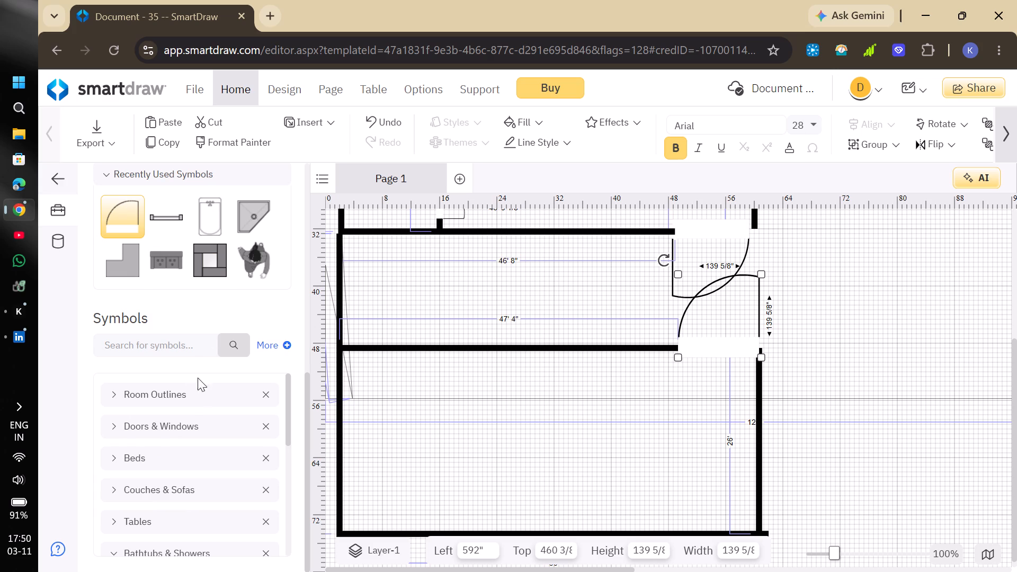
click(116, 430)
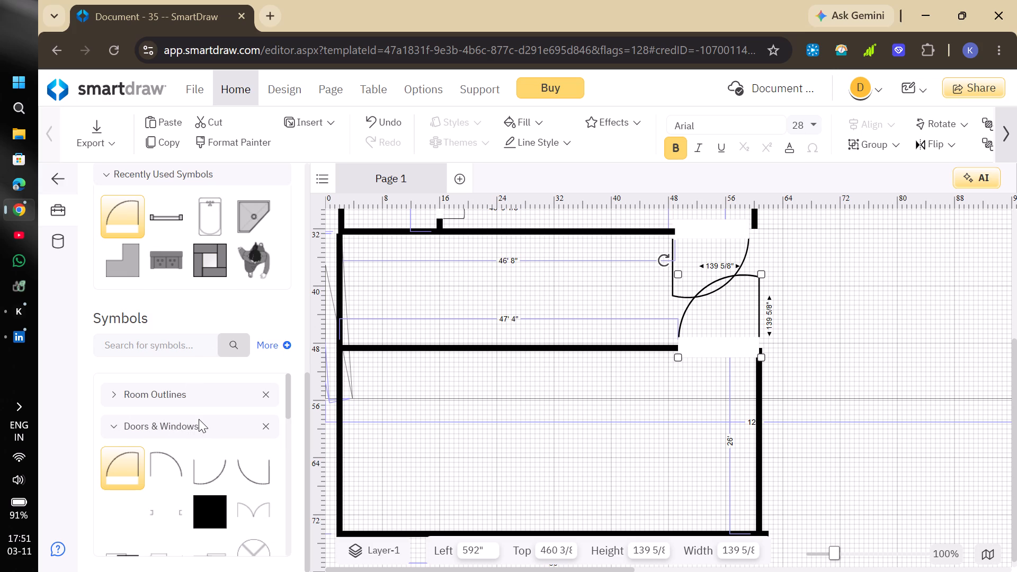
scroll(199, 419, down, 1)
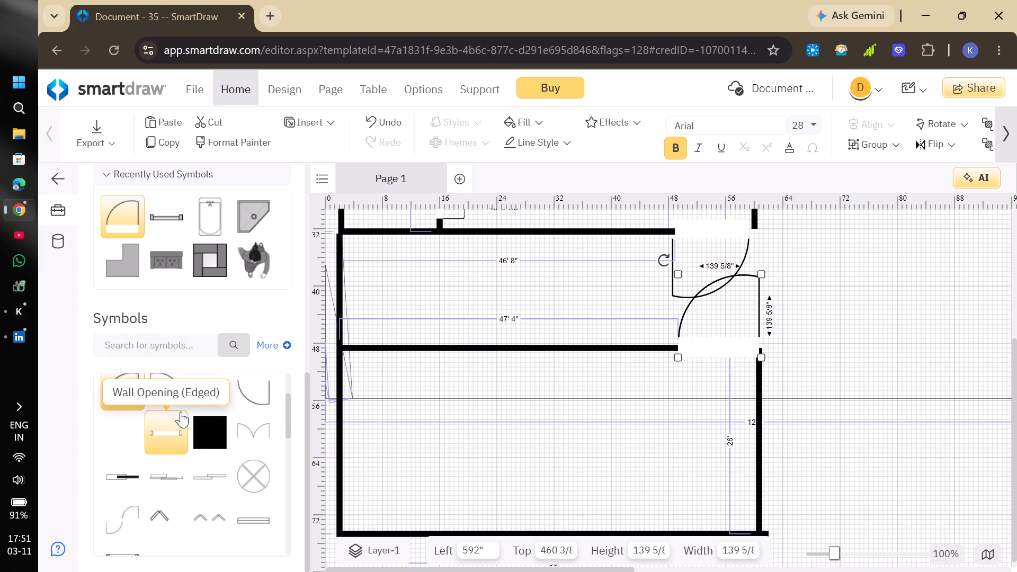
scroll(181, 412, down, 1)
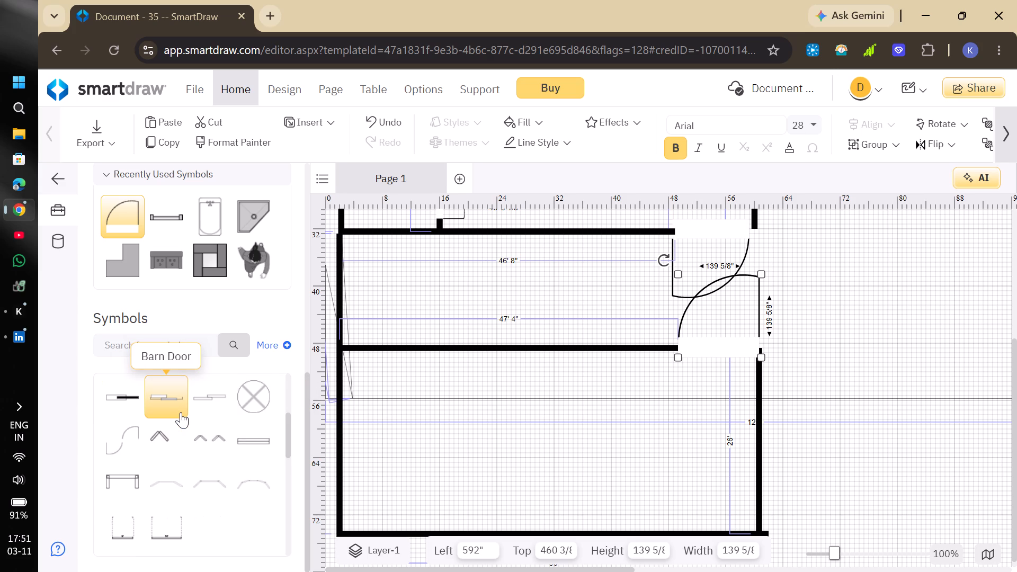
scroll(180, 413, up, 3)
scroll(180, 413, down, 3)
scroll(180, 413, up, 4)
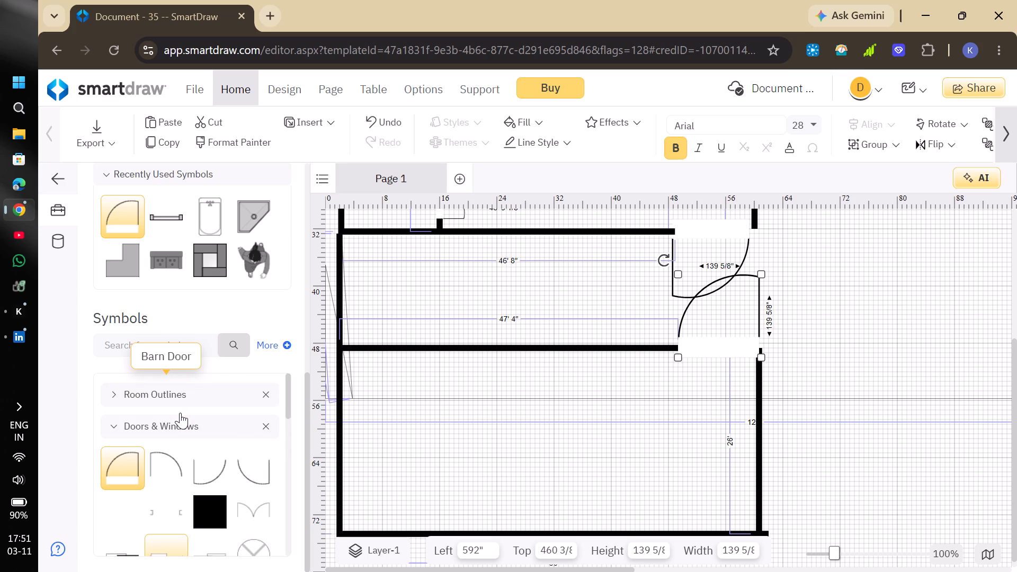
Remove the Doors & Windows library from the symbol list.
click(263, 428)
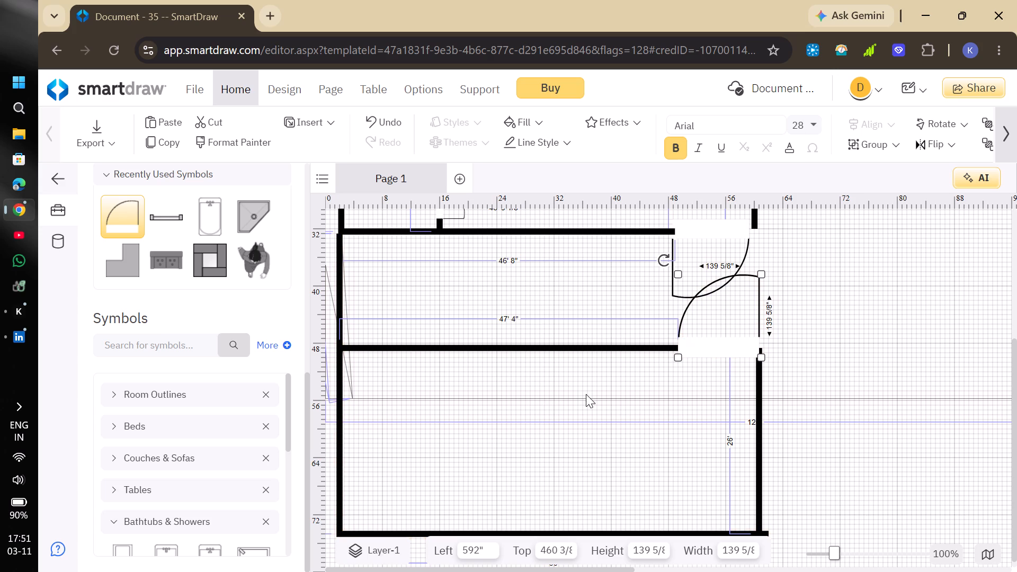
Move the 47' 4" wall of the lower building down to about the 52' level.
drag(603, 348, 604, 369)
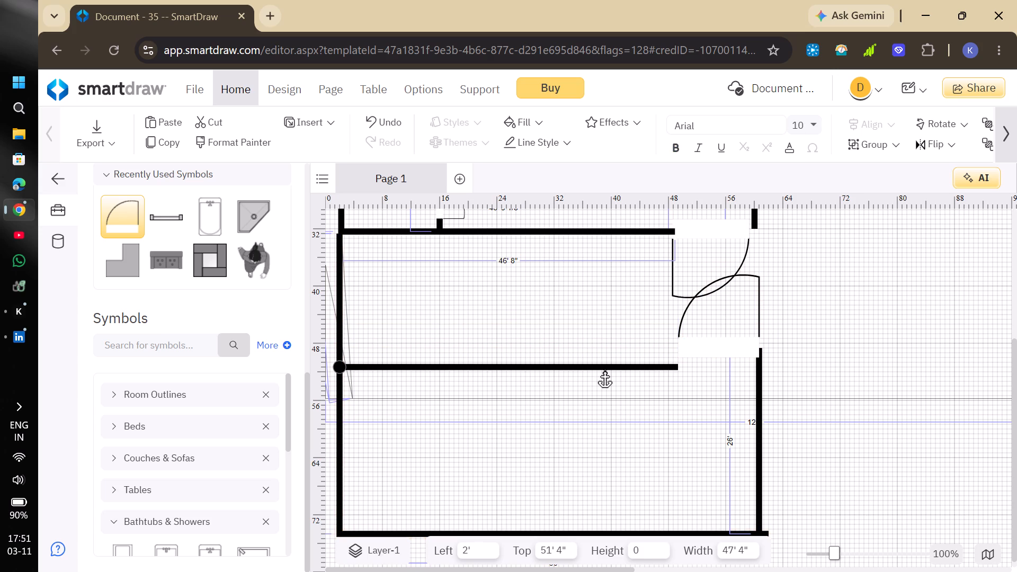
drag(604, 369, 604, 369)
drag(604, 369, 604, 372)
Move the lower 139 5/8" door down in line with the 47' 4" wall, with its top at about 484 3/8".
drag(694, 348, 695, 363)
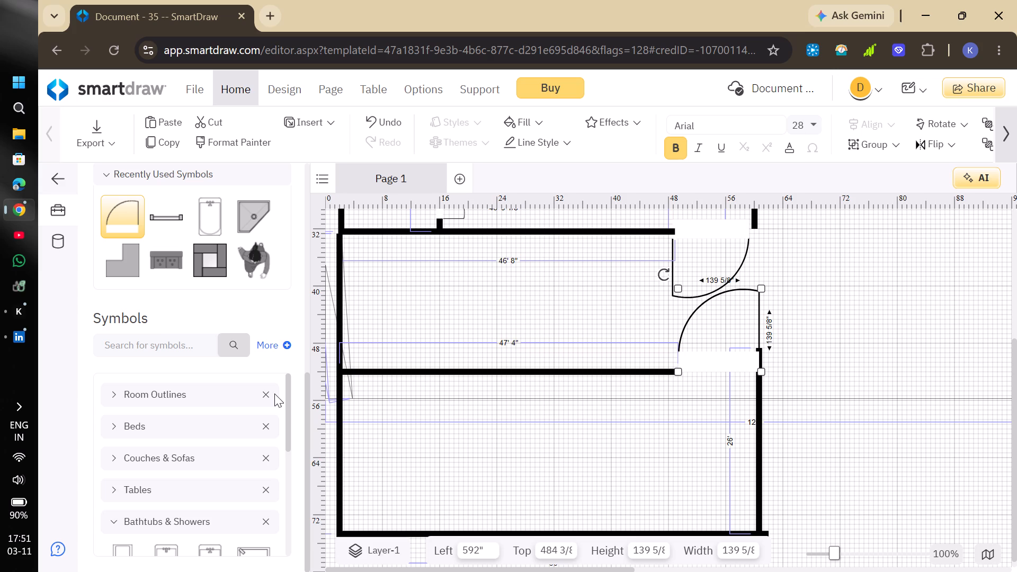
Add a Rectangular Room outline inside the lower building, sized 17' wide by 15' high.
click(113, 400)
click(118, 395)
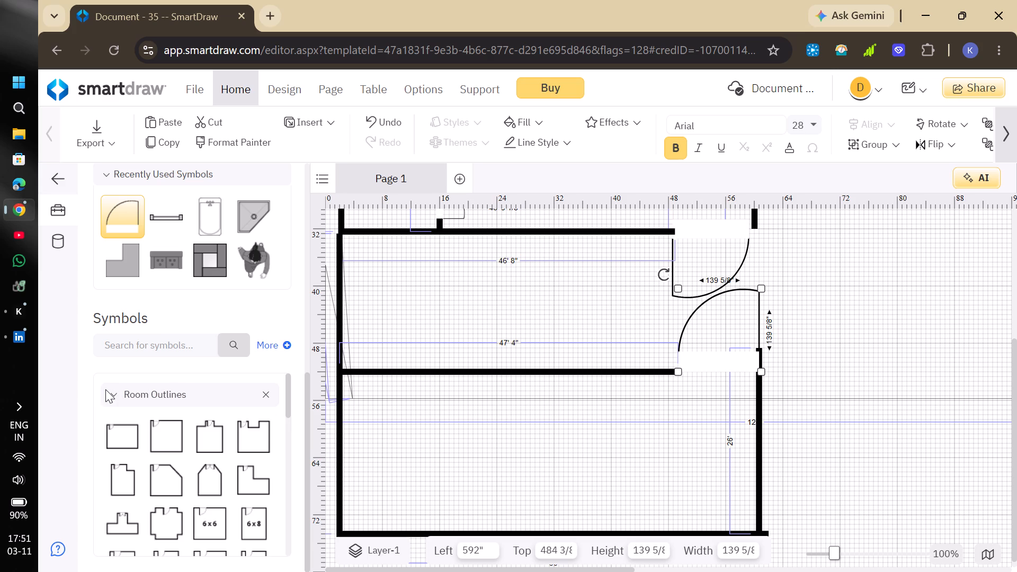
drag(113, 431, 206, 434)
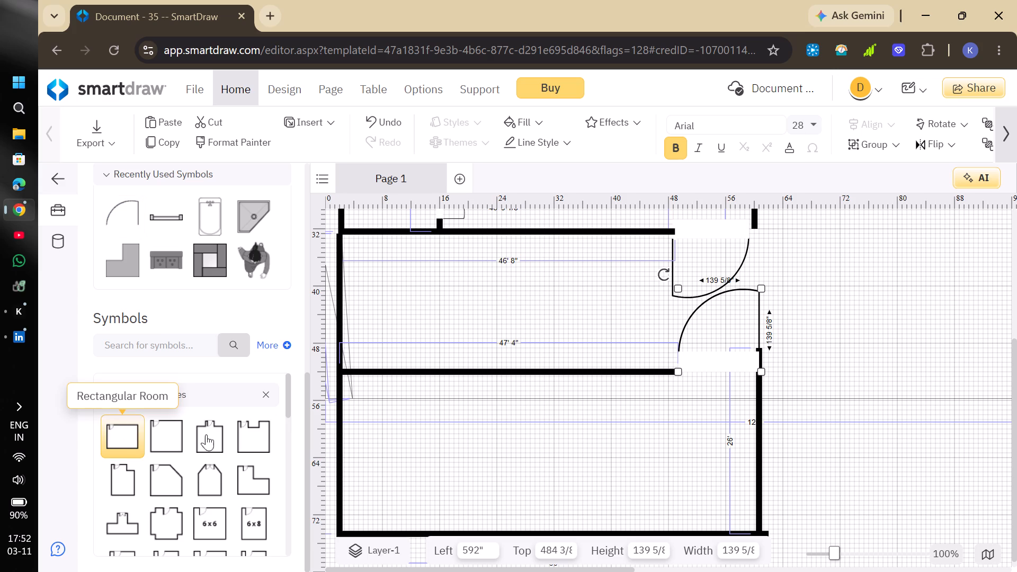
drag(206, 434, 424, 439)
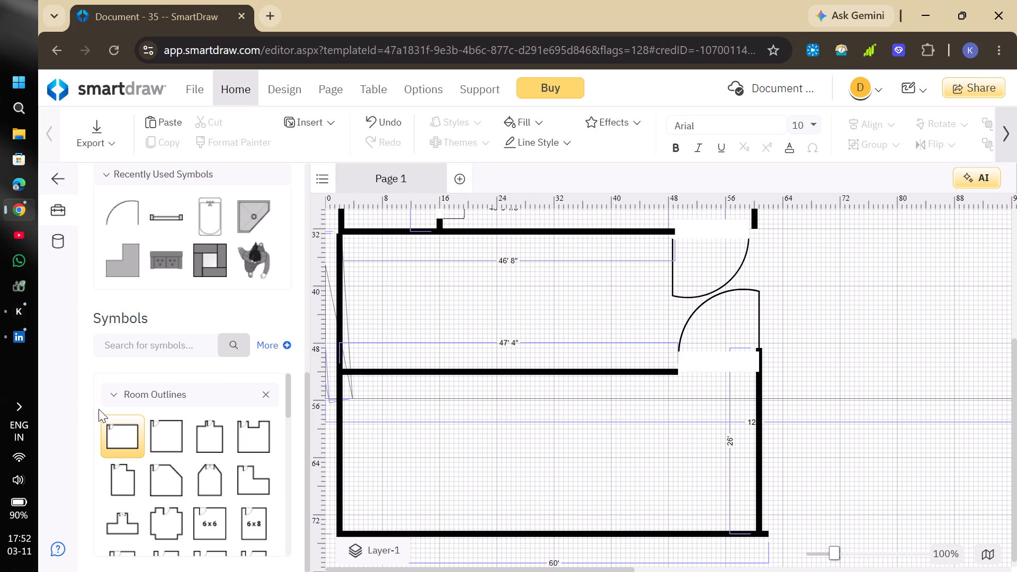
drag(128, 432, 489, 454)
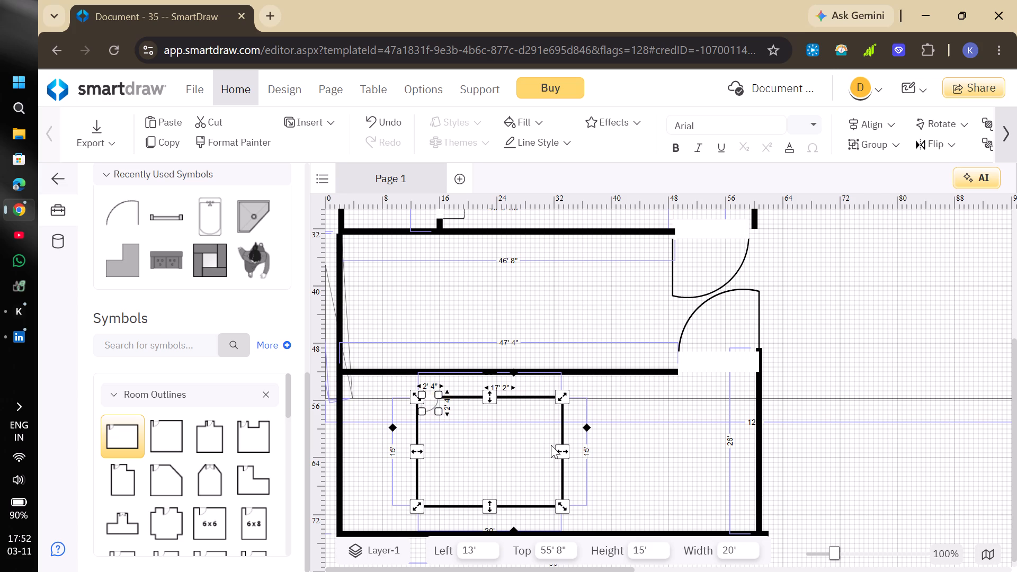
drag(562, 452, 542, 455)
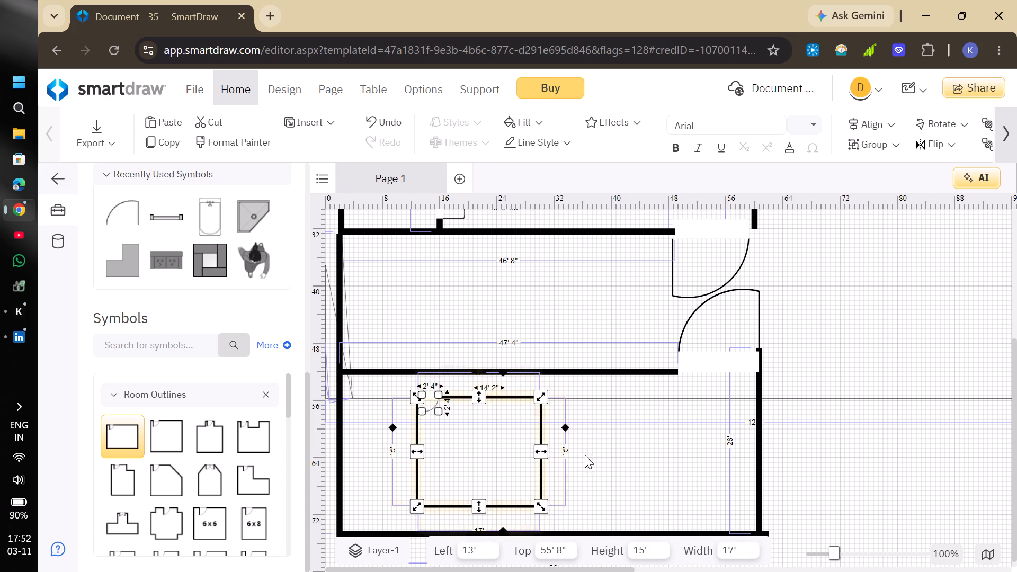
Rotate the room outline a quarter turn clockwise, putting its small door on the right-hand wall.
click(621, 458)
click(485, 459)
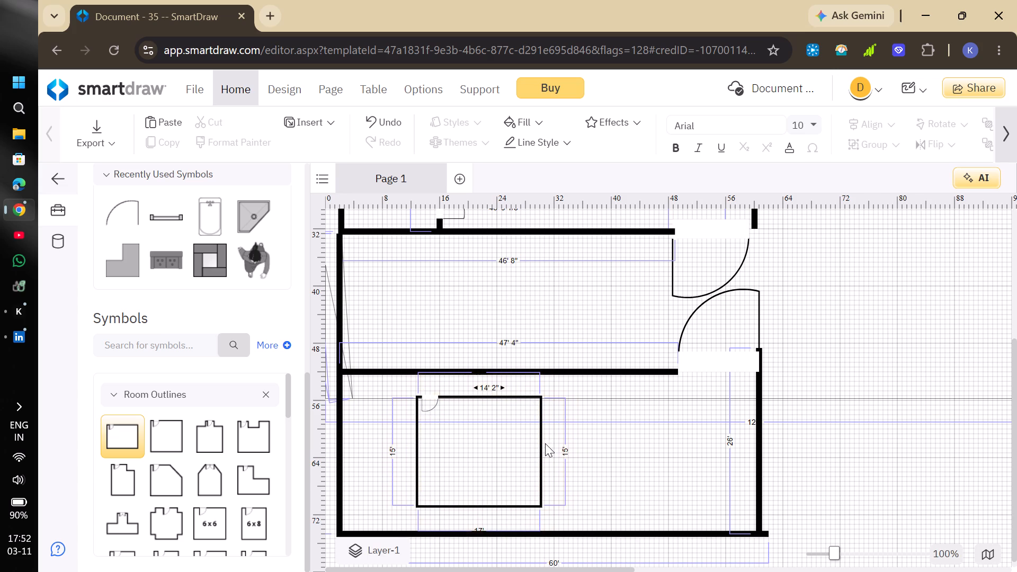
click(542, 443)
drag(404, 382, 404, 381)
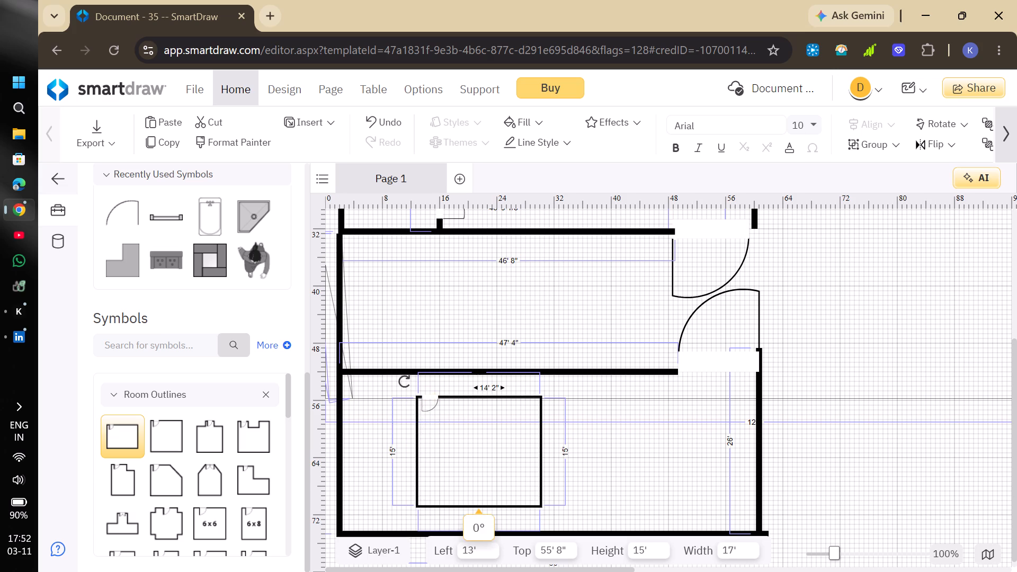
drag(404, 381, 527, 400)
Move the room outline into the building's lower-left corner, at about left 4' 1 5/8" and top 57'.
drag(496, 387, 415, 374)
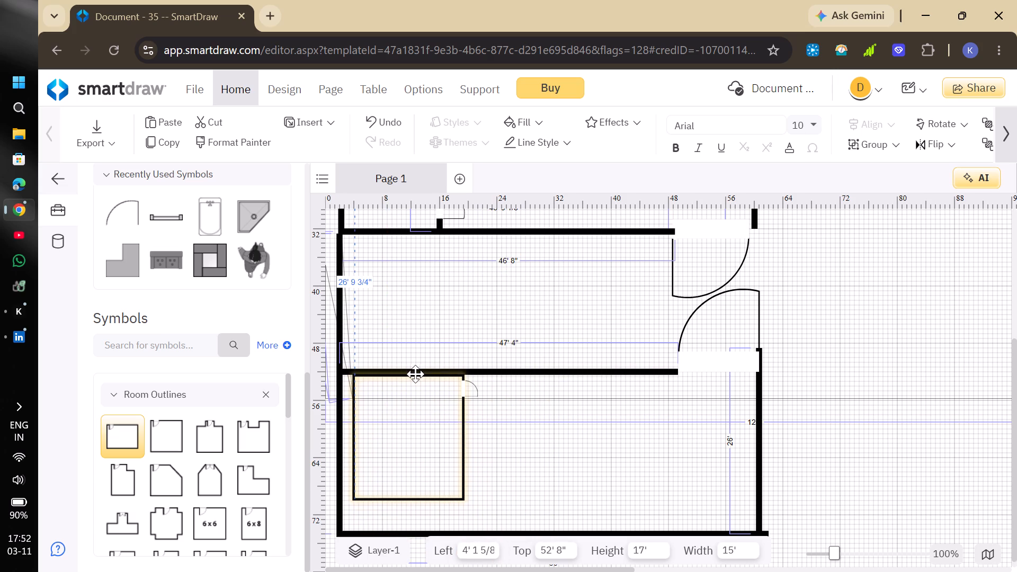
drag(415, 374, 358, 378)
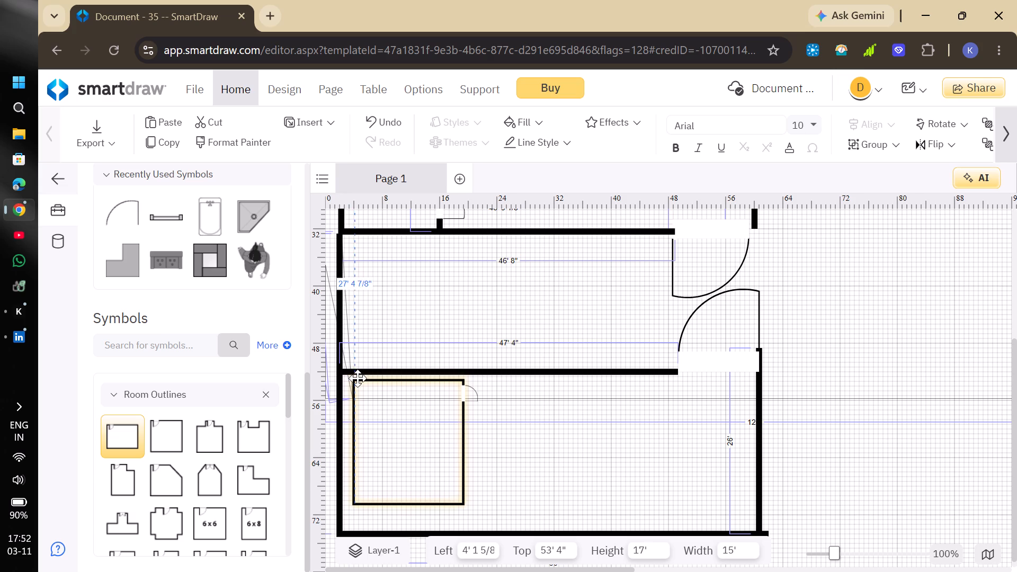
drag(358, 378, 314, 412)
drag(372, 412, 351, 415)
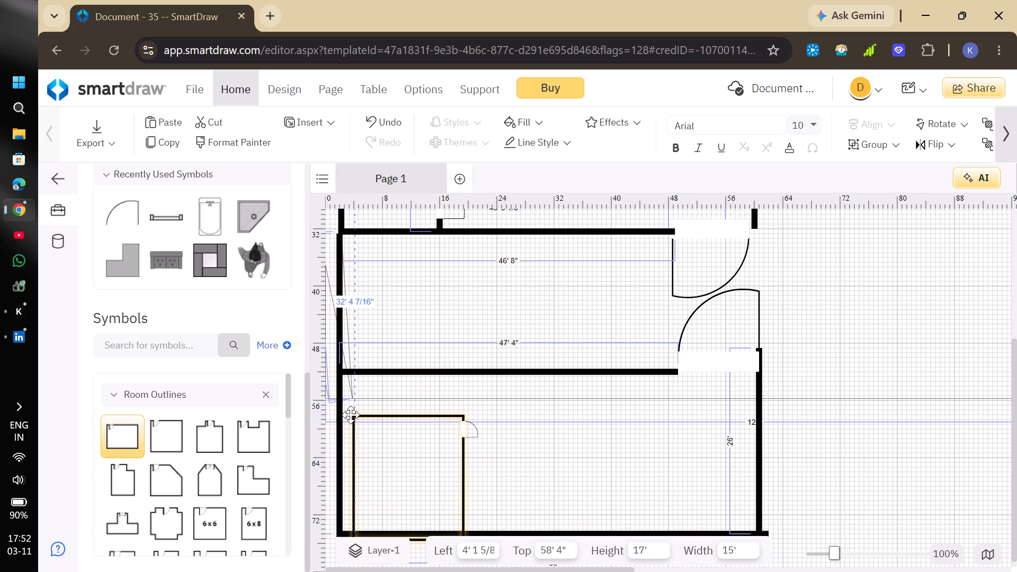
drag(351, 415, 350, 404)
drag(353, 409, 350, 407)
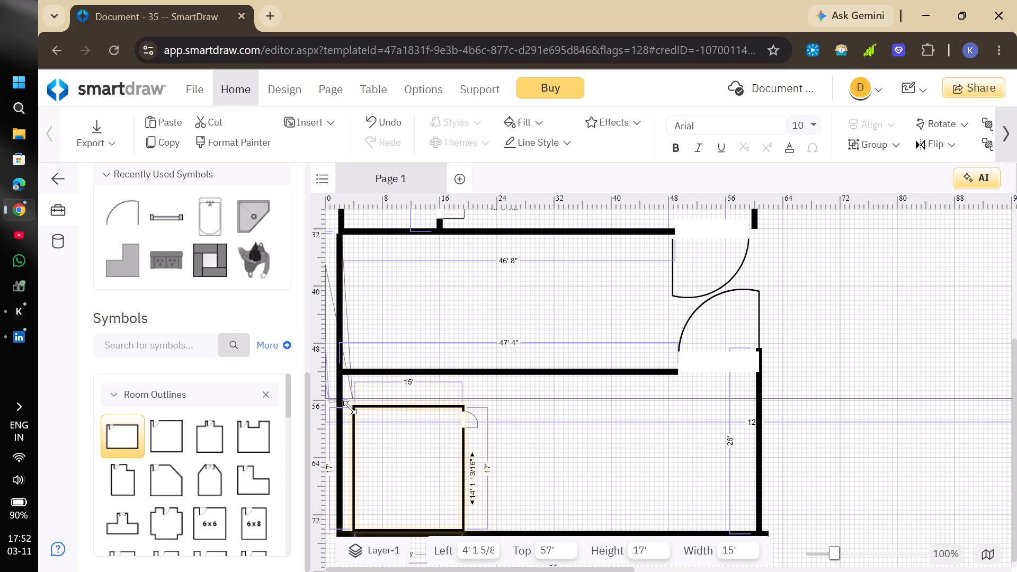
Adjust the room outline's corners into a rectangle about 15' 8" wide and 18' 3" high, starting about 3' 5" from the left.
drag(350, 407, 329, 391)
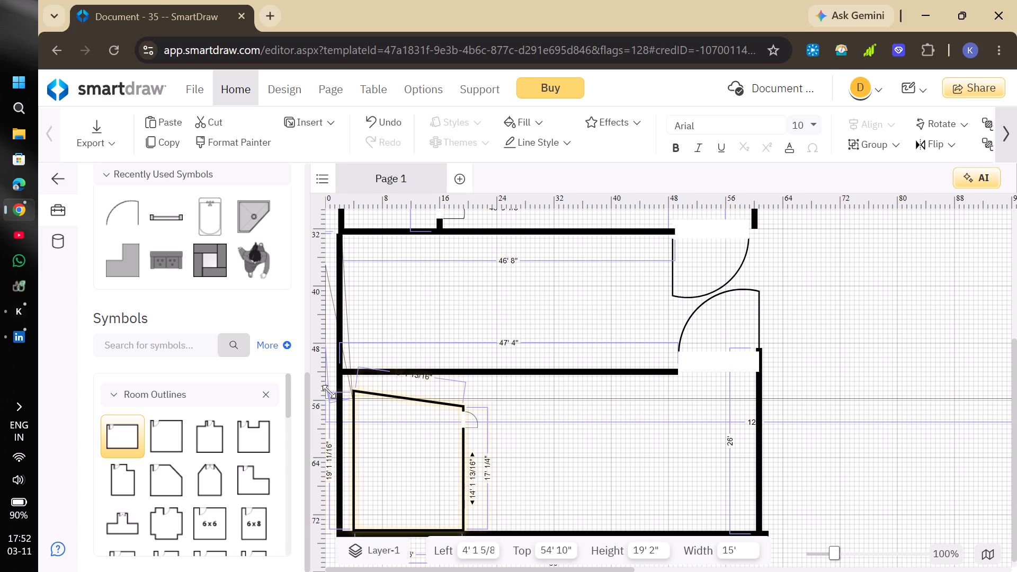
drag(329, 391, 312, 398)
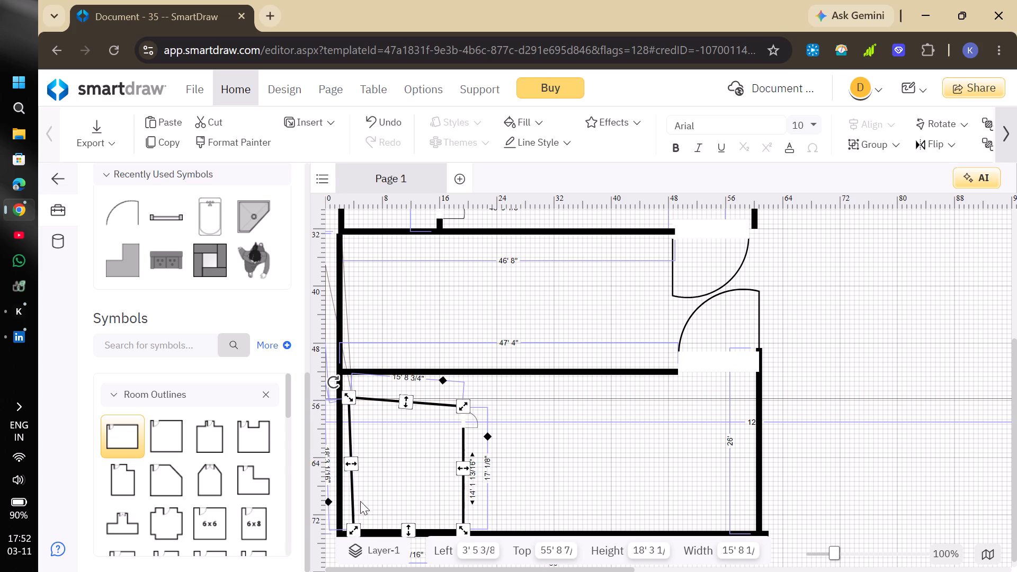
drag(350, 525, 336, 525)
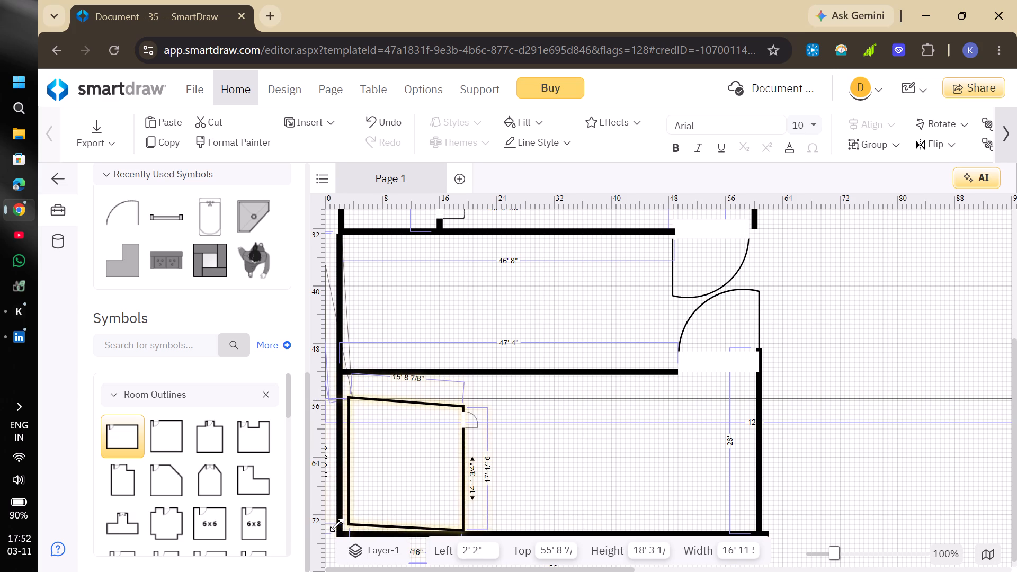
drag(336, 525, 336, 531)
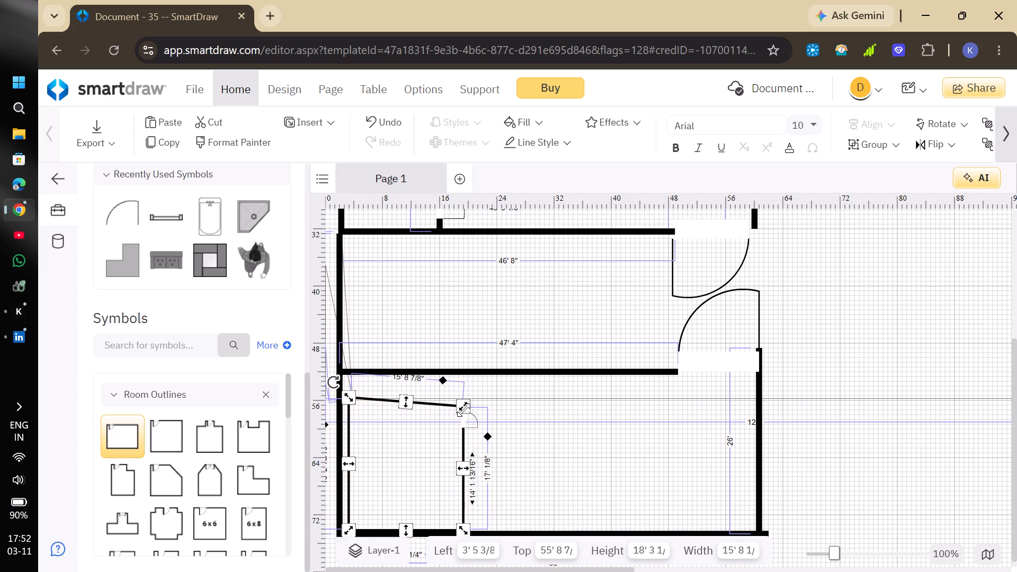
drag(463, 410, 462, 395)
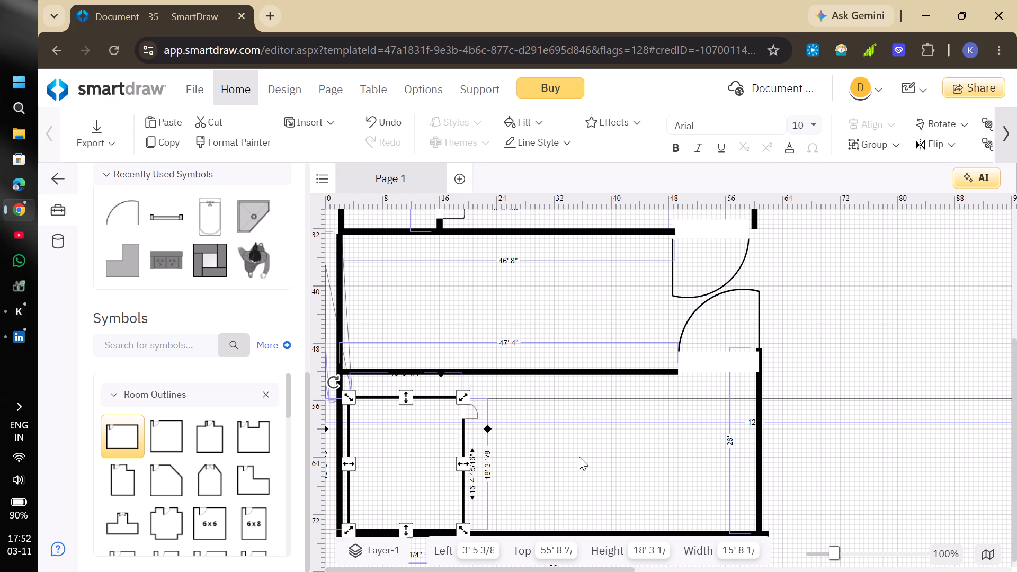
click(936, 410)
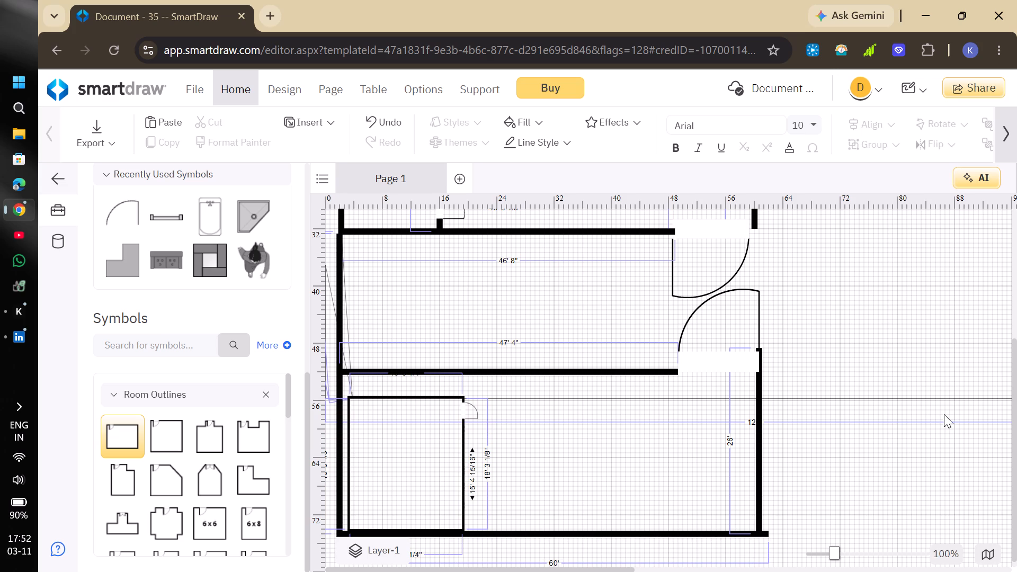
drag(944, 414, 1000, 358)
Place a Double Trundle Bed in the small room's lower-left corner, at about left 4' 1 5/8" and top 66' 10".
click(114, 392)
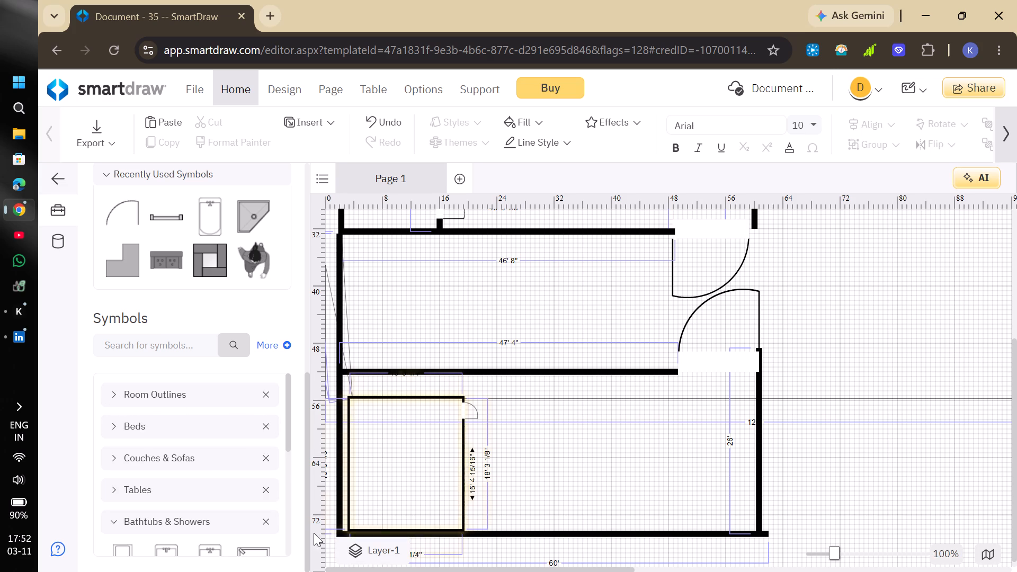
scroll(220, 473, down, 1)
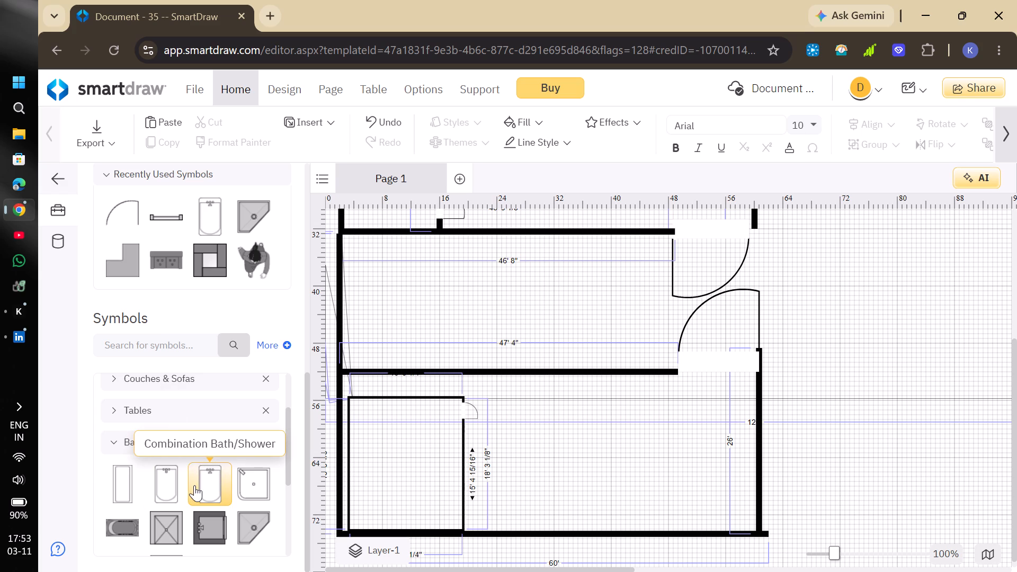
click(115, 443)
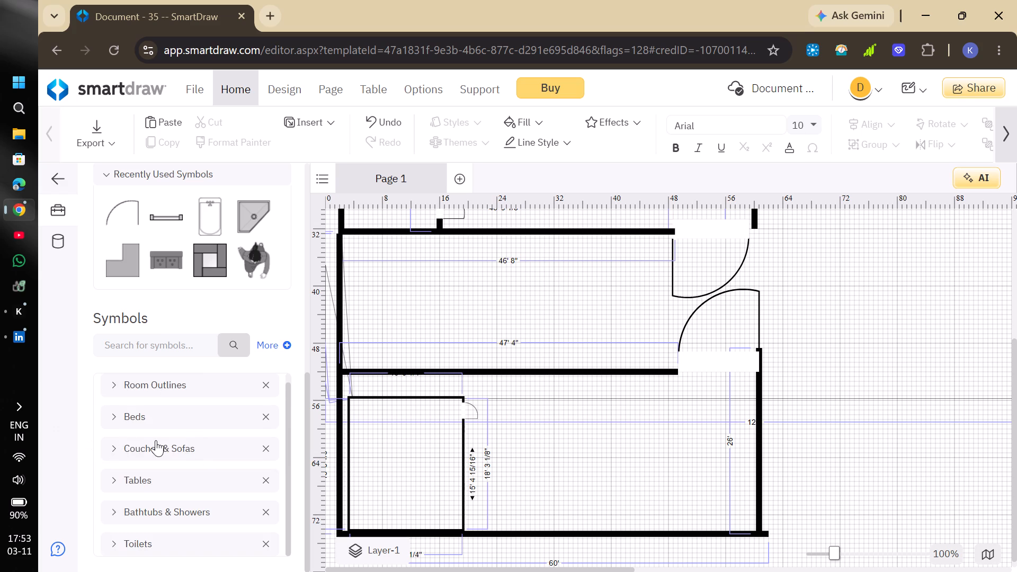
scroll(160, 440, down, 1)
click(112, 414)
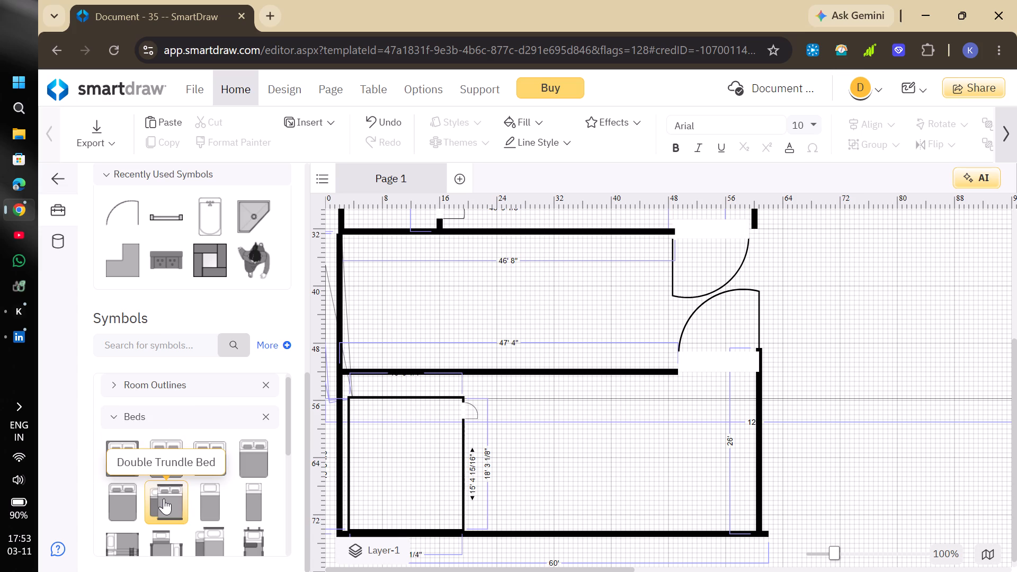
drag(164, 498, 372, 497)
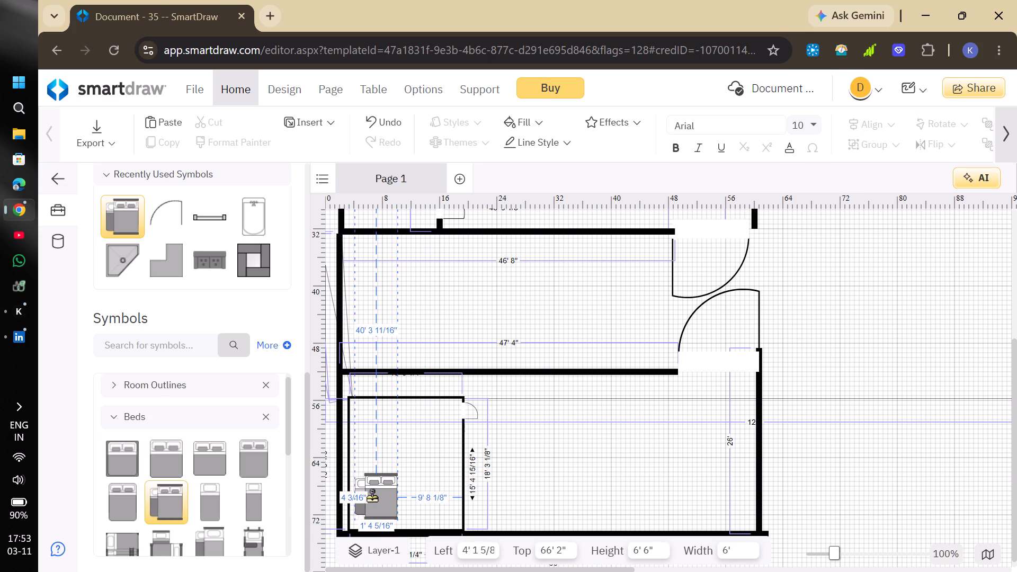
drag(372, 497, 376, 501)
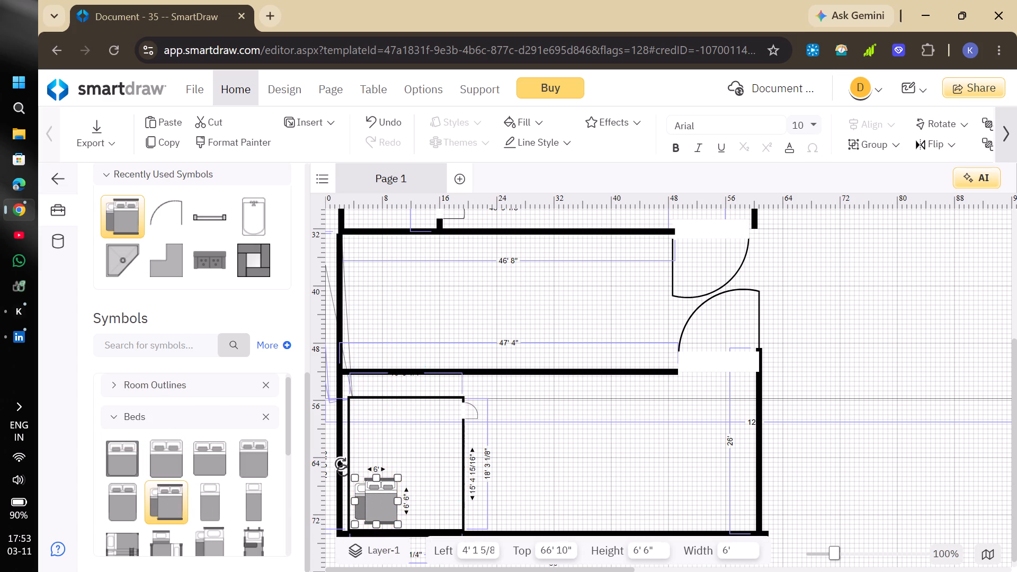
Rotate the trundle bed half a turn and move it down against the small room's bottom wall.
drag(342, 470, 415, 532)
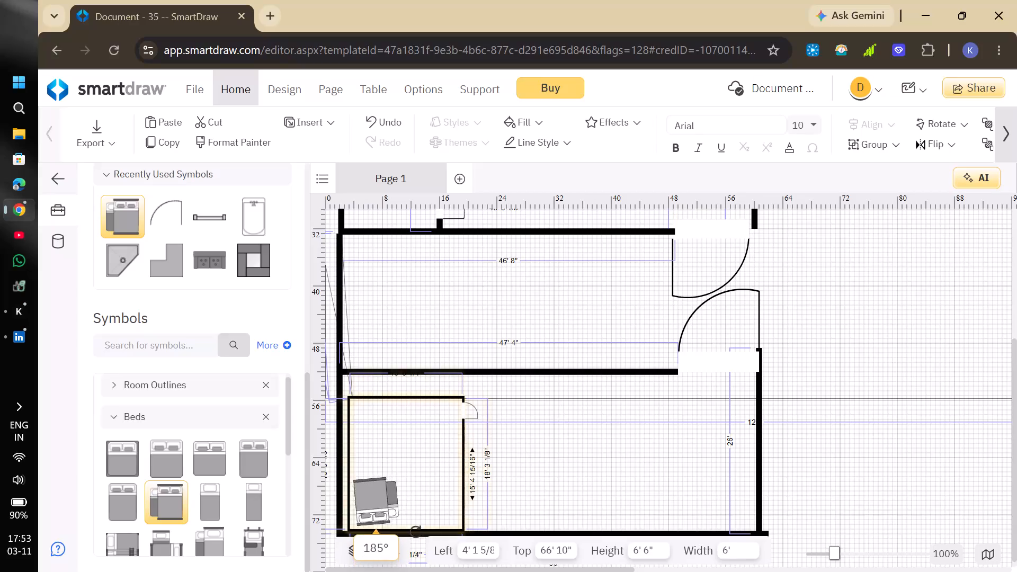
drag(415, 532, 414, 535)
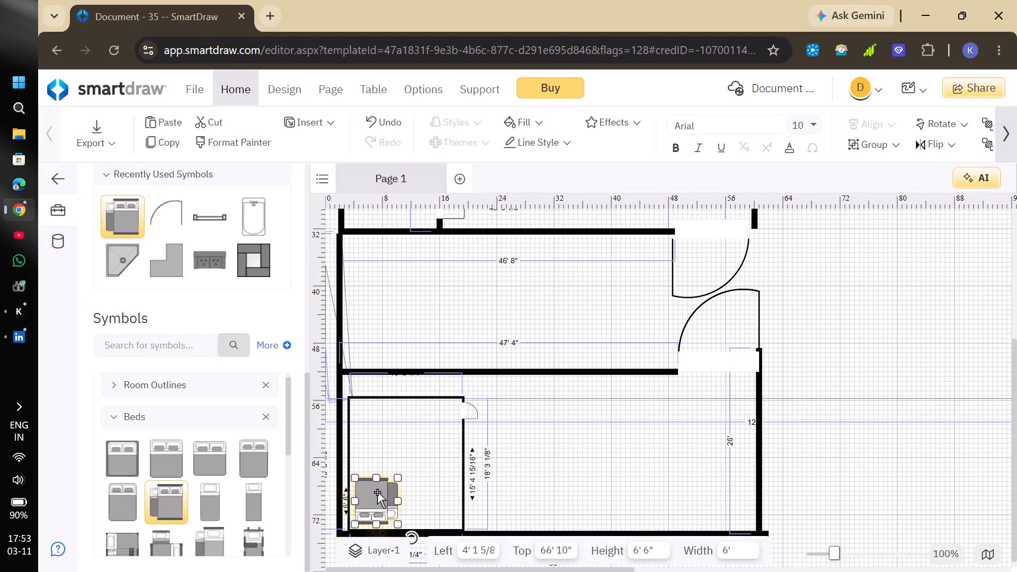
drag(377, 492, 378, 502)
click(652, 489)
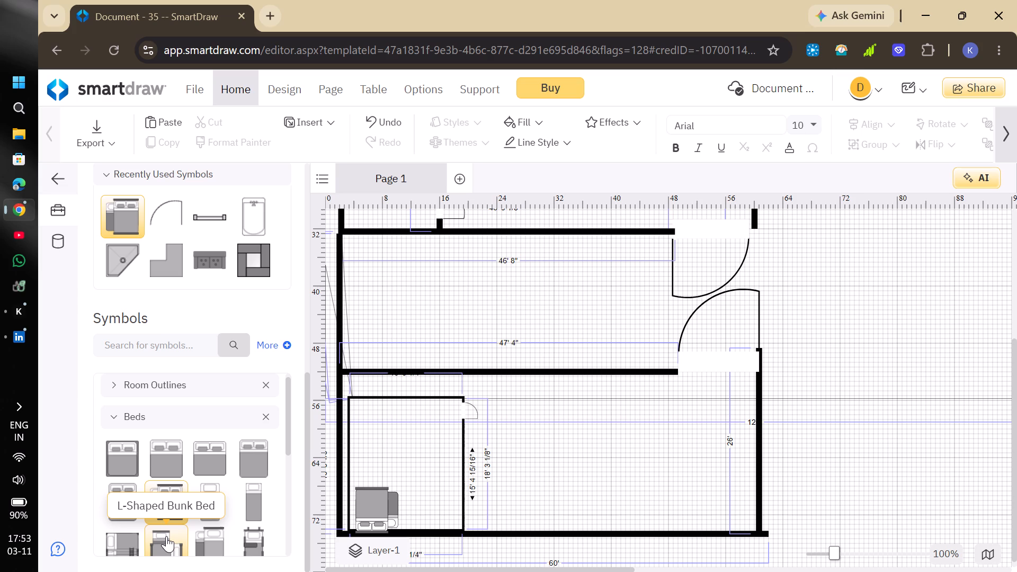
Place the round-backed armchair from Couches & Sofas in the small room's upper-left corner, at about left 5' 2 1/8" and top 56'.
click(117, 419)
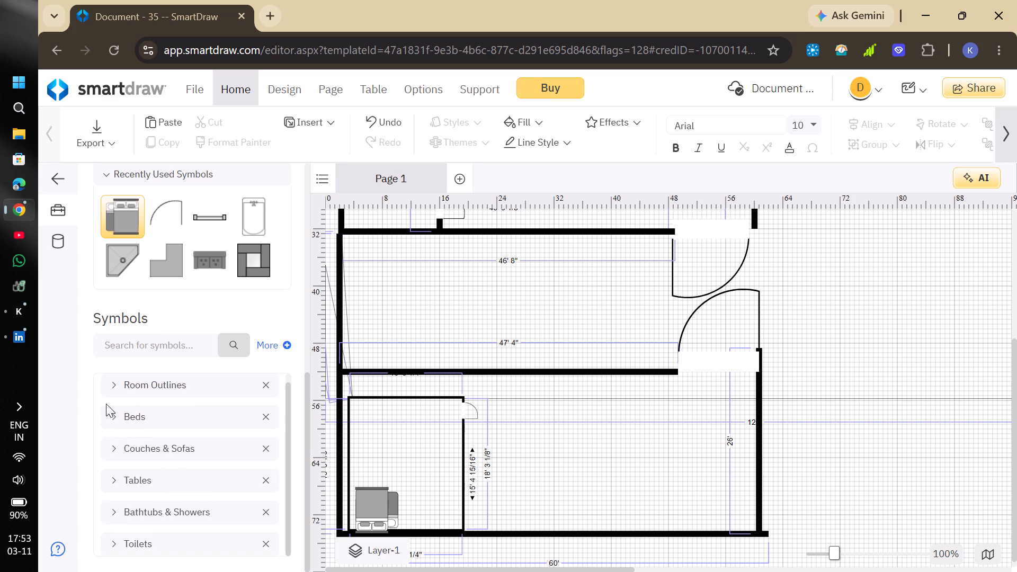
click(113, 449)
scroll(200, 513, down, 1)
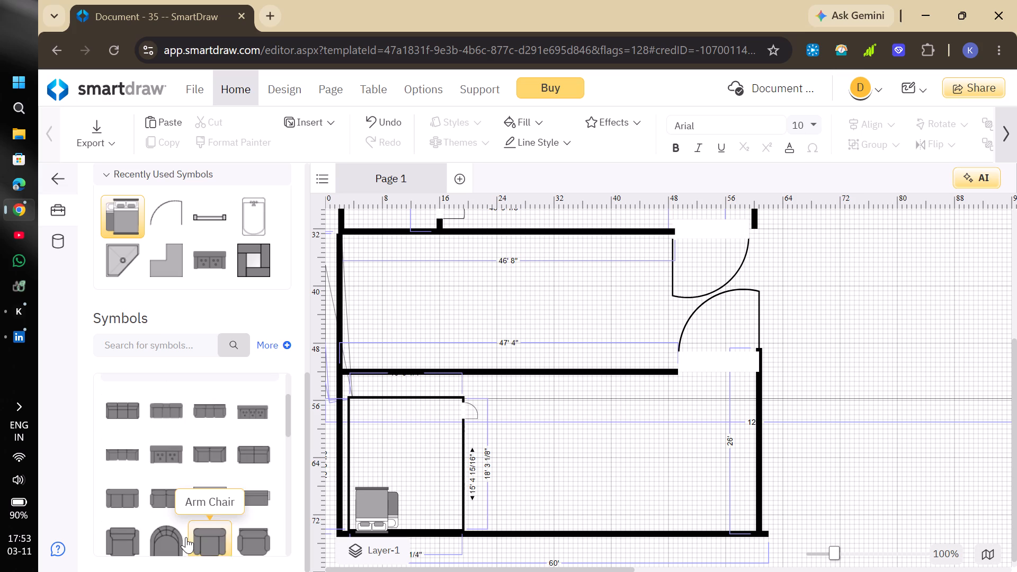
drag(171, 540, 383, 470)
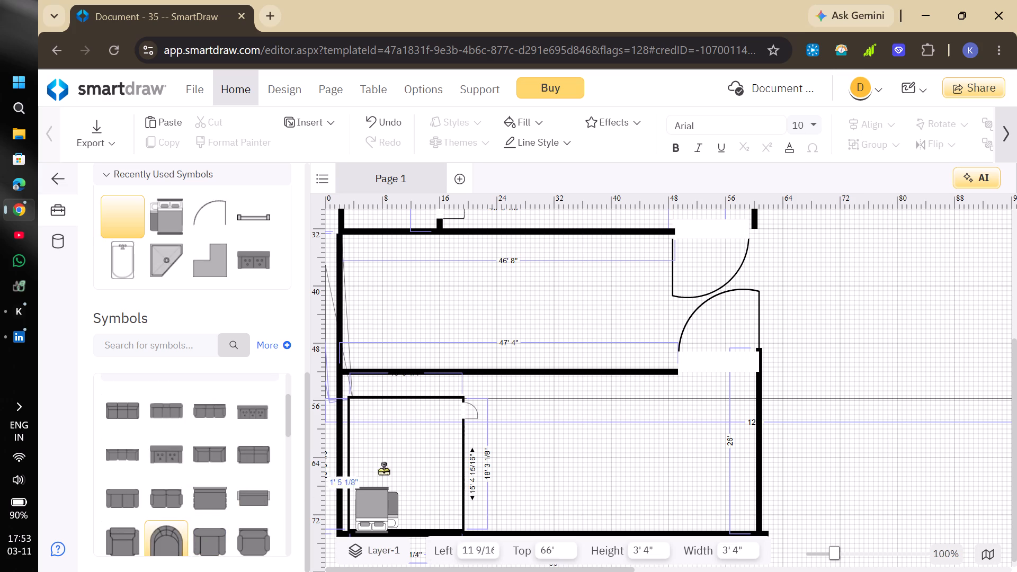
drag(383, 470, 370, 413)
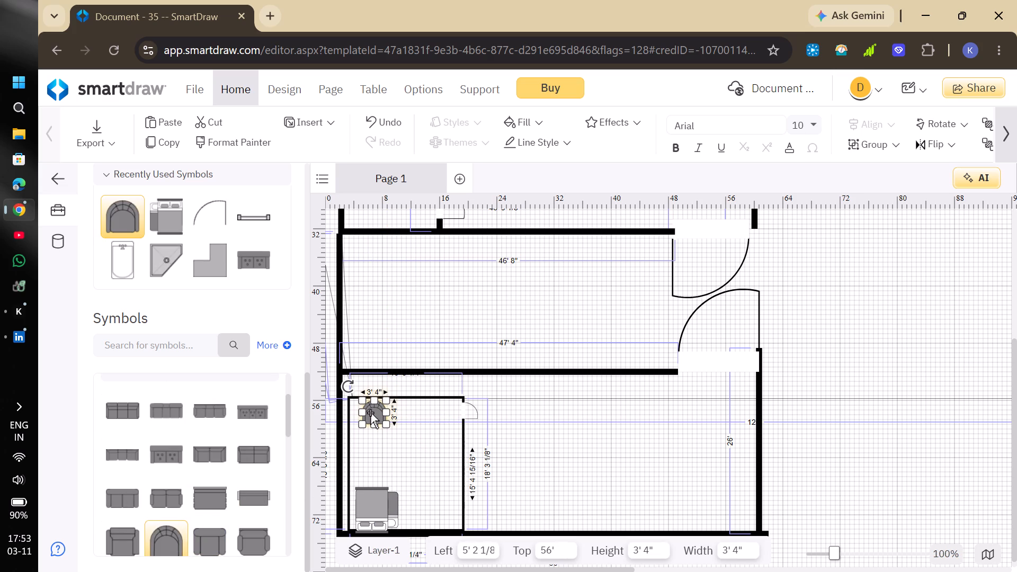
Place a Square Table for 4 outside the small room near the building's bottom wall, at left 24' and top about 68'.
scroll(136, 409, up, 3)
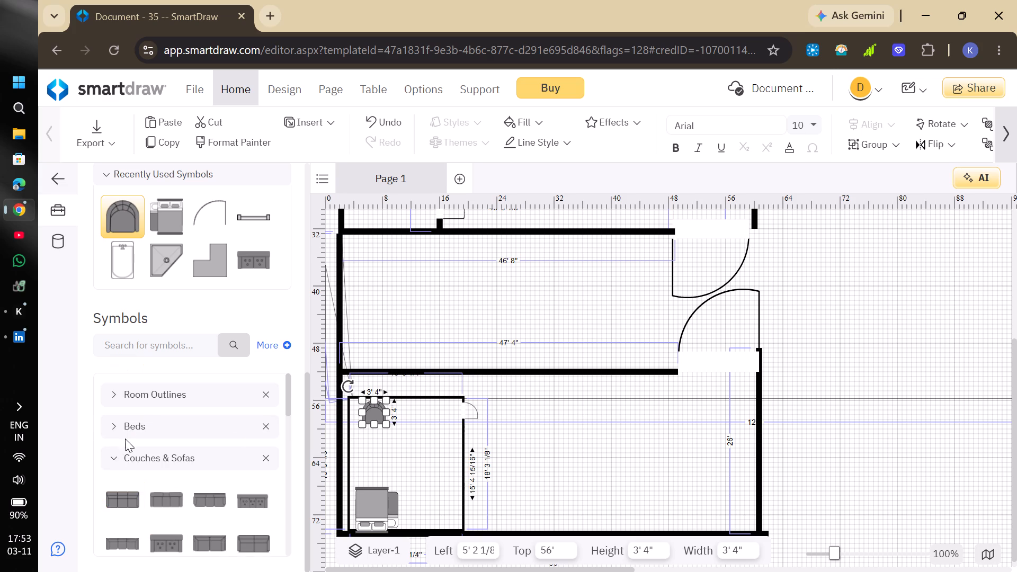
click(118, 457)
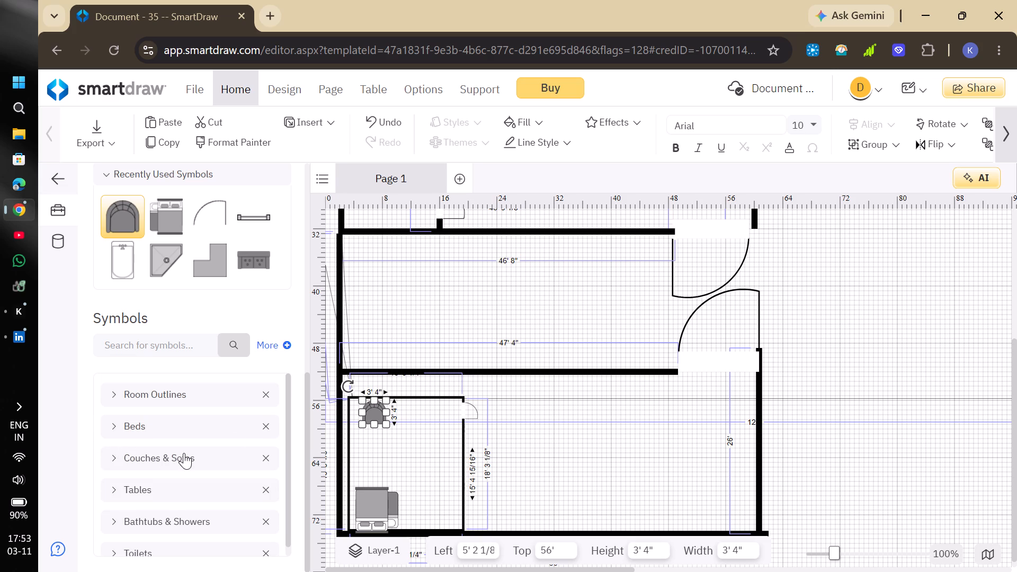
scroll(184, 453, down, 4)
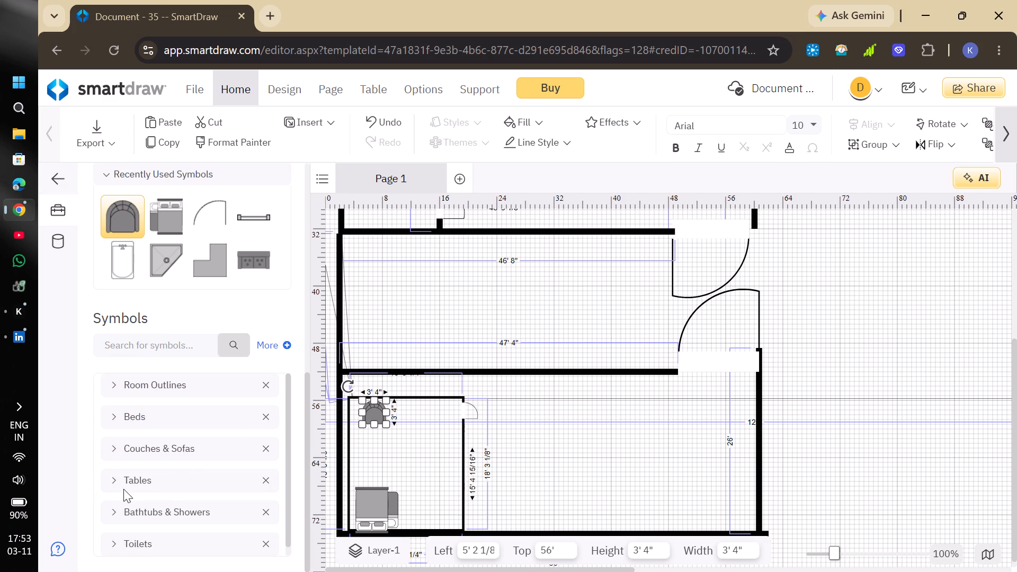
click(111, 481)
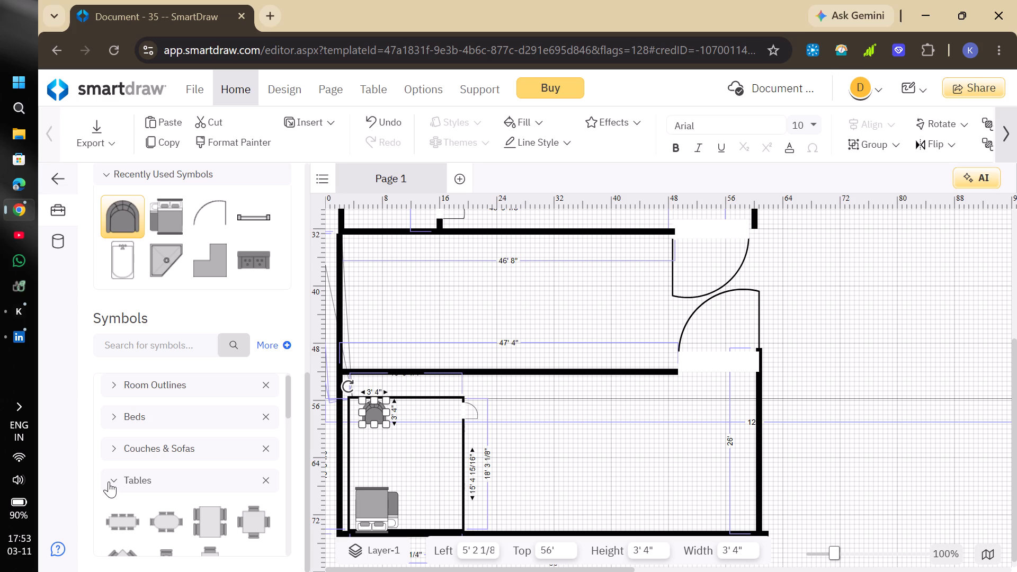
scroll(191, 504, down, 1)
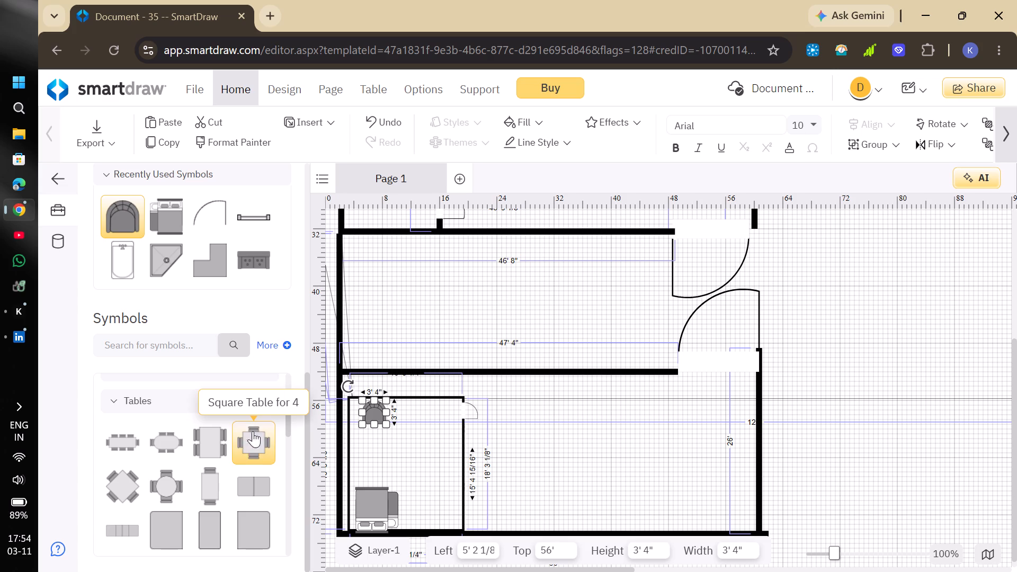
drag(247, 442, 420, 457)
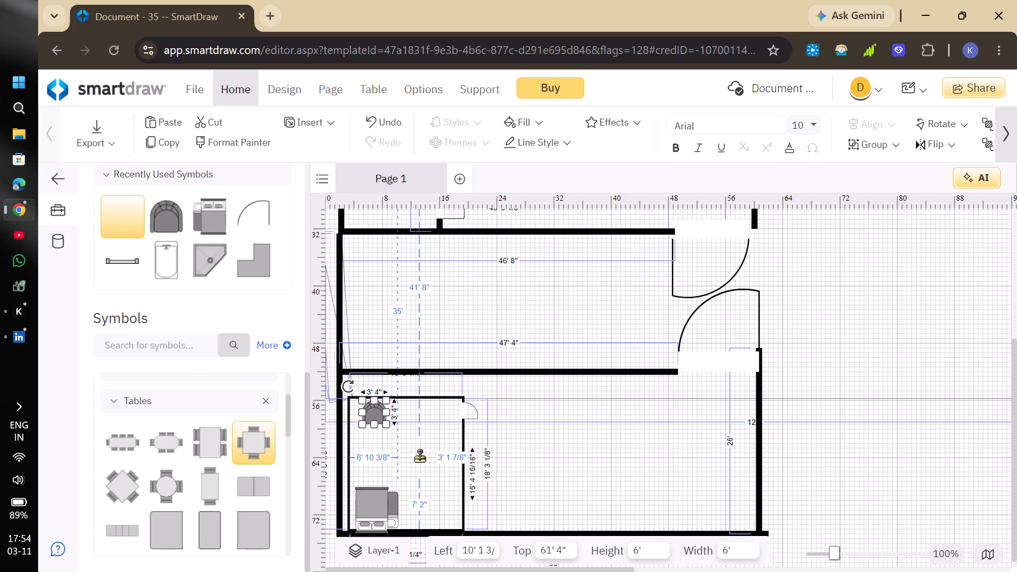
drag(420, 457, 515, 487)
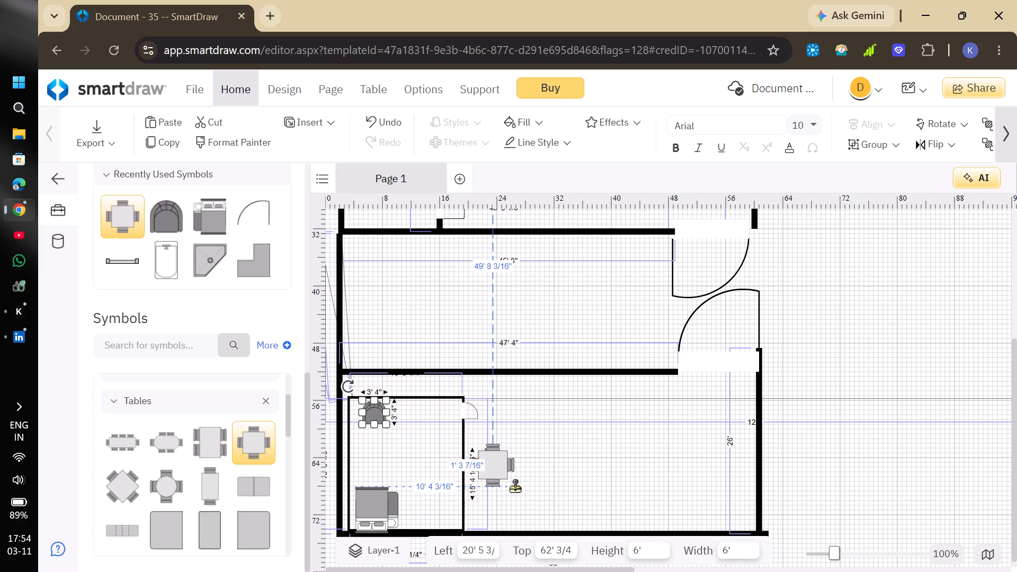
drag(515, 487, 519, 504)
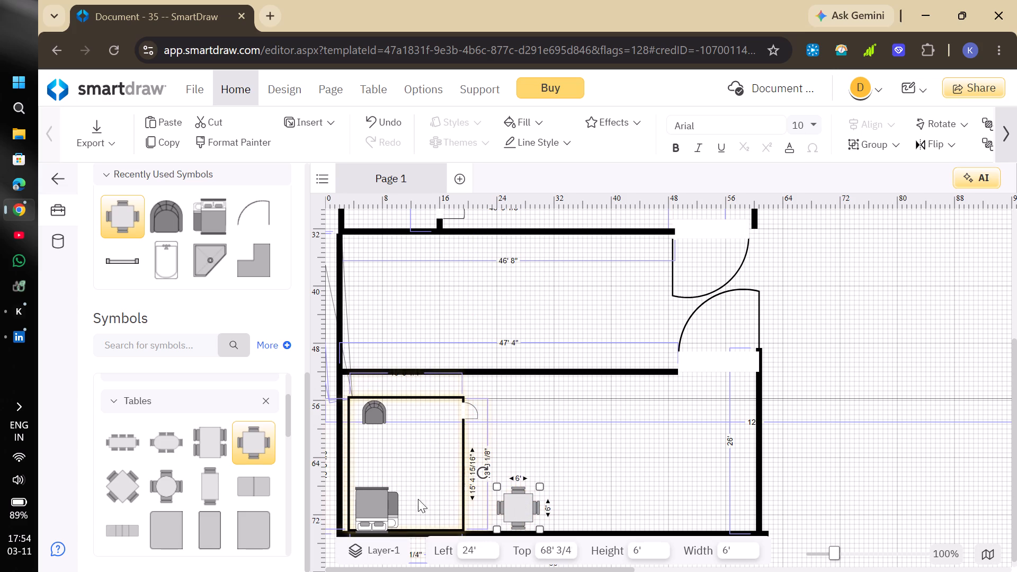
Draw an L-shaped Polygon Line wall from the small room's right wall, about 20' 6 3/8" across and 7' 4" down to the bottom wall.
click(110, 398)
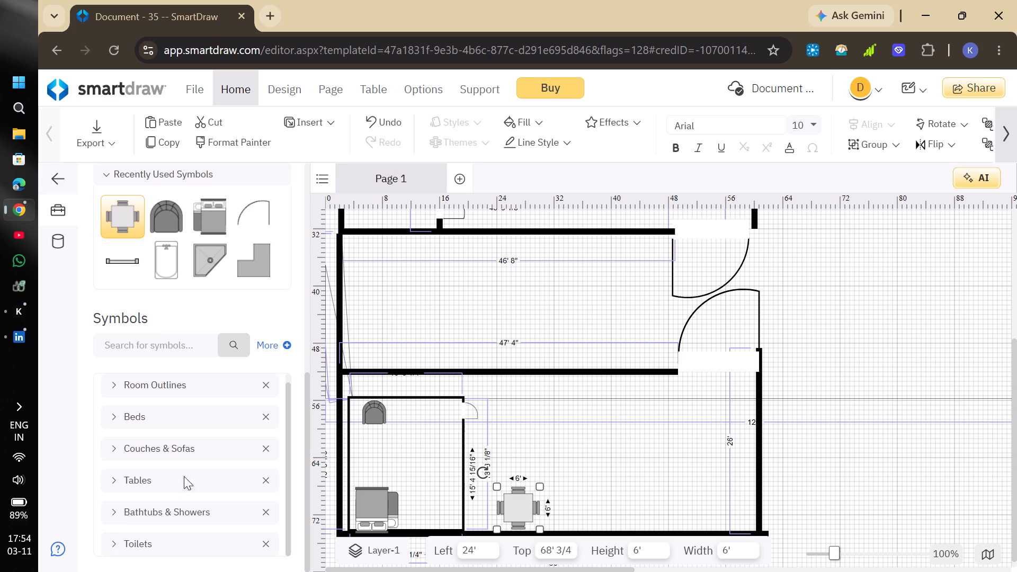
scroll(191, 271, up, 3)
scroll(191, 272, down, 2)
scroll(191, 272, up, 1)
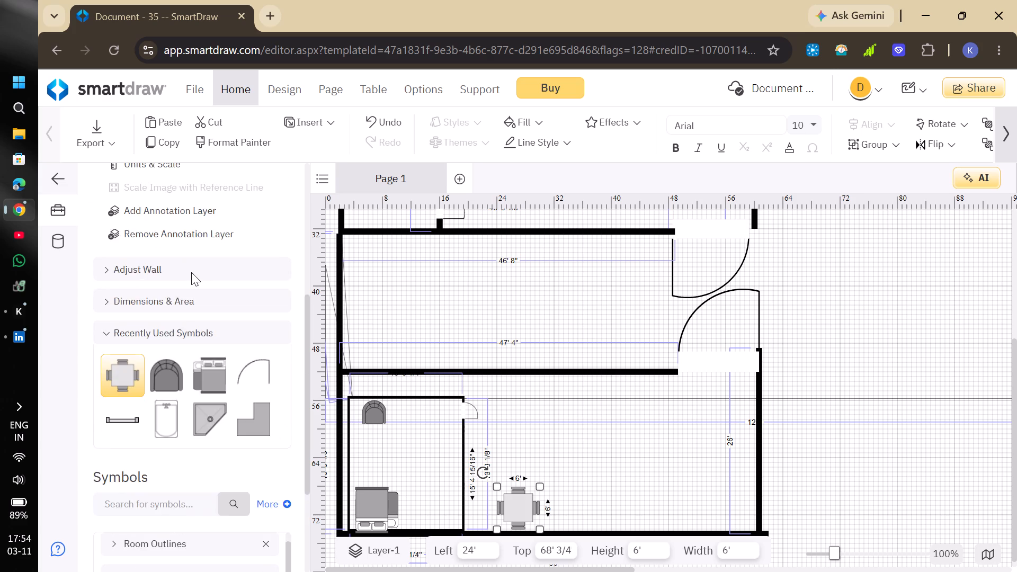
scroll(191, 272, up, 3)
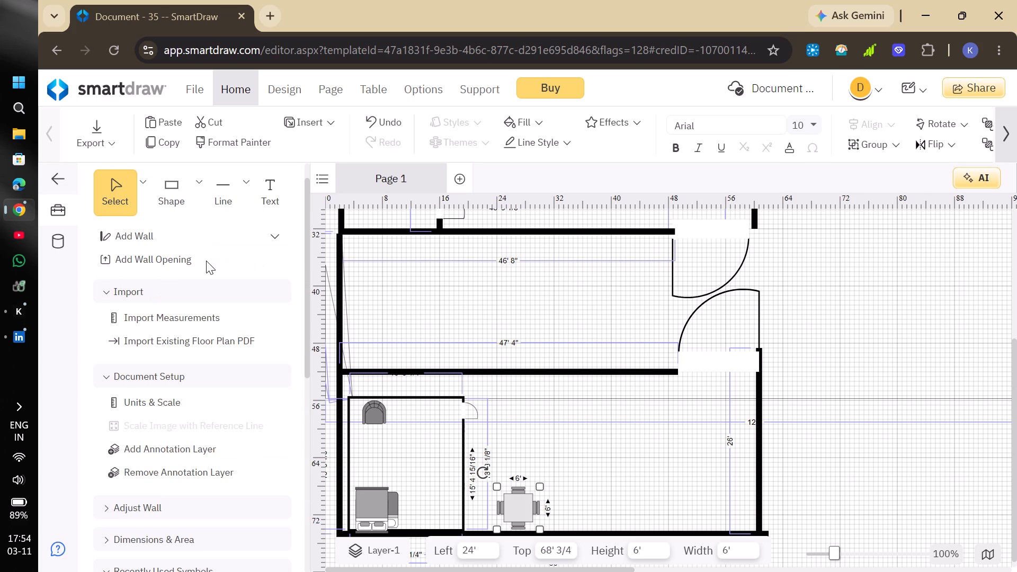
click(245, 189)
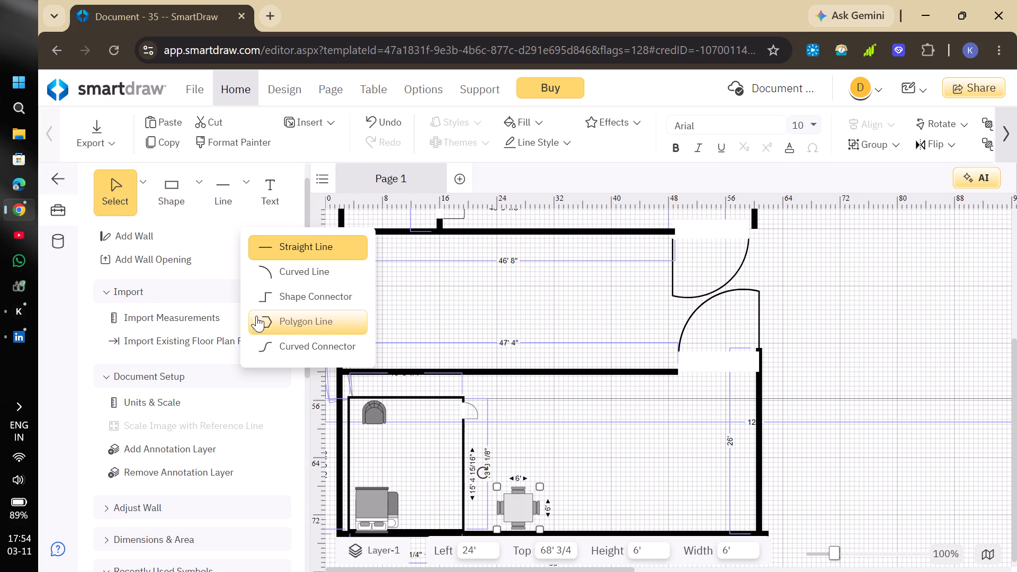
click(259, 320)
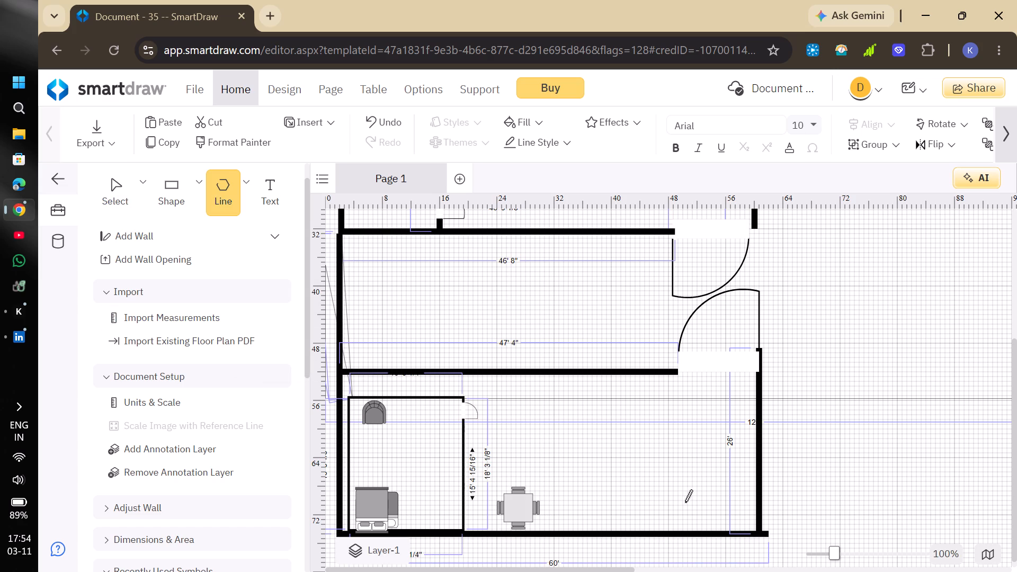
scroll(614, 458, up, 1)
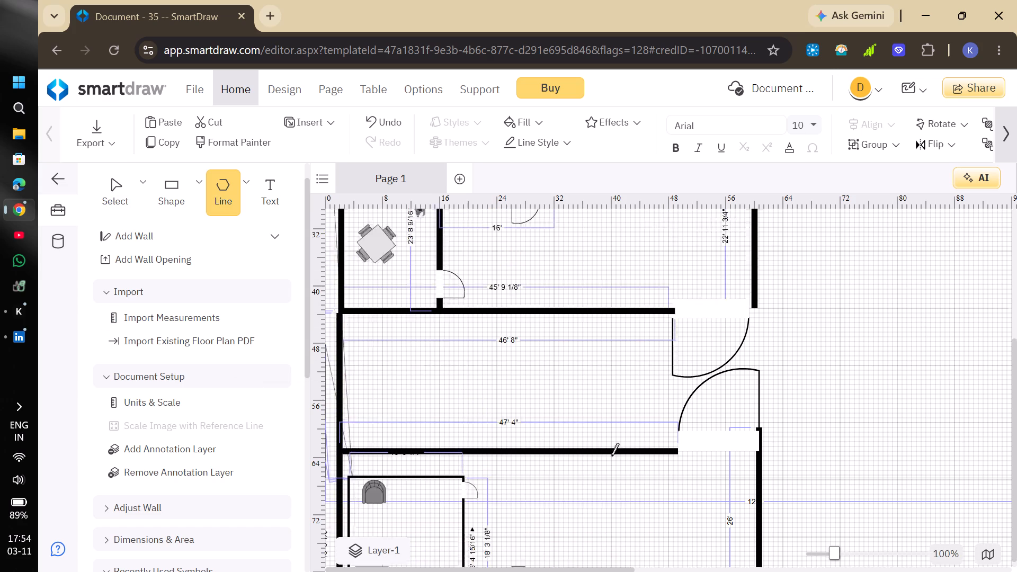
scroll(611, 455, up, 2)
scroll(611, 455, down, 2)
scroll(578, 520, down, 1)
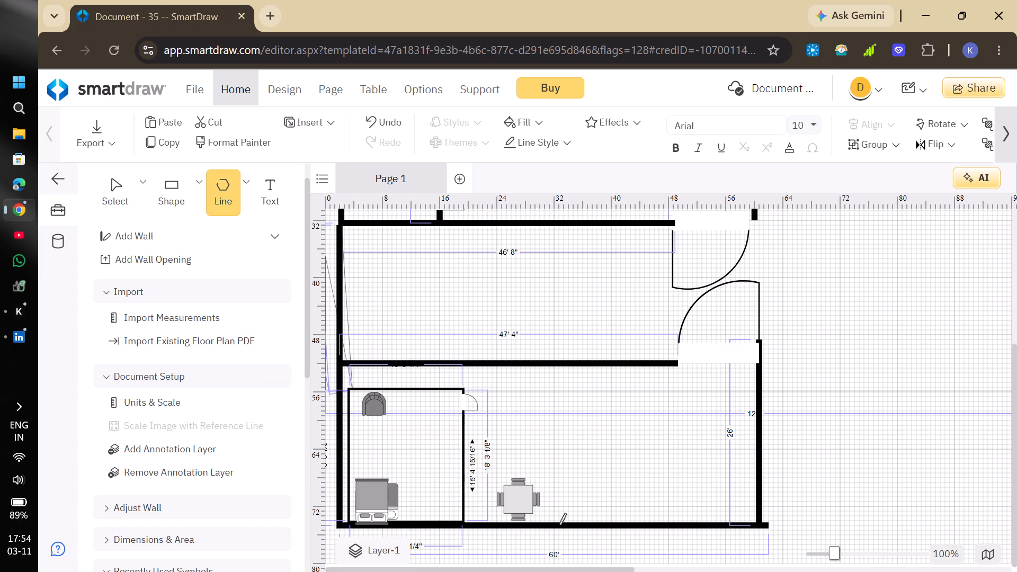
click(465, 471)
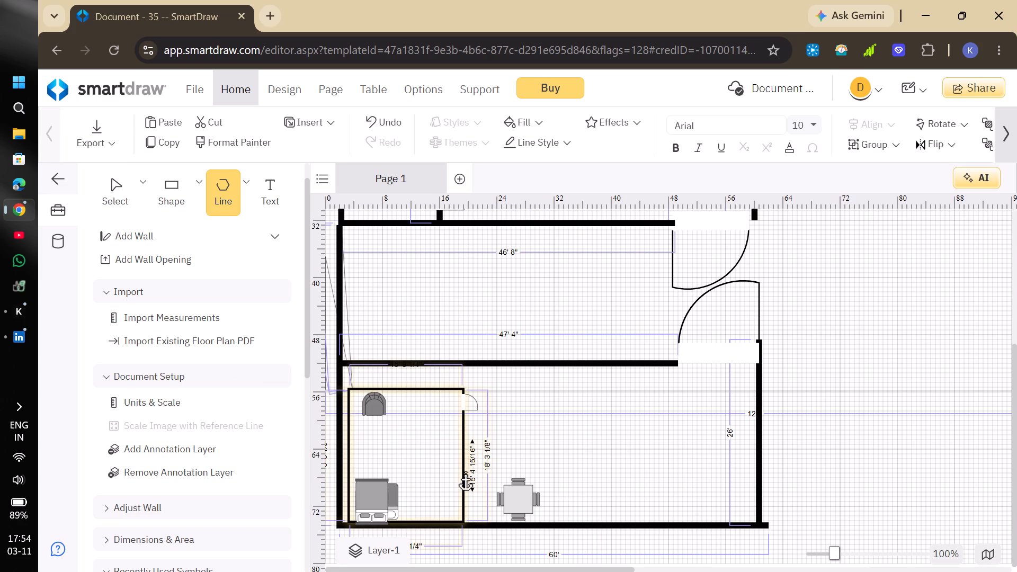
click(612, 472)
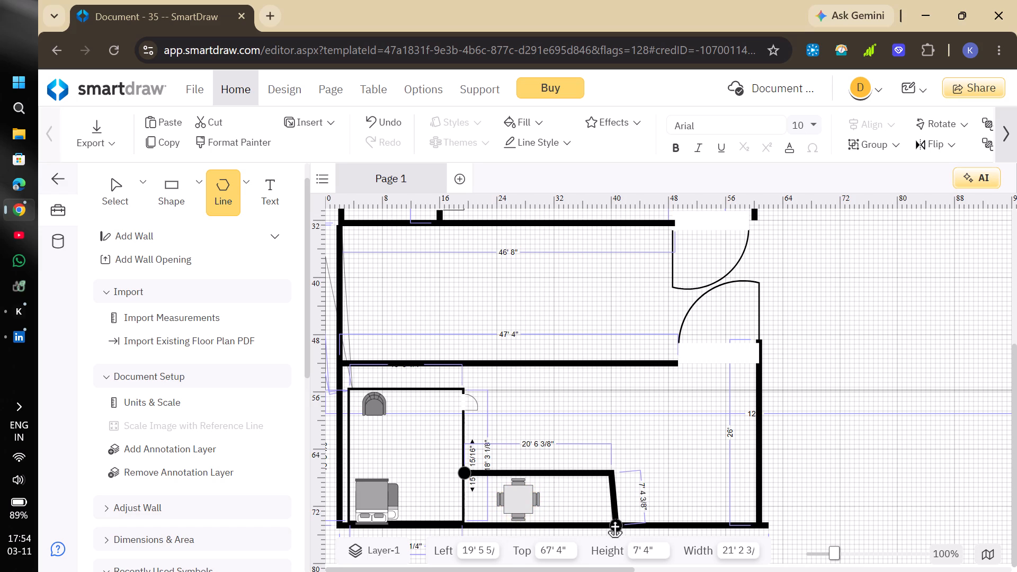
click(611, 520)
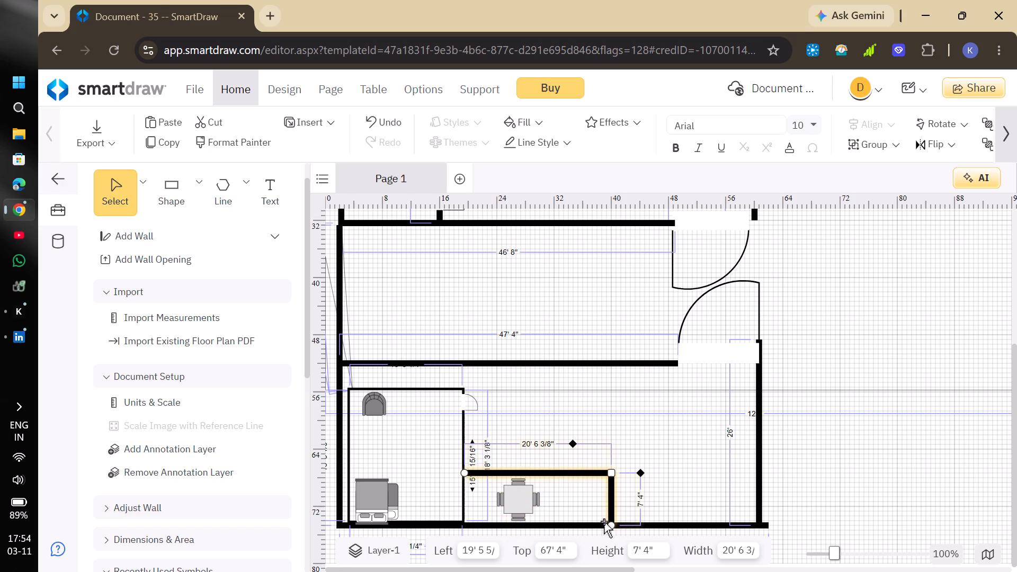
Move the square table above the new L-shaped wall, to about left 27' 2" and top 57' 4".
drag(514, 505, 537, 427)
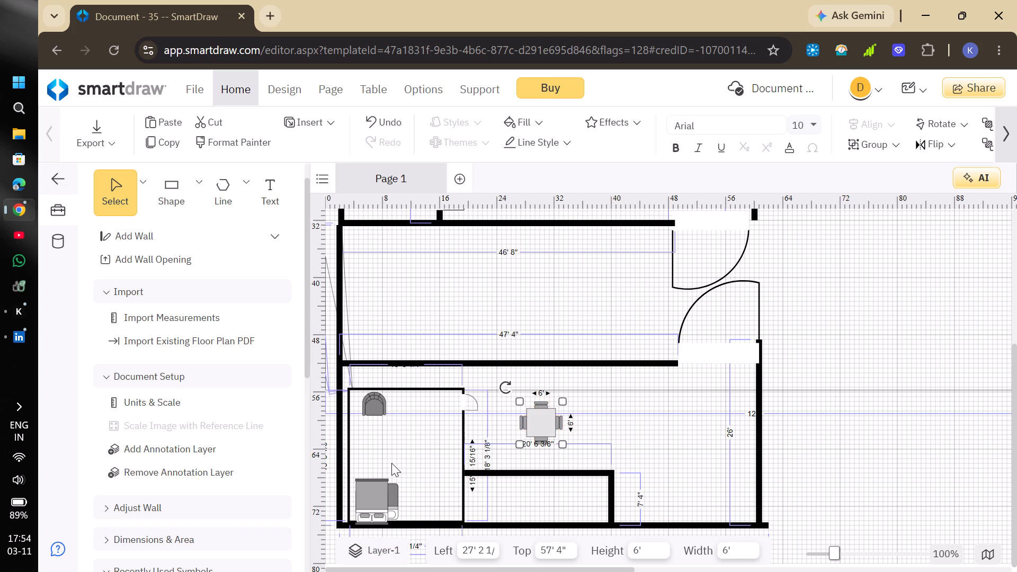
Place a 28" door on the L-shaped wall's horizontal part near its corner, at about left 434" and top 783".
scroll(392, 462, up, 3)
scroll(414, 438, down, 3)
scroll(453, 418, up, 2)
scroll(453, 418, down, 3)
scroll(246, 378, down, 2)
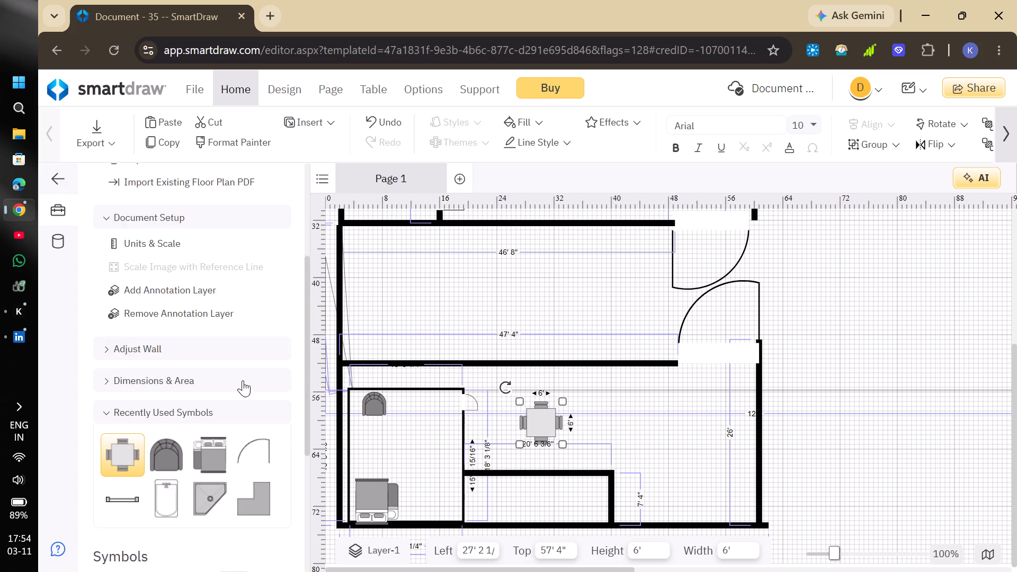
scroll(243, 380, down, 1)
drag(251, 385, 599, 442)
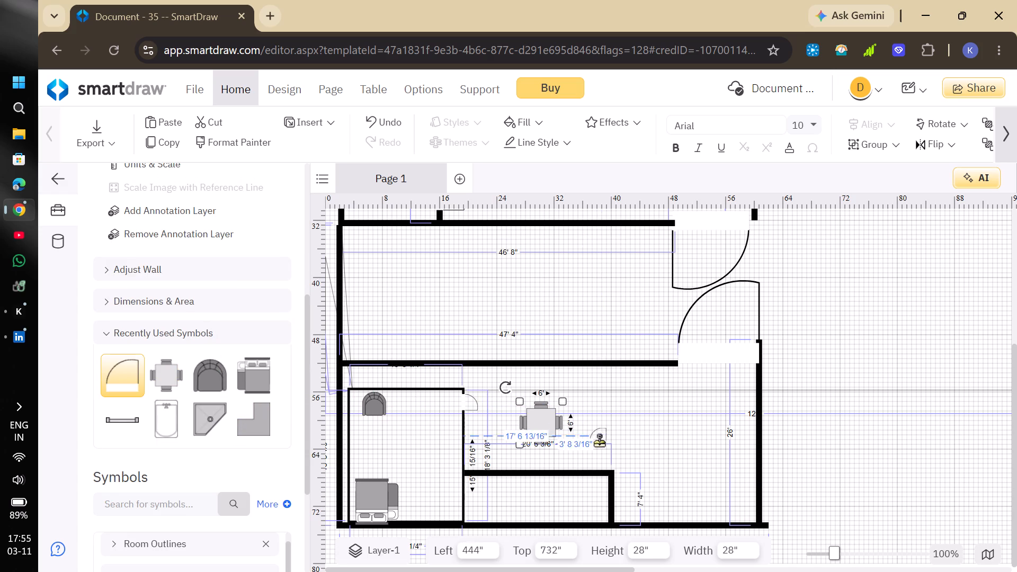
drag(599, 442, 593, 470)
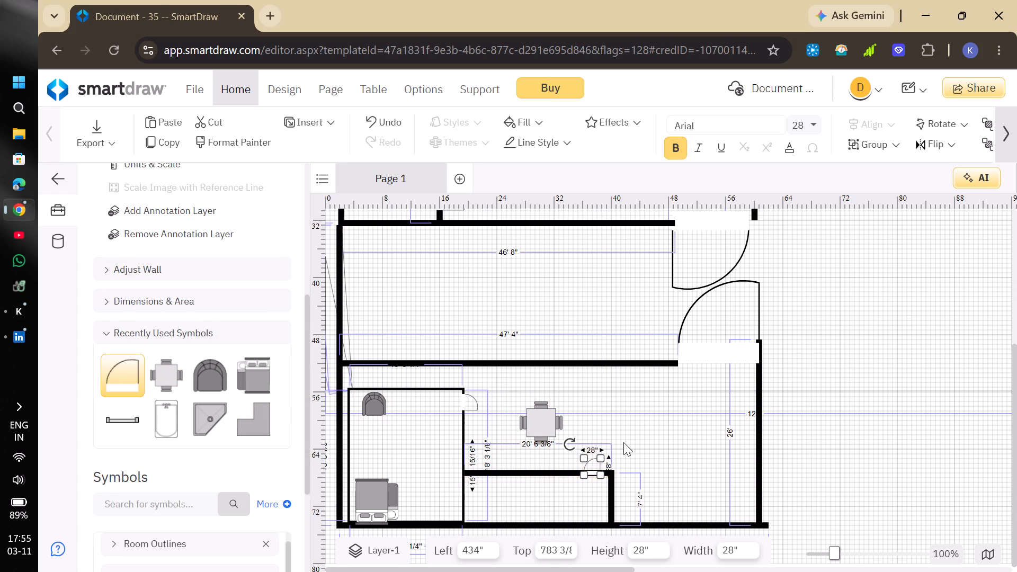
click(623, 442)
Enlarge the door on the L-shaped wall to 46" by 46".
scroll(588, 416, up, 3)
scroll(588, 416, down, 2)
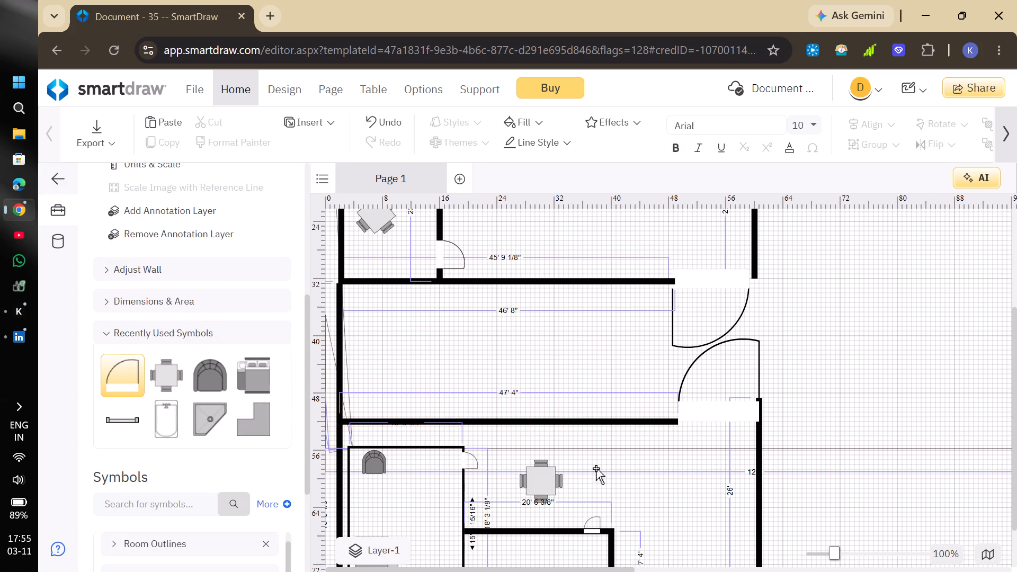
click(595, 526)
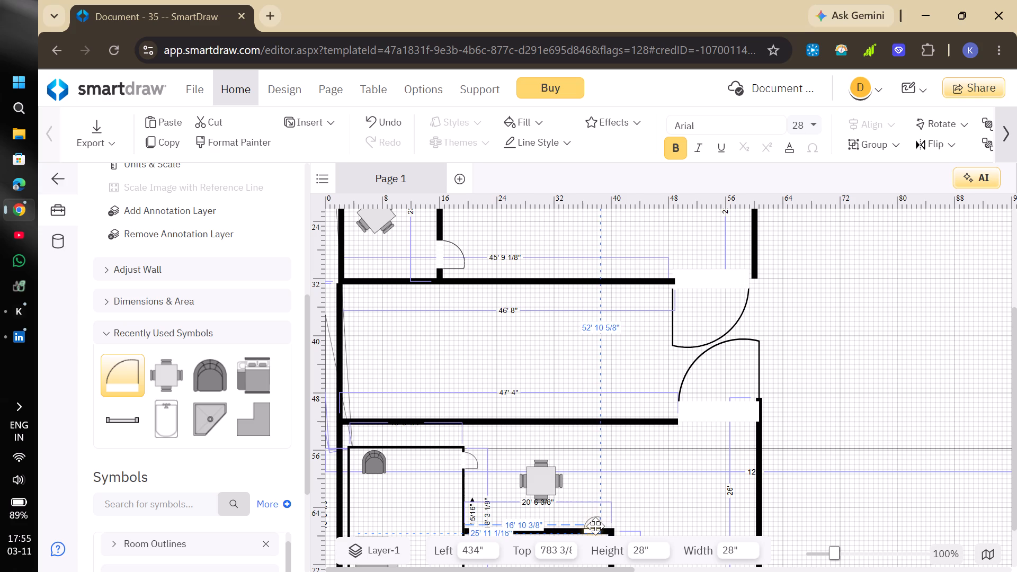
drag(599, 515, 601, 515)
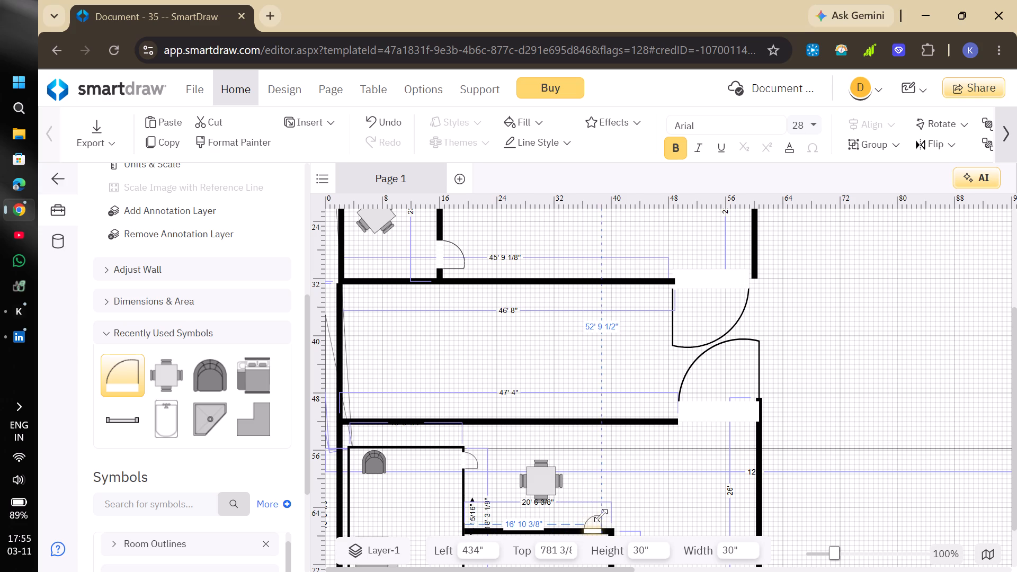
drag(601, 515, 612, 514)
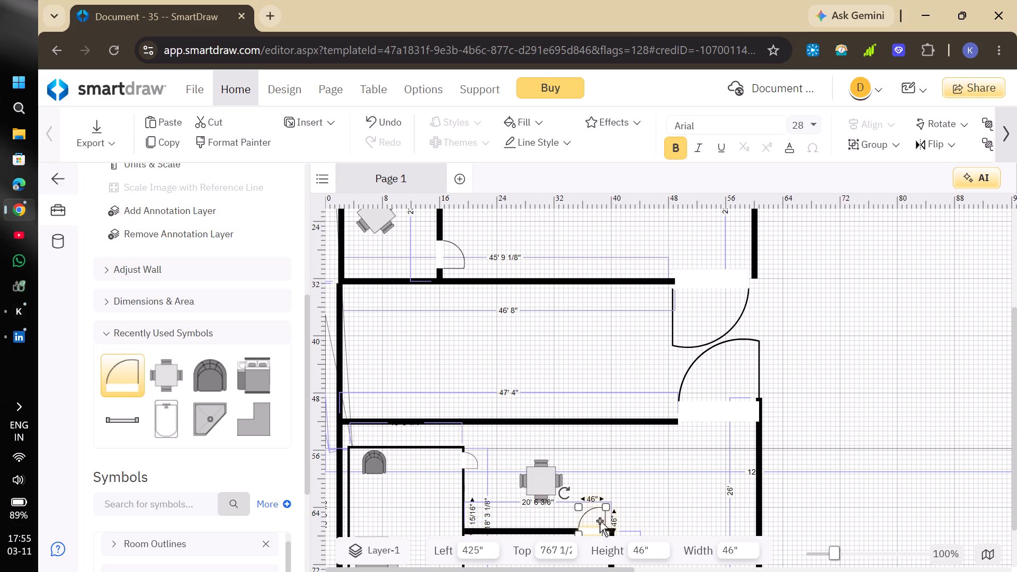
Shift the 46" door along the L-shaped wall's horizontal part, away from its corner, to about left 417".
click(594, 528)
click(661, 494)
scroll(657, 494, up, 3)
scroll(657, 494, down, 3)
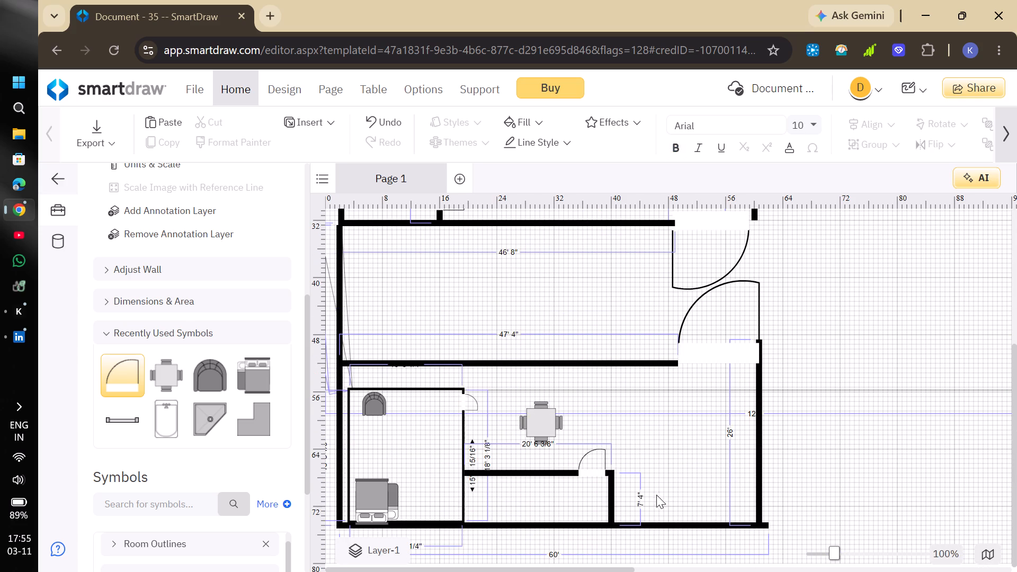
click(594, 470)
click(594, 470)
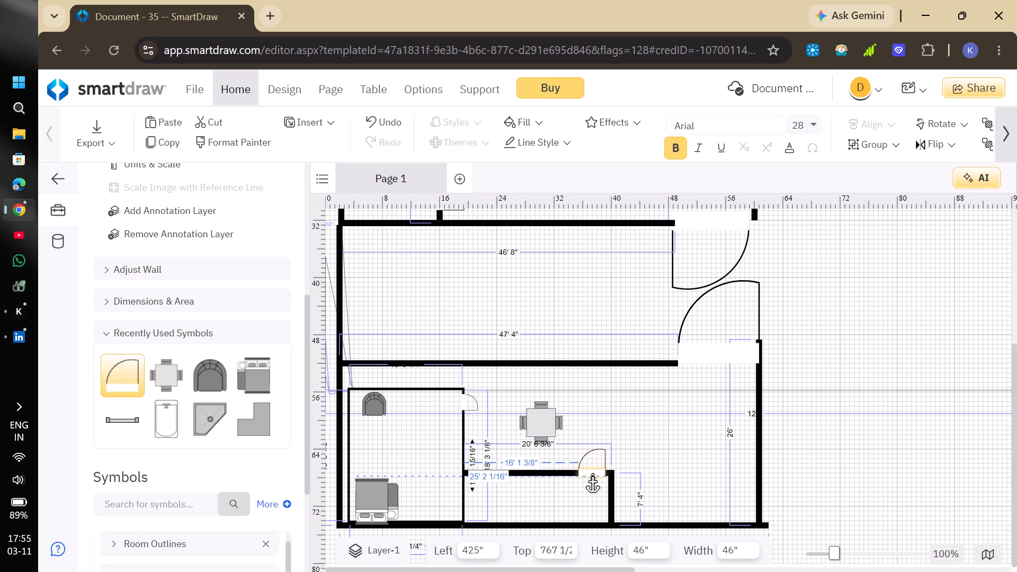
click(688, 457)
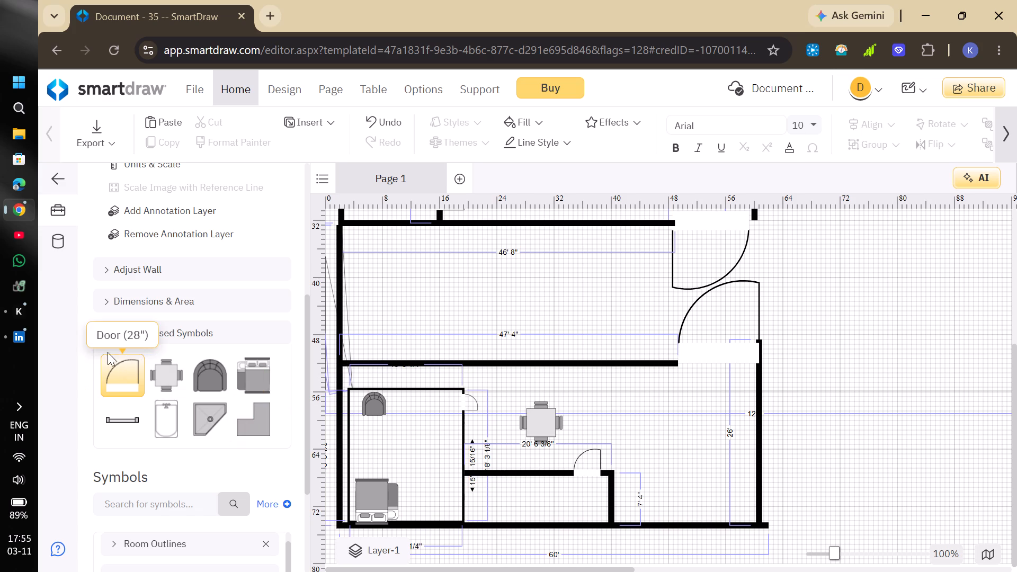
Place a 5' by 3' Bathtub symbol inside the L-shaped wall's room, at about left 28' and top 68' 3/4".
click(109, 335)
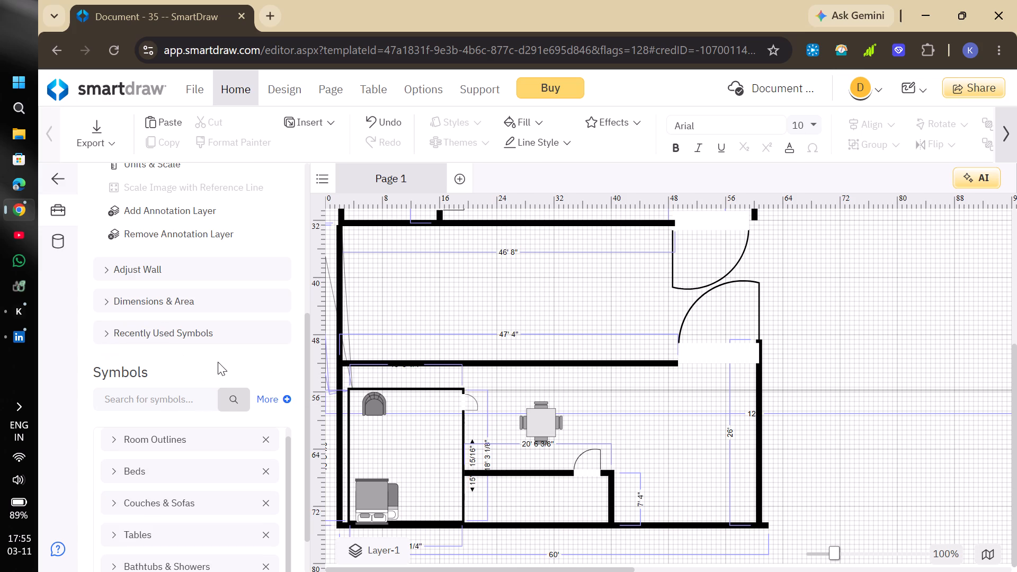
scroll(504, 378, up, 1)
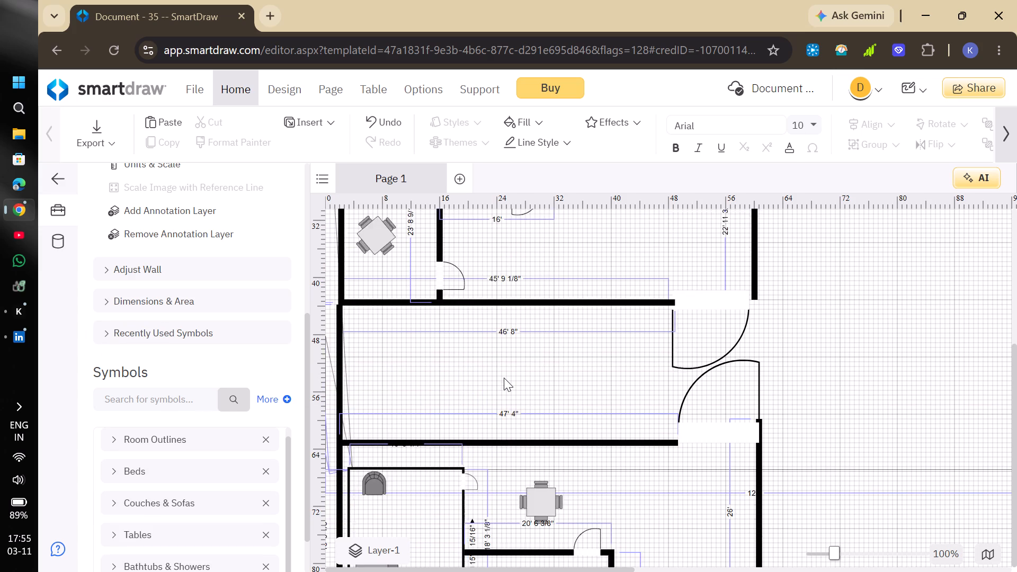
scroll(504, 378, up, 1)
scroll(226, 416, down, 2)
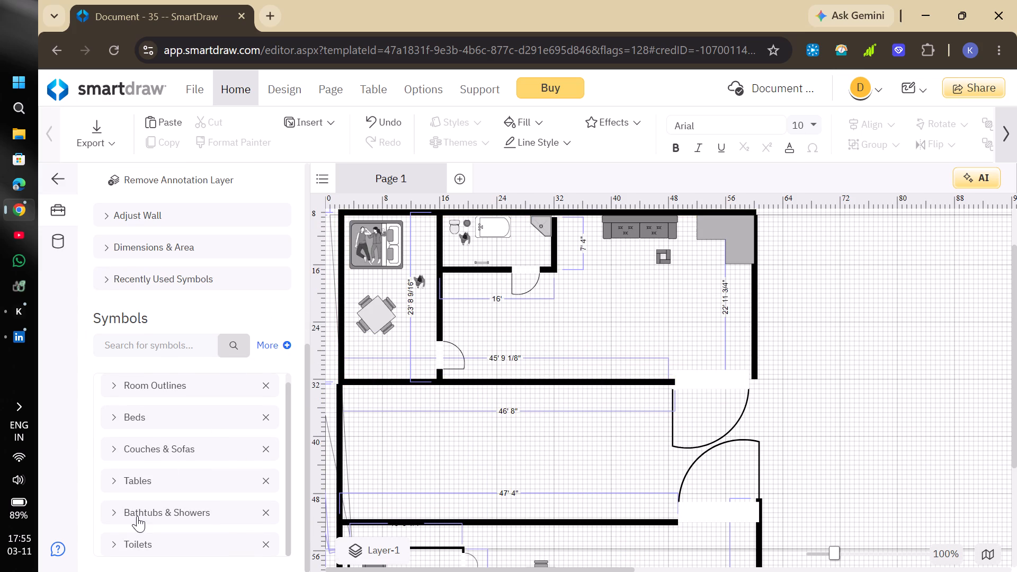
click(112, 509)
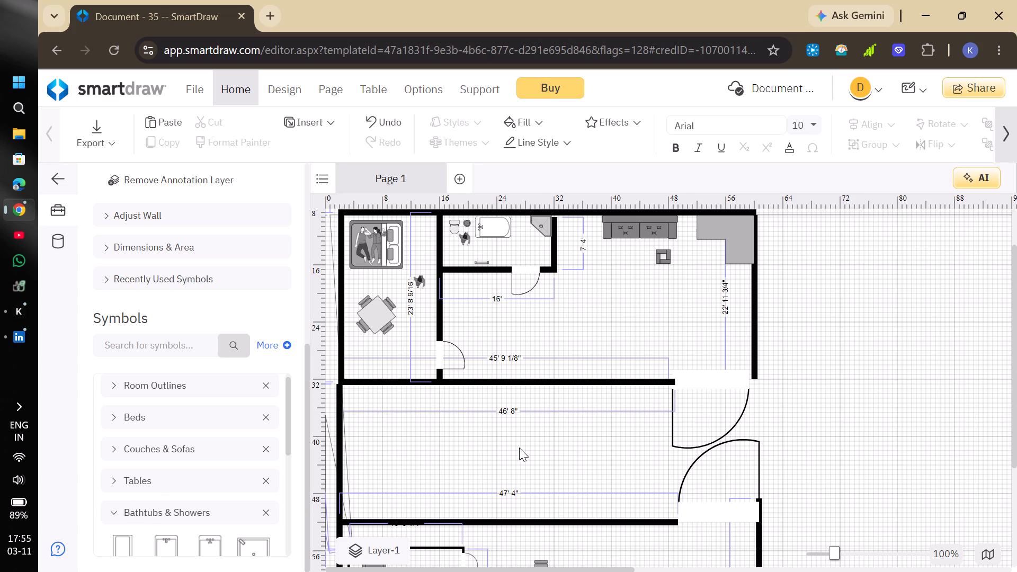
scroll(519, 446, down, 2)
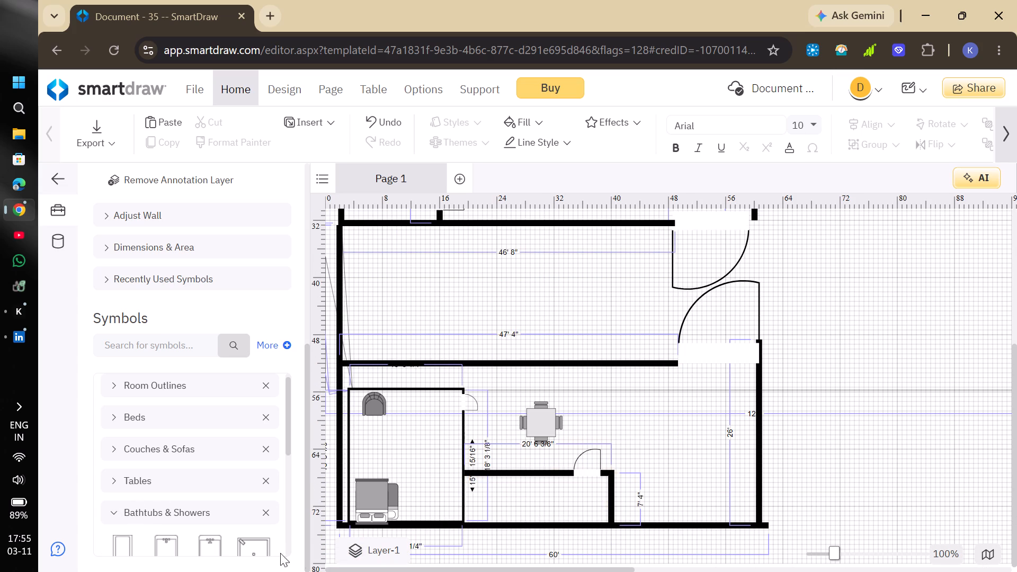
drag(168, 543, 510, 508)
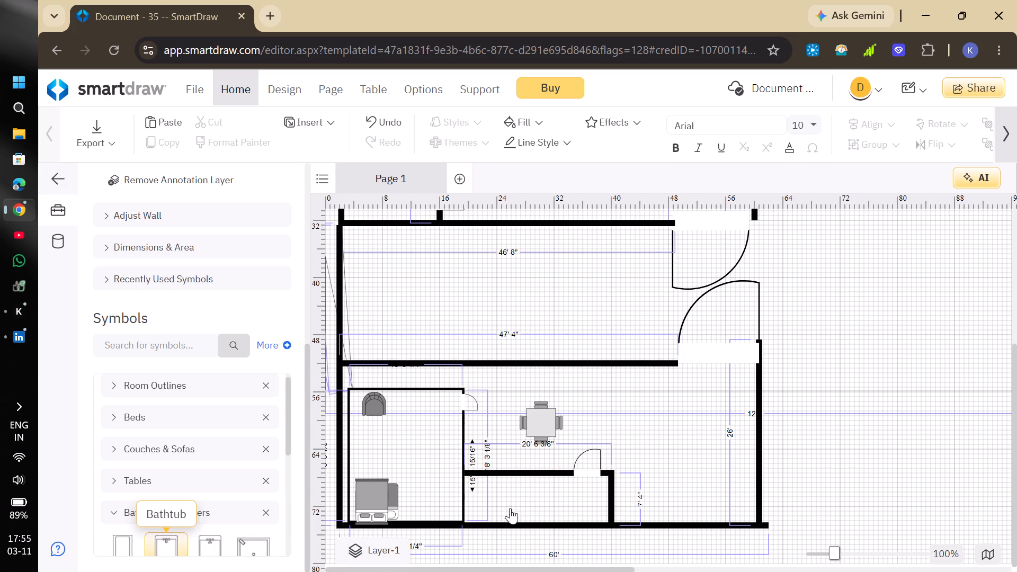
drag(510, 508, 537, 494)
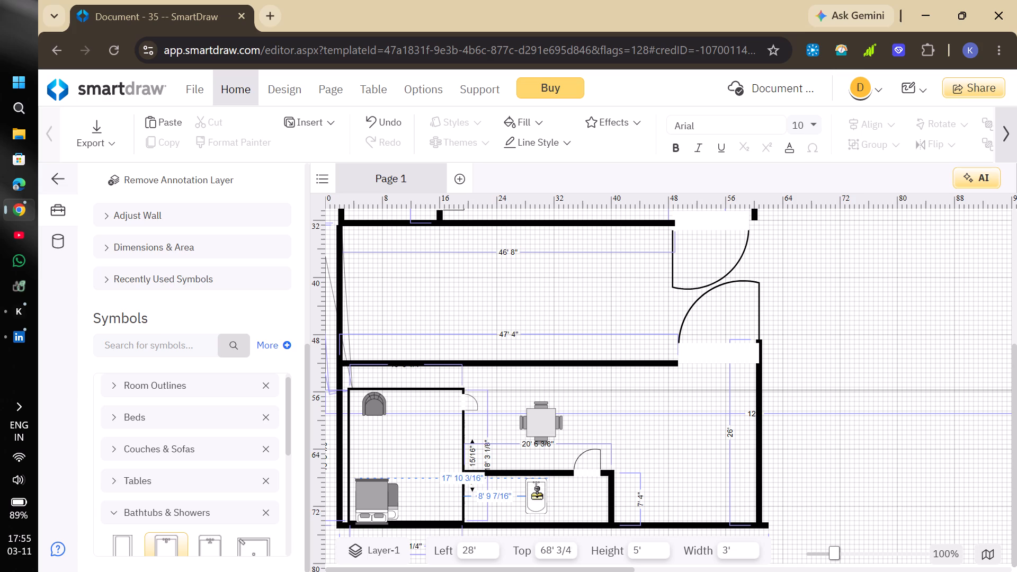
drag(537, 494, 535, 497)
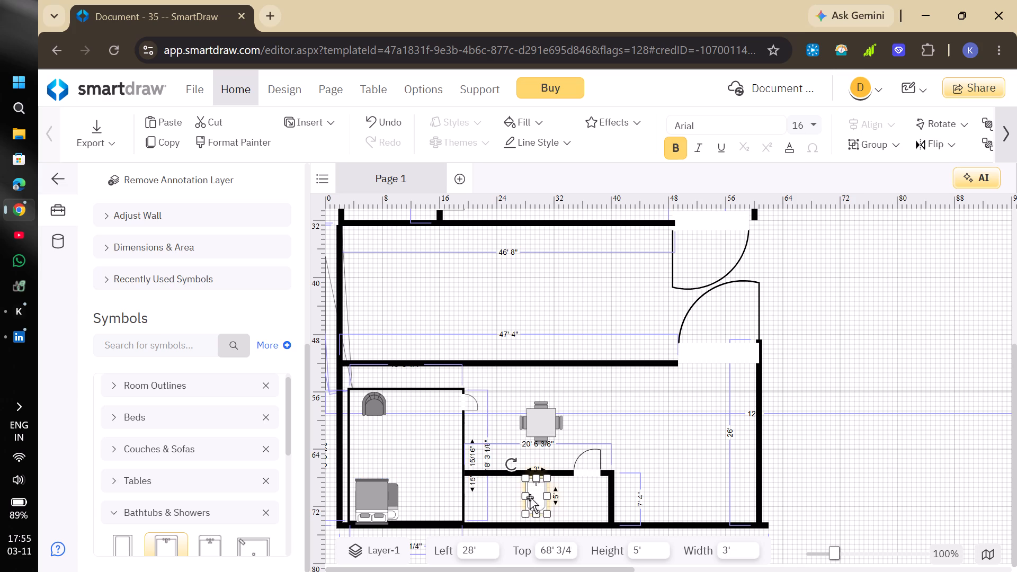
Rotate the bathtub to lie horizontally with its drain end facing right, and move it against the bottom wall at about left 27' 5/8".
drag(508, 468, 520, 469)
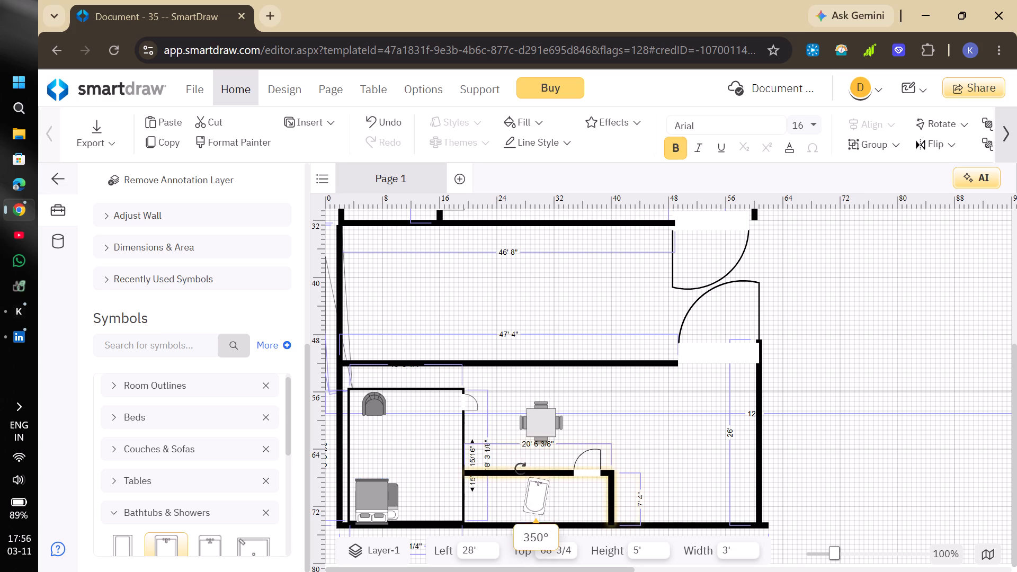
drag(520, 469, 556, 475)
drag(538, 495, 536, 499)
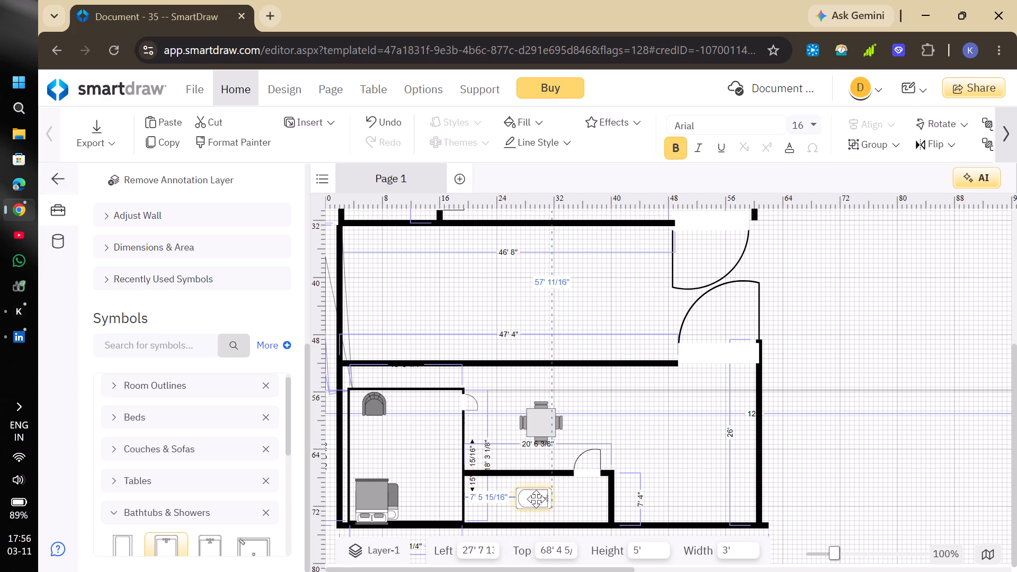
drag(536, 499, 532, 509)
Place a 3' by 3' corner shower in the open area right of the L-shaped wall, at about left 48' 3" and top 62' 4".
scroll(697, 475, up, 2)
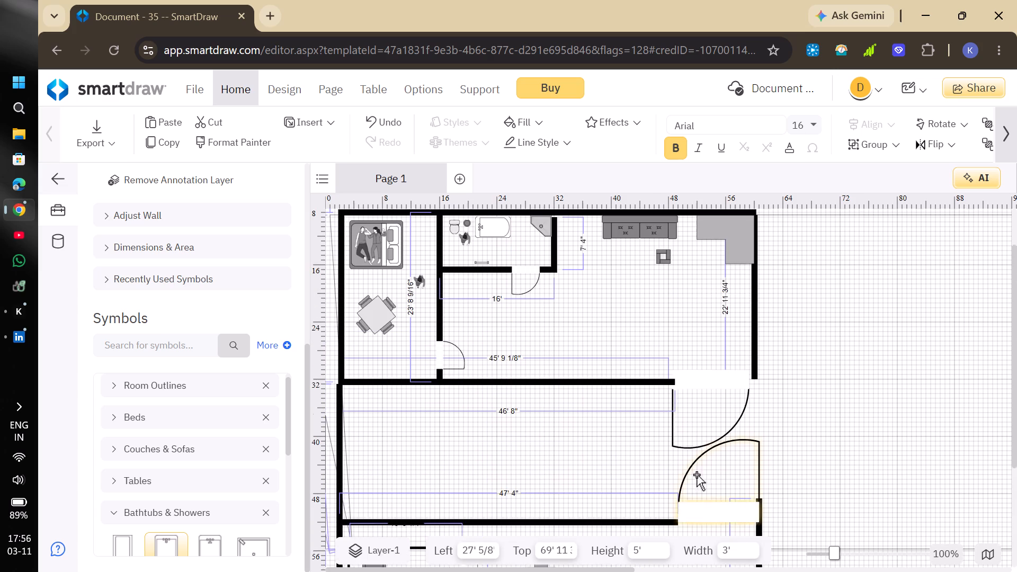
scroll(697, 475, up, 1)
scroll(697, 475, down, 2)
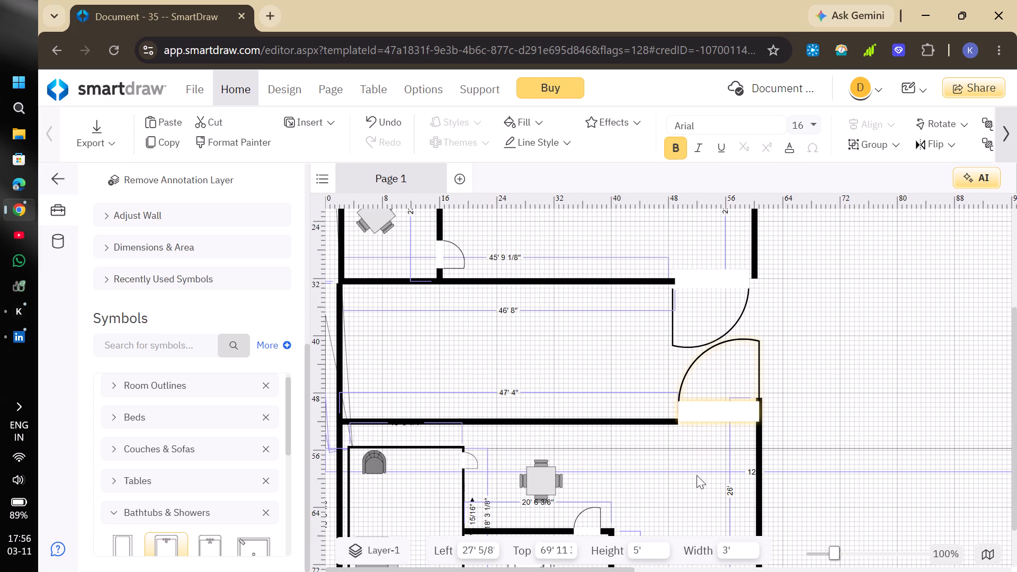
scroll(695, 476, down, 1)
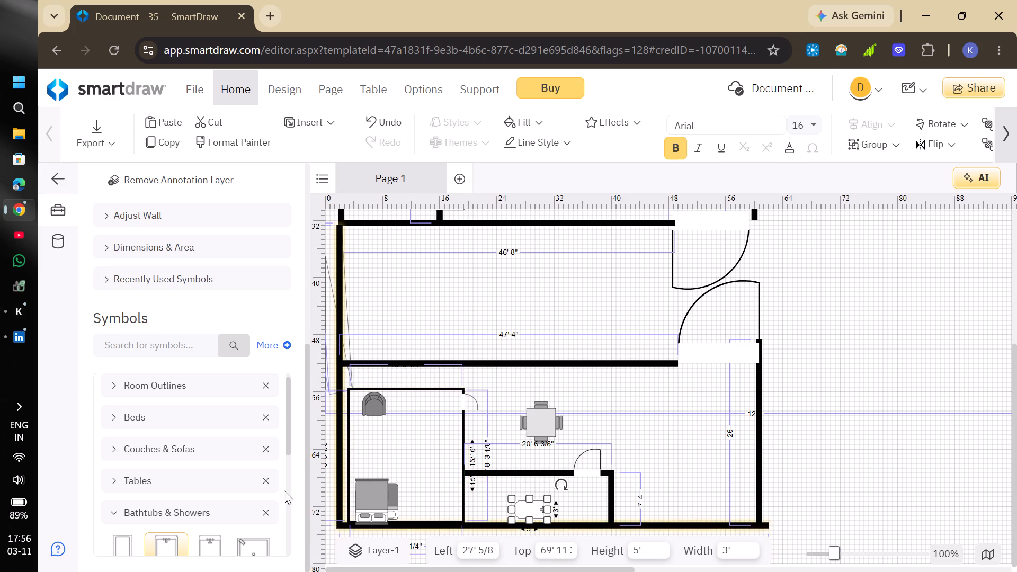
scroll(497, 427, up, 2)
scroll(497, 427, down, 2)
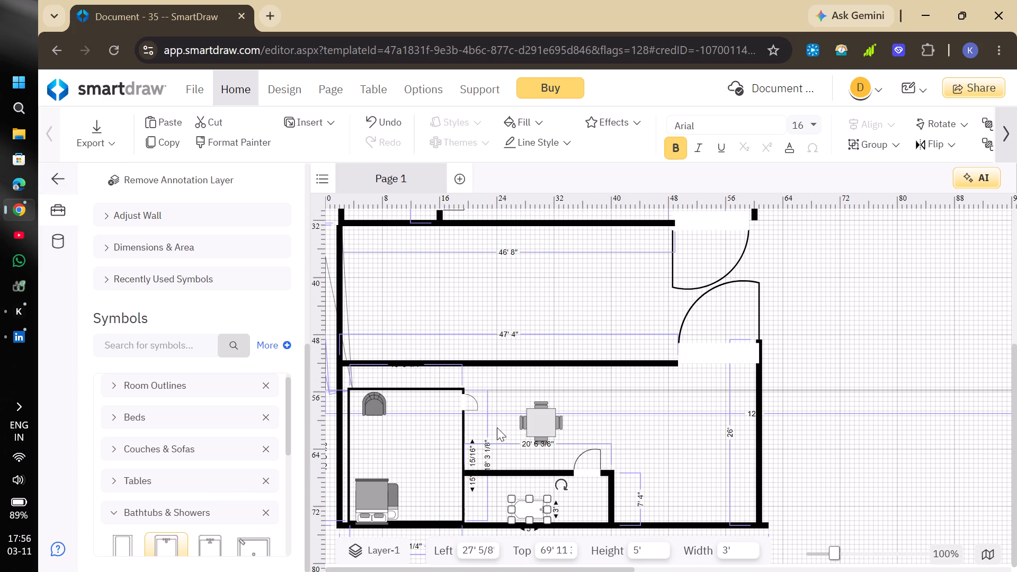
scroll(248, 441, down, 3)
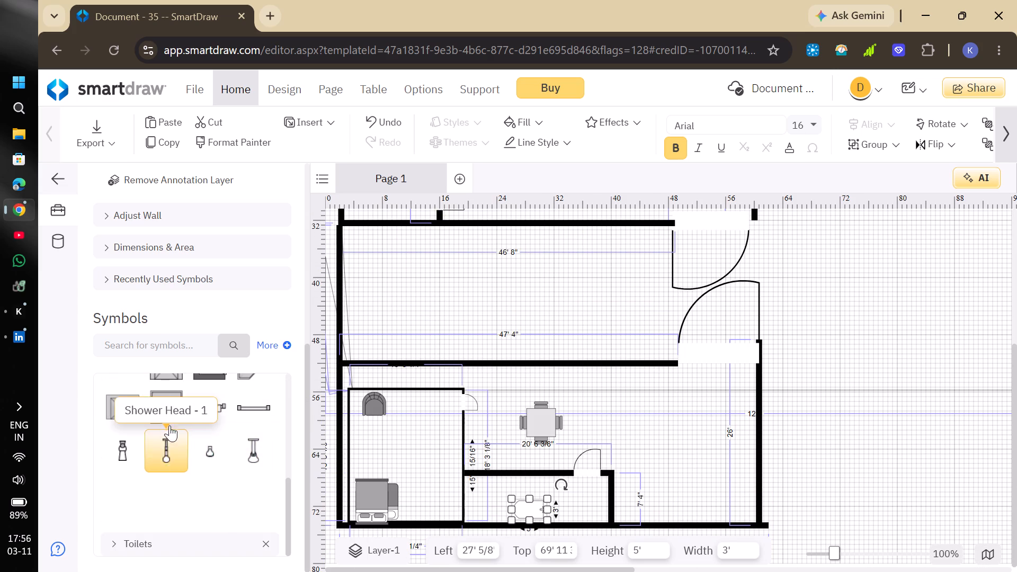
scroll(176, 407, up, 2)
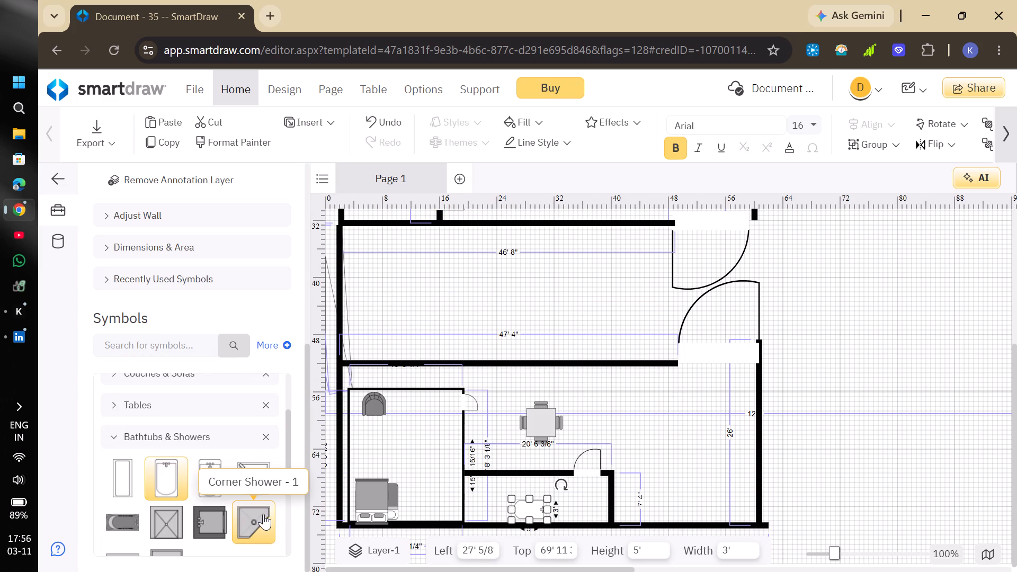
scroll(248, 512, down, 1)
scroll(248, 512, up, 2)
scroll(174, 513, down, 1)
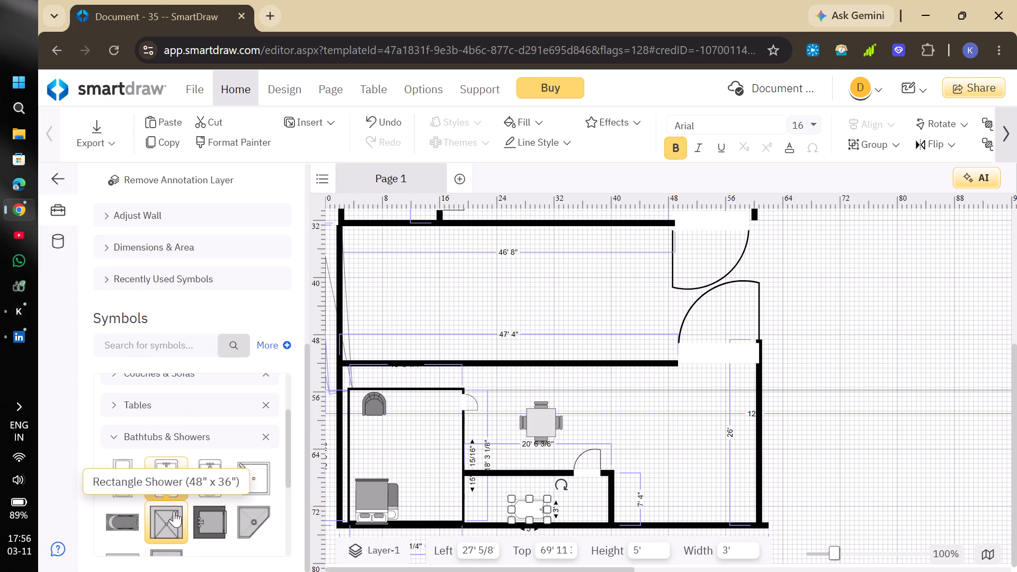
drag(161, 548, 677, 448)
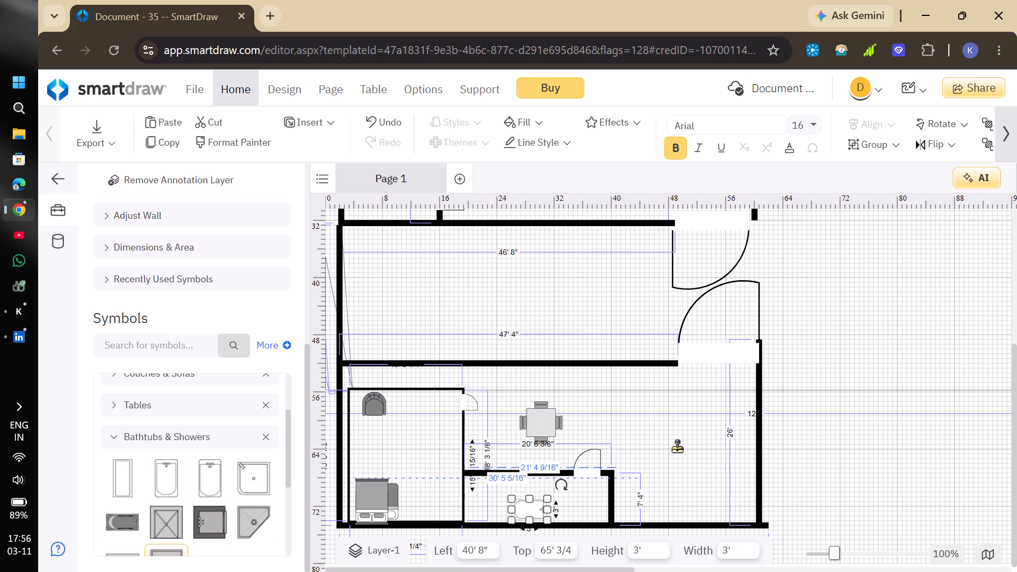
drag(677, 448, 678, 448)
Rotate the corner shower about 180° and fit it into the bathroom's lower-right corner, at about left 36' 8" and top 70' 11".
drag(658, 423, 671, 419)
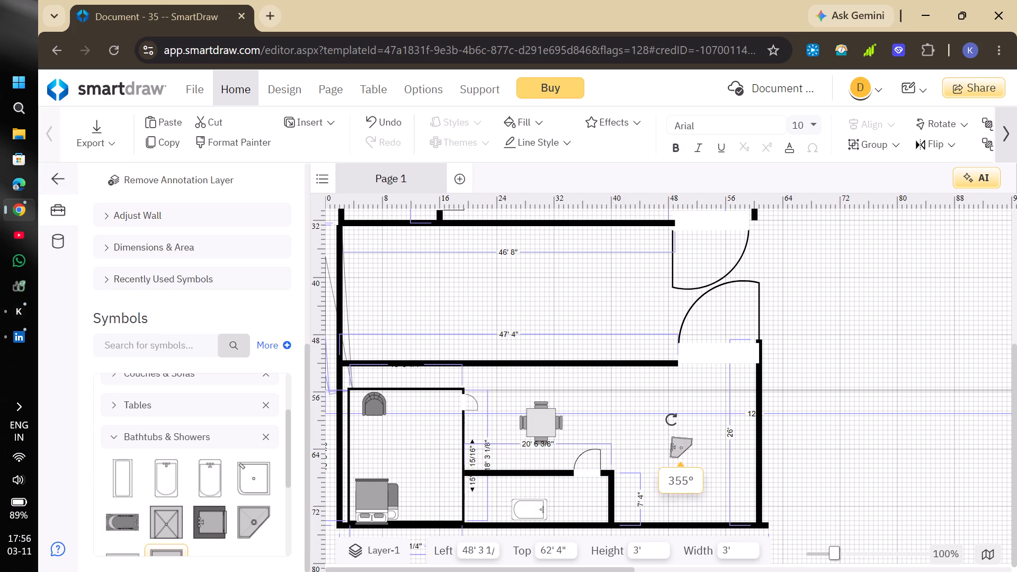
drag(671, 419, 708, 476)
drag(681, 451, 594, 515)
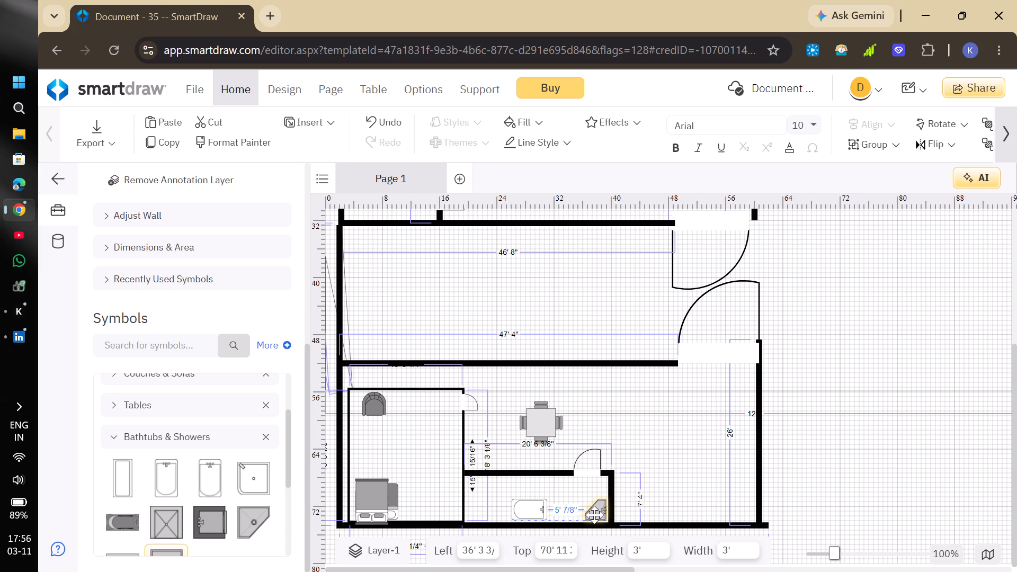
drag(594, 515, 597, 518)
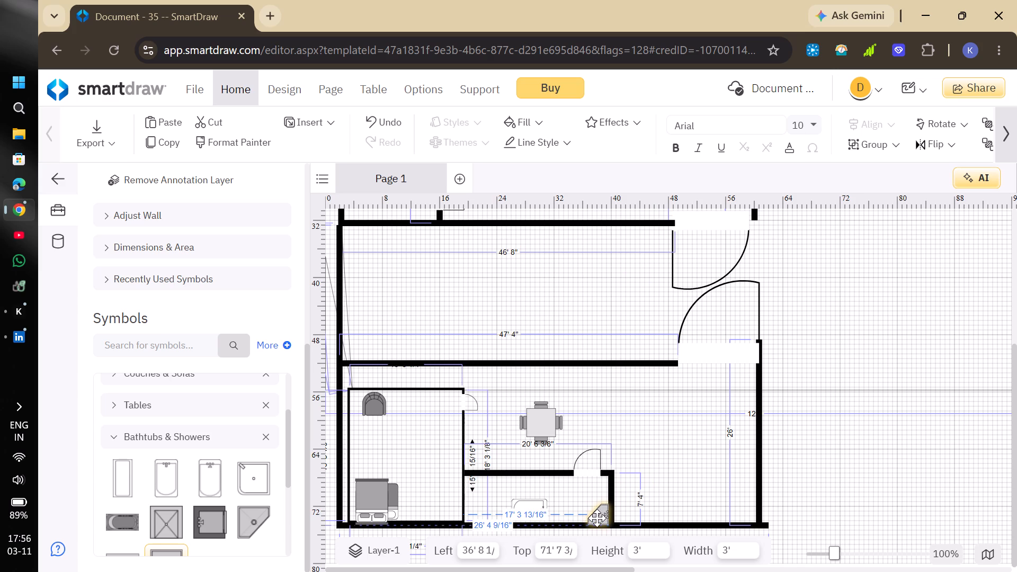
drag(597, 518, 597, 514)
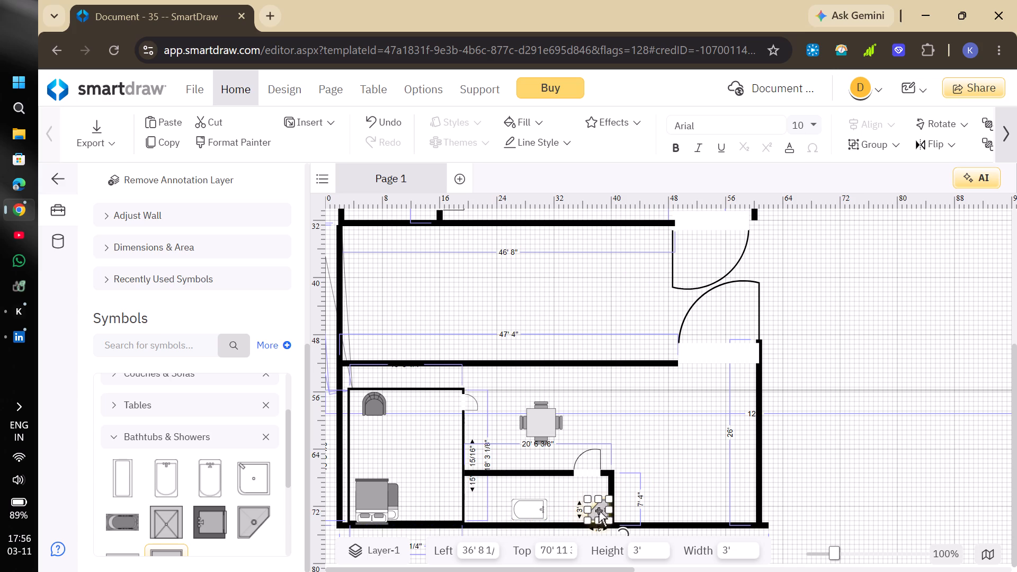
Place a 2' 1" by 1' 6" toilet left of the bathtub, at about left 22' 8" and top 70' 3".
scroll(828, 461, up, 4)
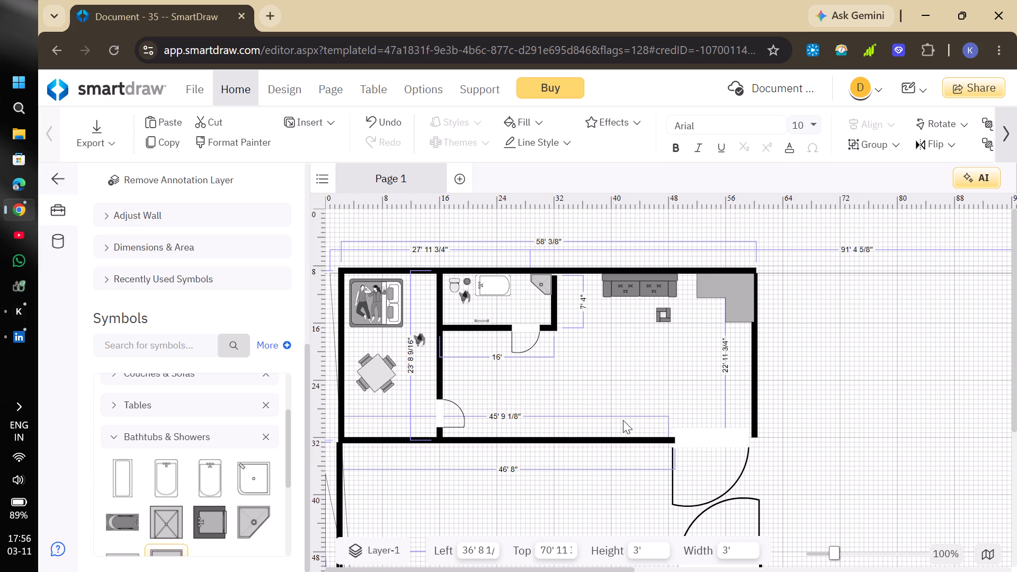
scroll(623, 420, down, 3)
scroll(557, 489, down, 1)
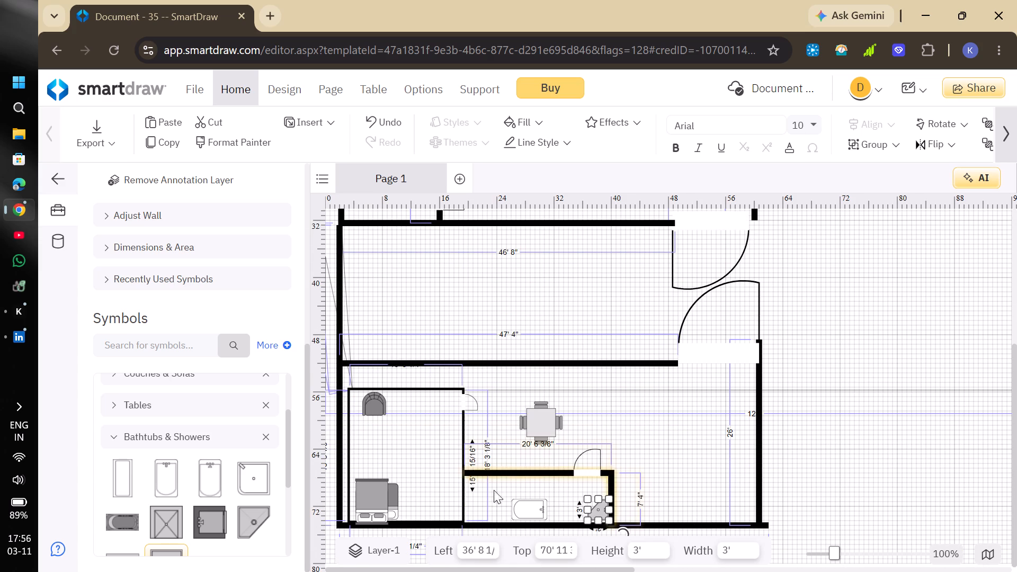
click(116, 437)
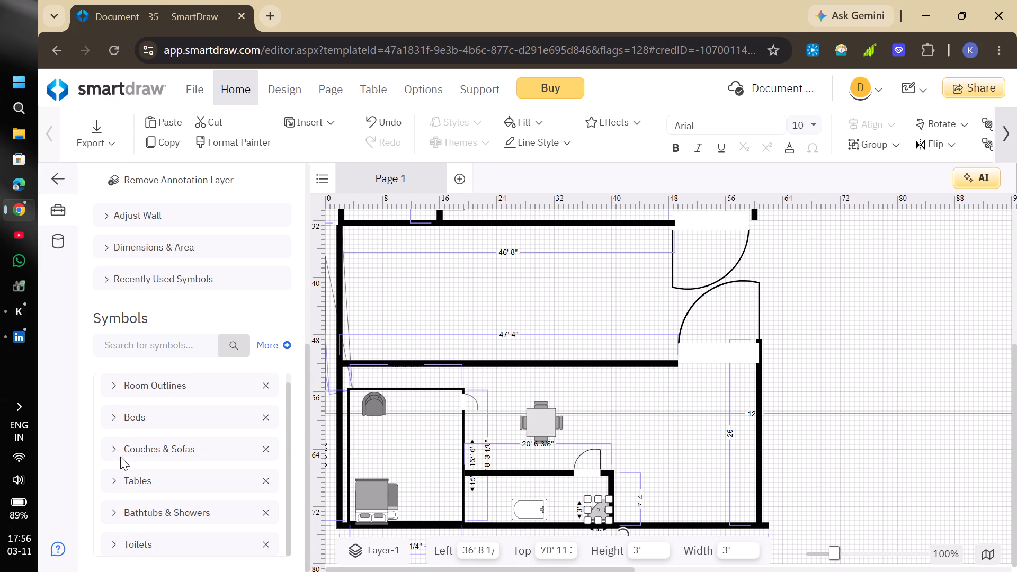
click(112, 546)
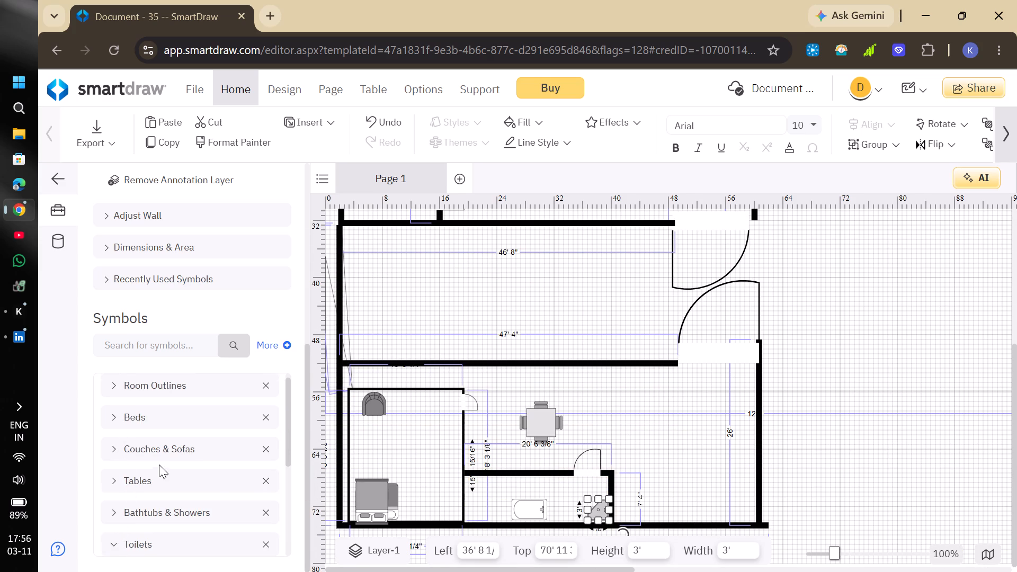
scroll(159, 463, down, 2)
drag(129, 432, 494, 491)
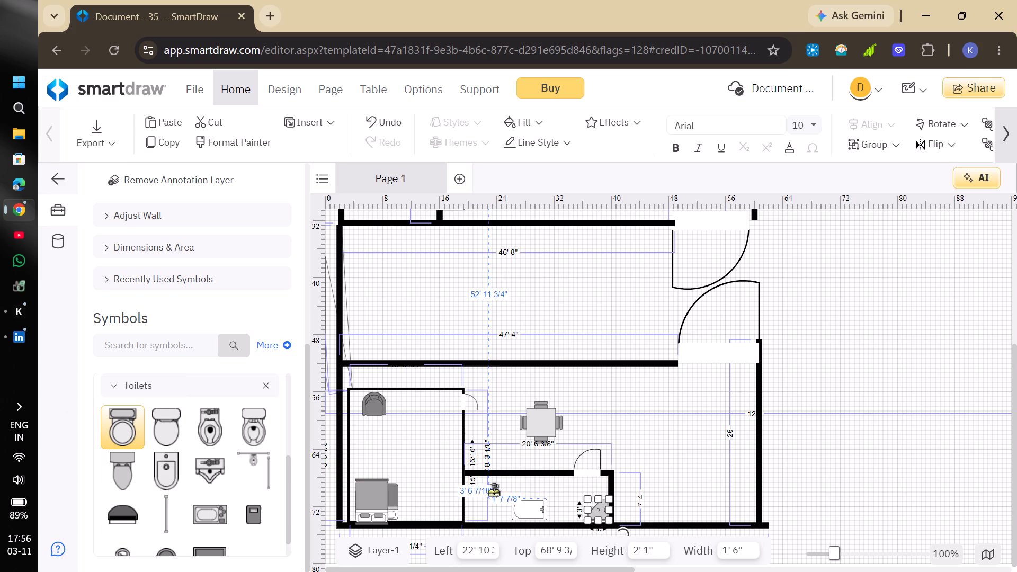
drag(494, 491, 492, 502)
Rotate the toilet about 180° so its tank faces the bottom wall.
drag(471, 479, 488, 481)
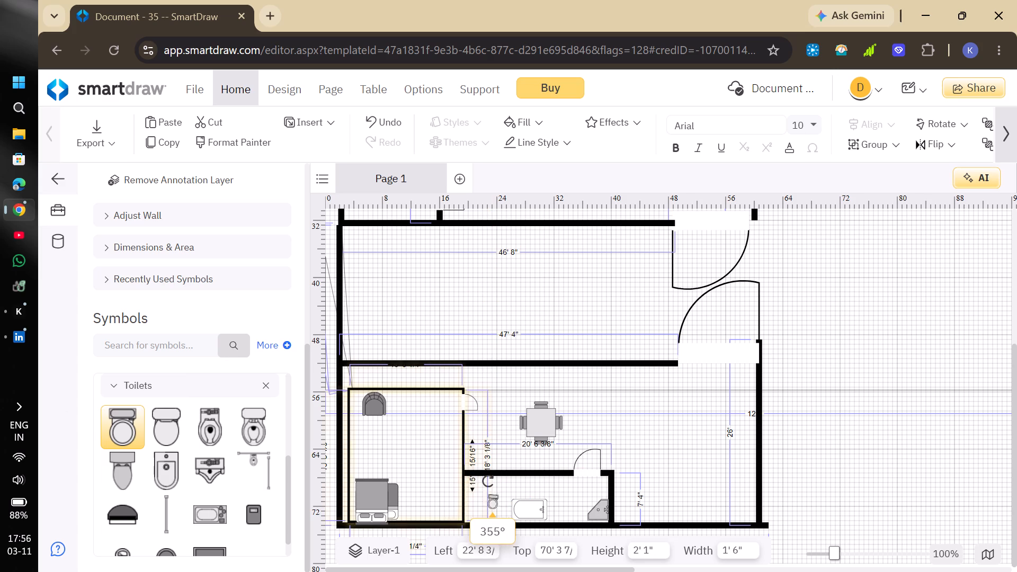
drag(488, 481, 510, 520)
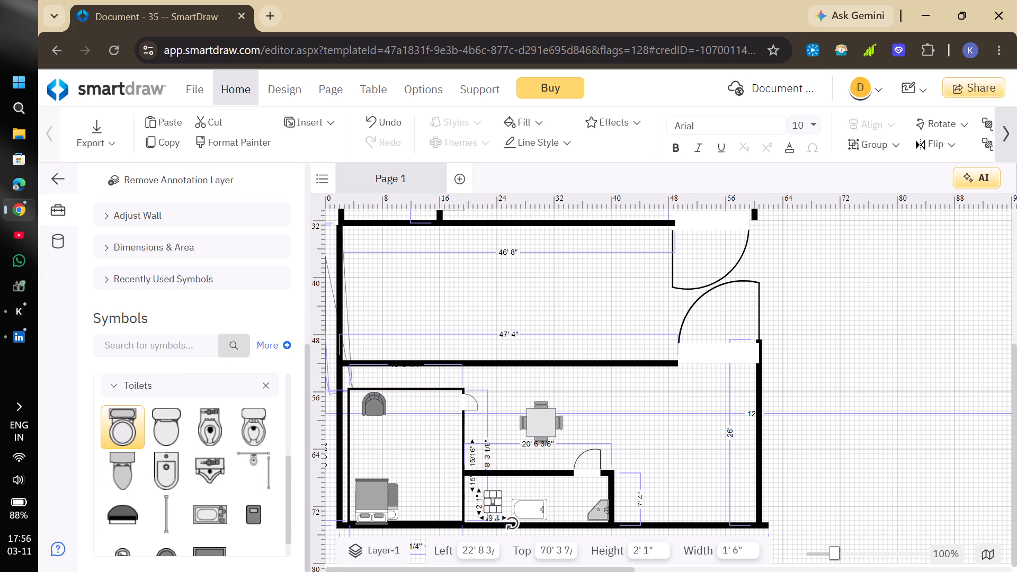
Shorten the toilet to about 1' 8" high and move it into the bathroom's lower-left corner, at about left 20' 4" and top 72' 3".
click(493, 505)
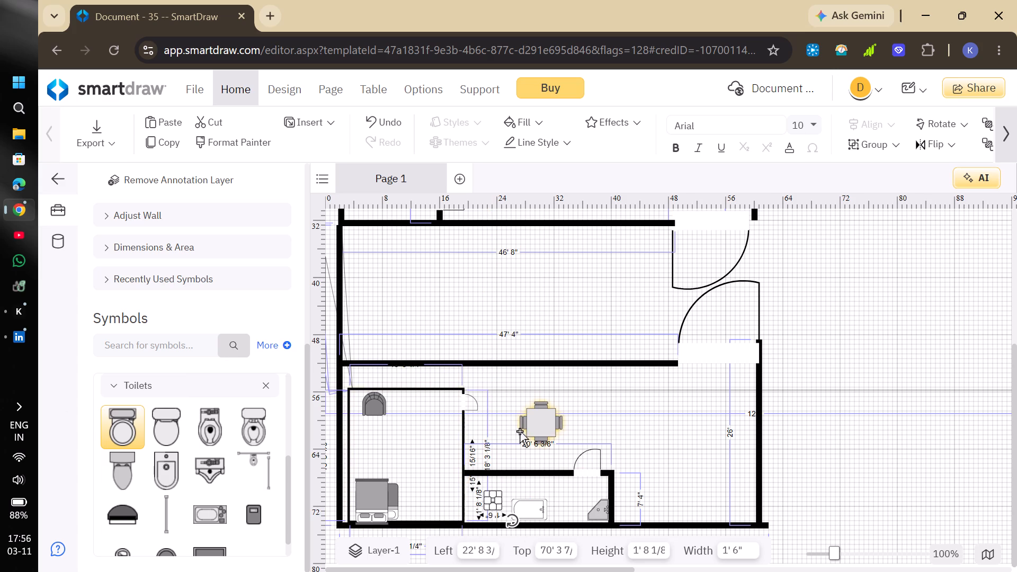
click(500, 427)
drag(492, 499, 480, 506)
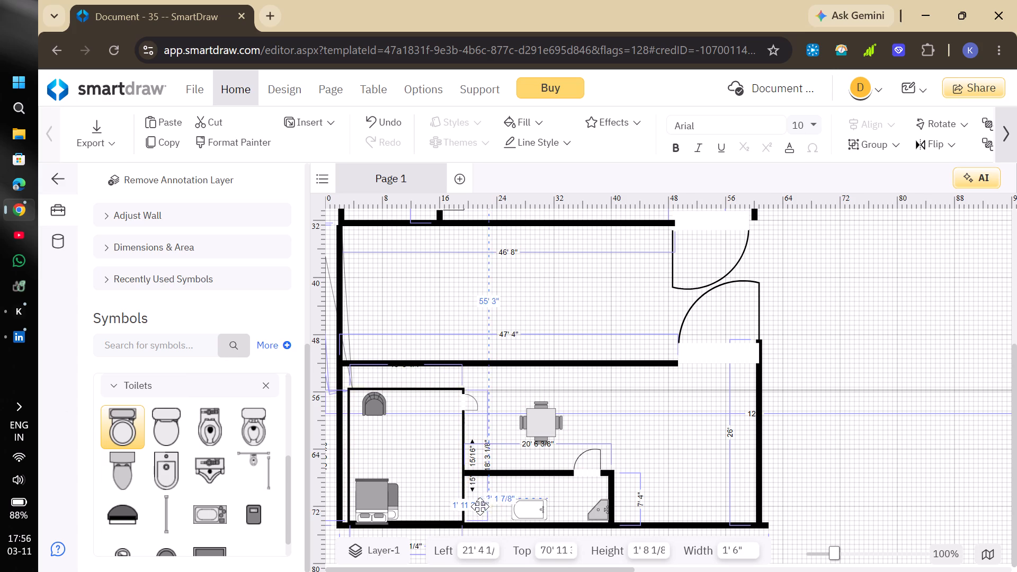
drag(480, 506, 475, 513)
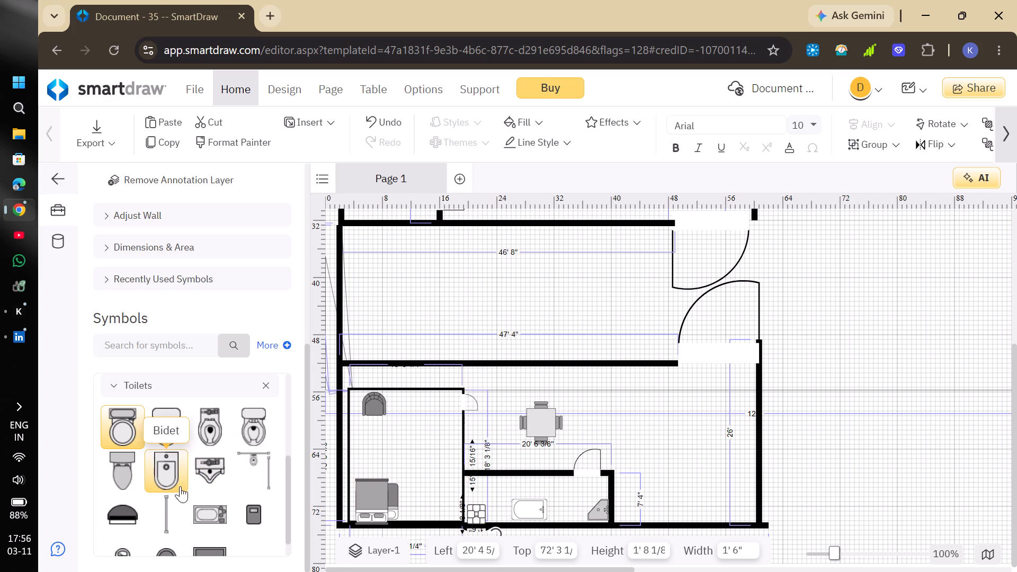
Place the 1' by 1' round symbol from the Toilets set just right of the toilet by the bathroom's bottom wall.
scroll(180, 487, down, 2)
drag(164, 526, 483, 510)
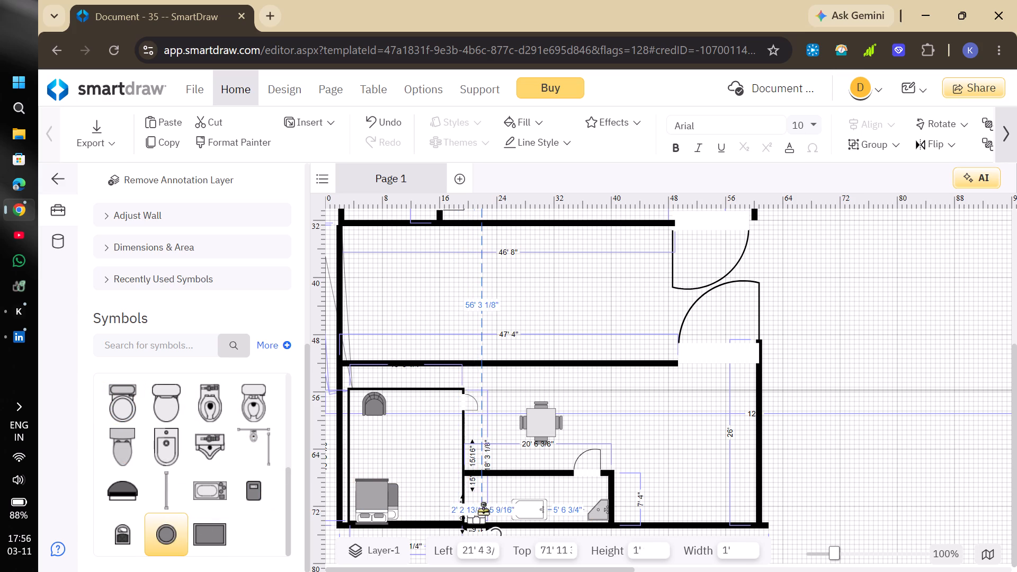
drag(483, 510, 486, 516)
click(880, 424)
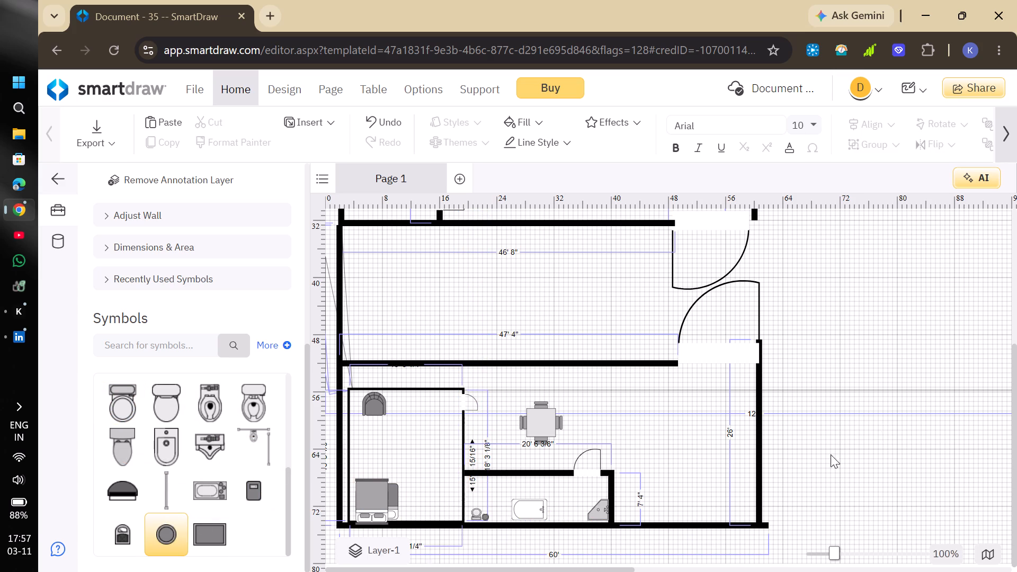
Place a 6' 2" by 3' 4" two-seat sofa from Couches & Sofas right of the bathroom, at about left 47' 4" and top 69' 8".
scroll(501, 435, up, 2)
scroll(501, 434, down, 2)
scroll(768, 370, up, 2)
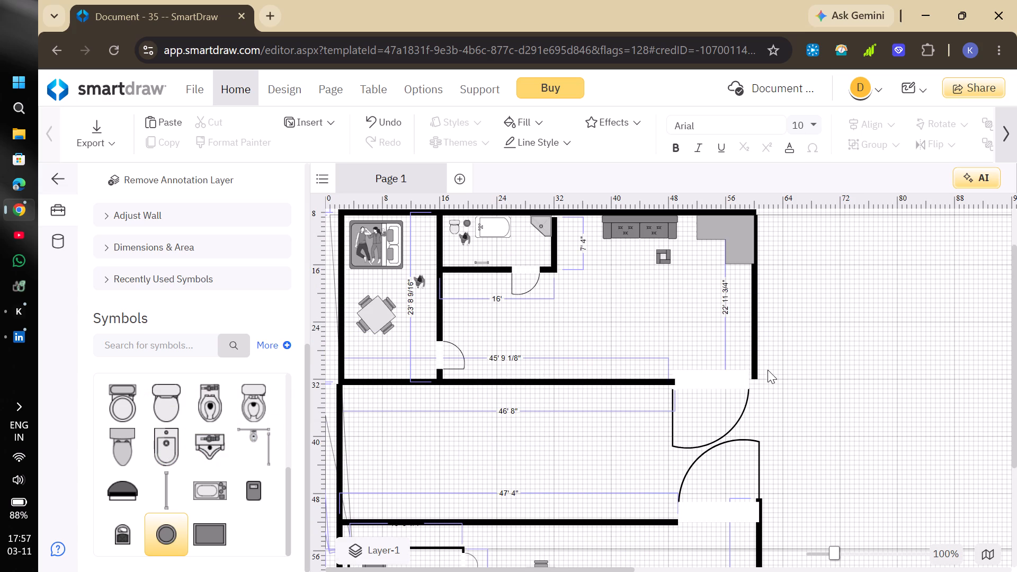
scroll(766, 371, down, 1)
scroll(527, 408, down, 1)
scroll(130, 391, up, 1)
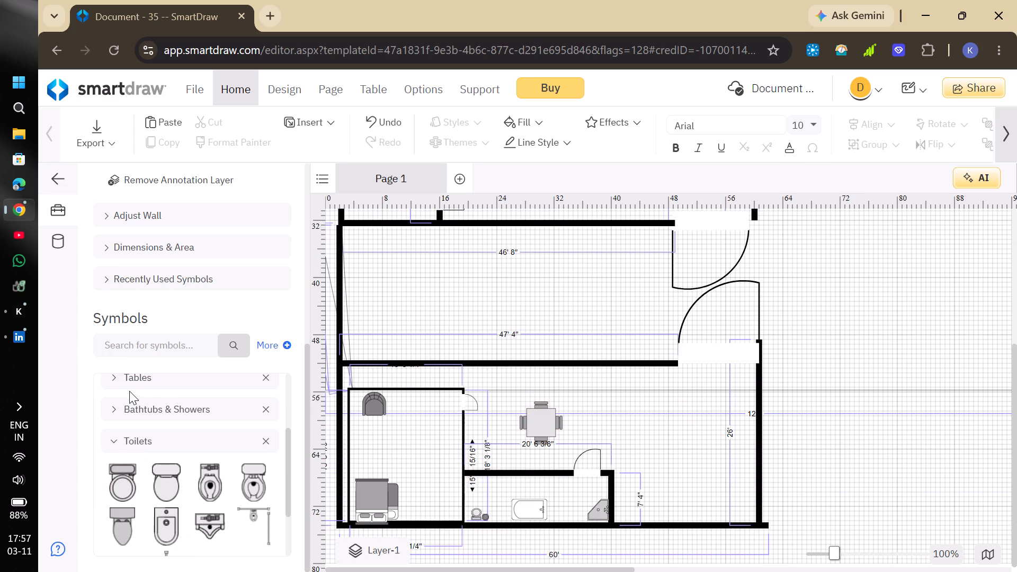
click(115, 437)
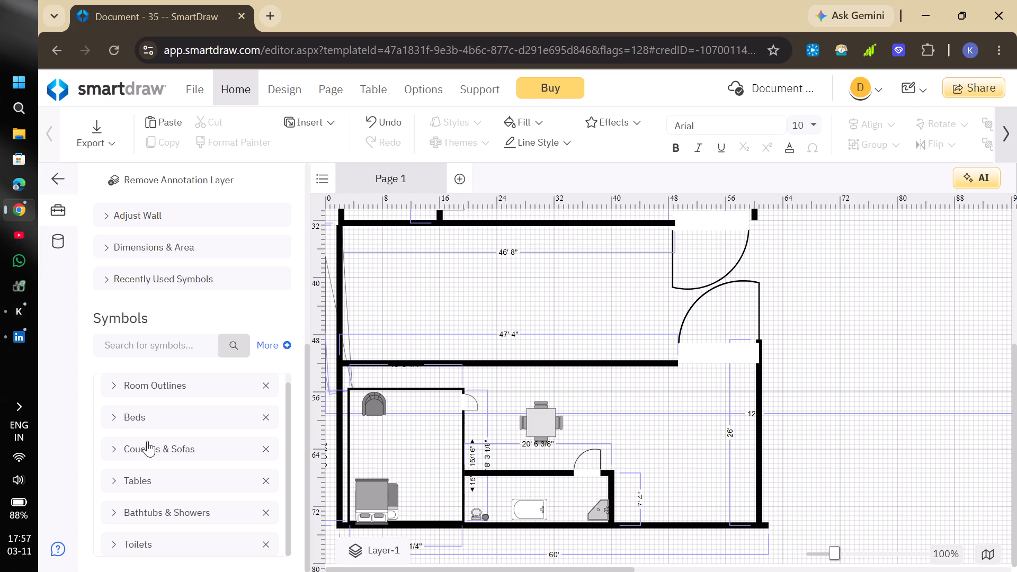
click(113, 448)
scroll(415, 332, up, 2)
scroll(415, 332, down, 2)
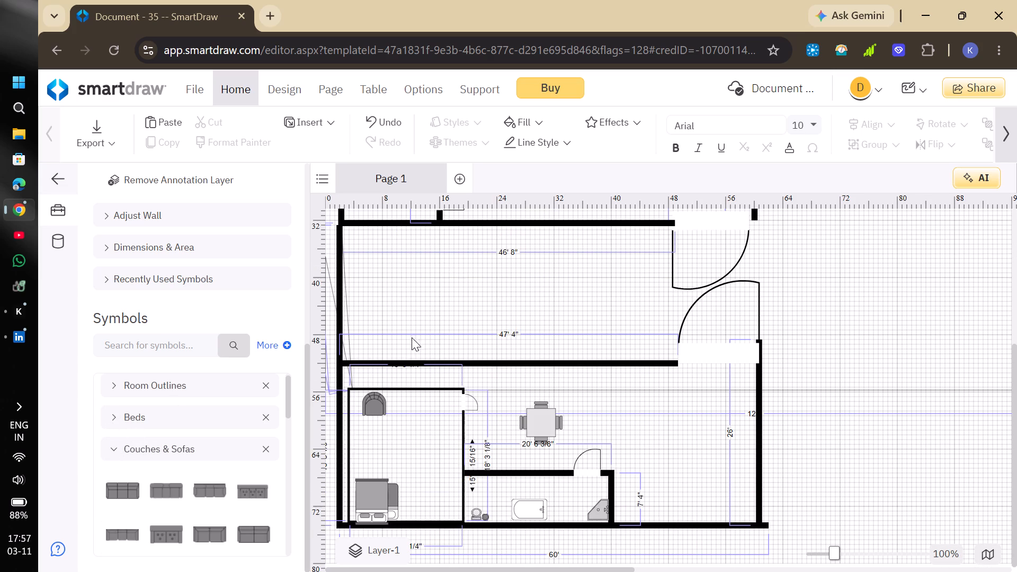
scroll(412, 337, down, 1)
drag(170, 535, 605, 524)
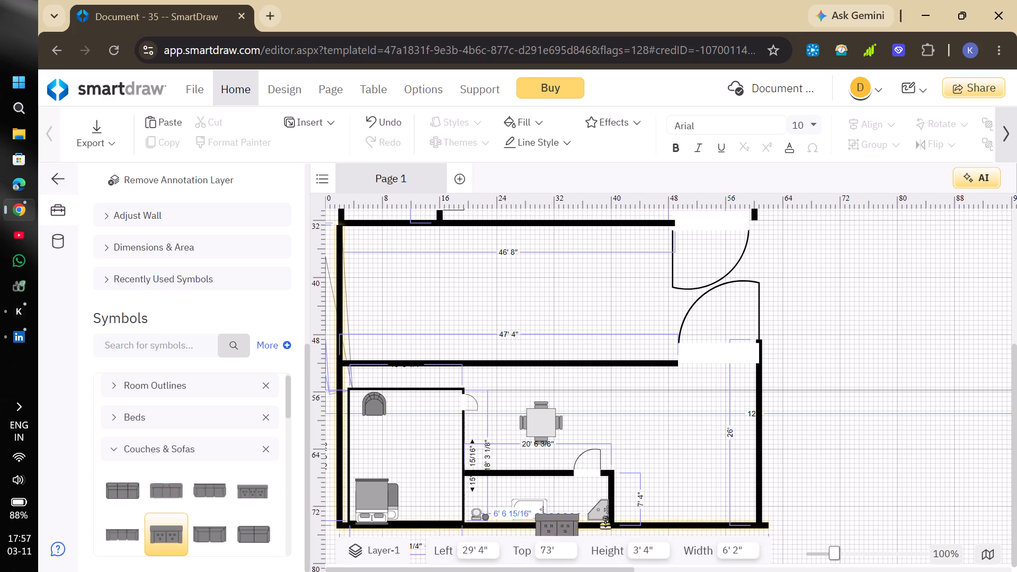
drag(605, 524, 686, 500)
Rotate the sofa about 180° and move it against the bottom wall, at about left 46' 8" and top 70' 7".
drag(648, 472, 663, 471)
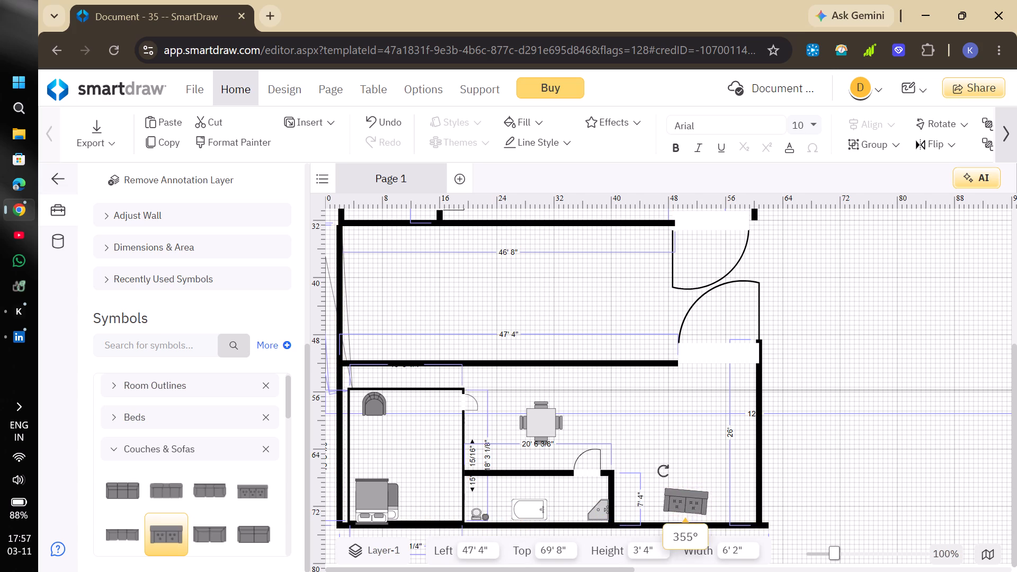
drag(663, 471, 745, 538)
click(724, 524)
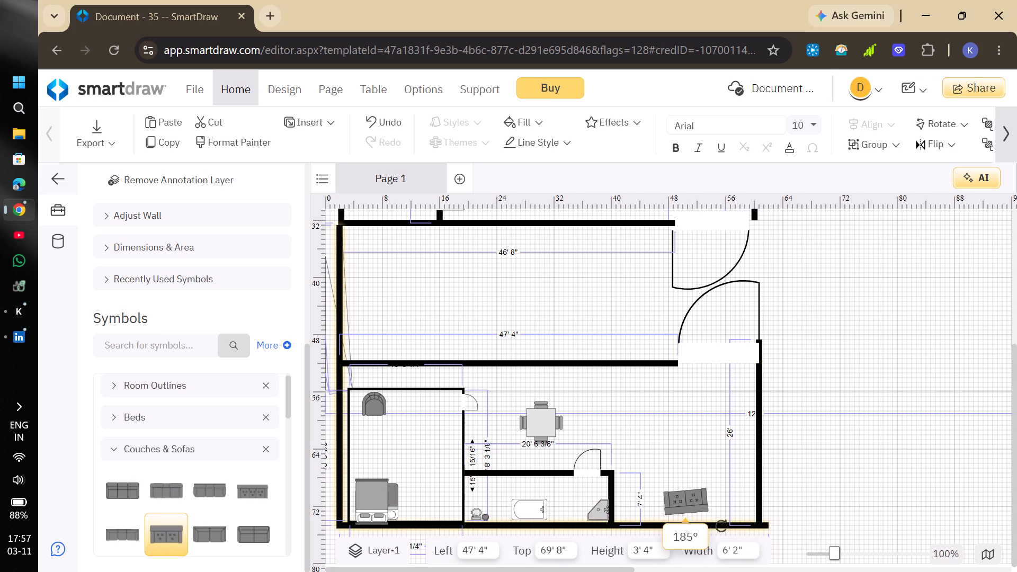
drag(682, 501, 679, 508)
Examine the remaining Couches & Sofas symbols and the upper house's furniture layout.
scroll(702, 464, up, 2)
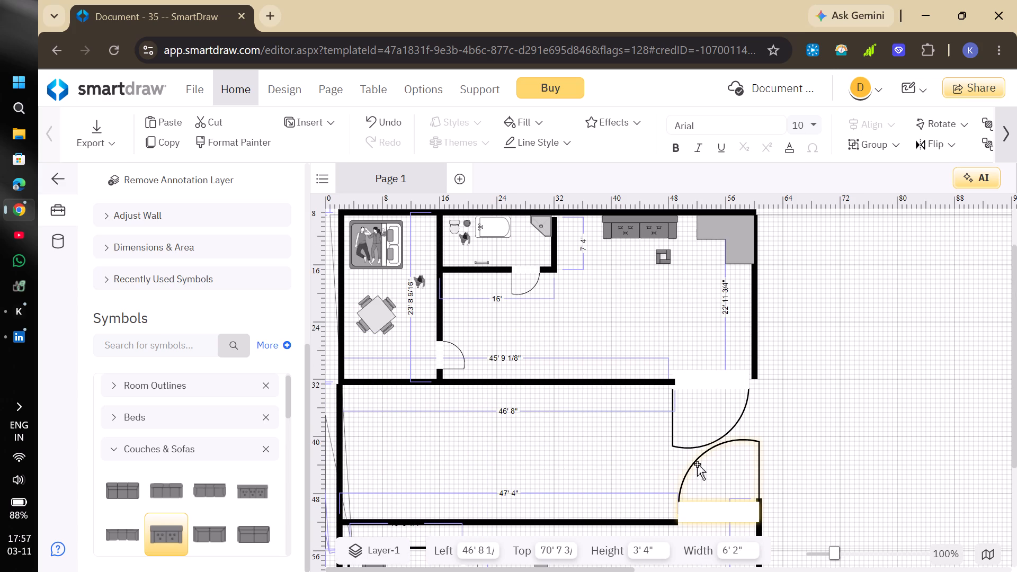
scroll(326, 497, down, 2)
scroll(238, 520, down, 2)
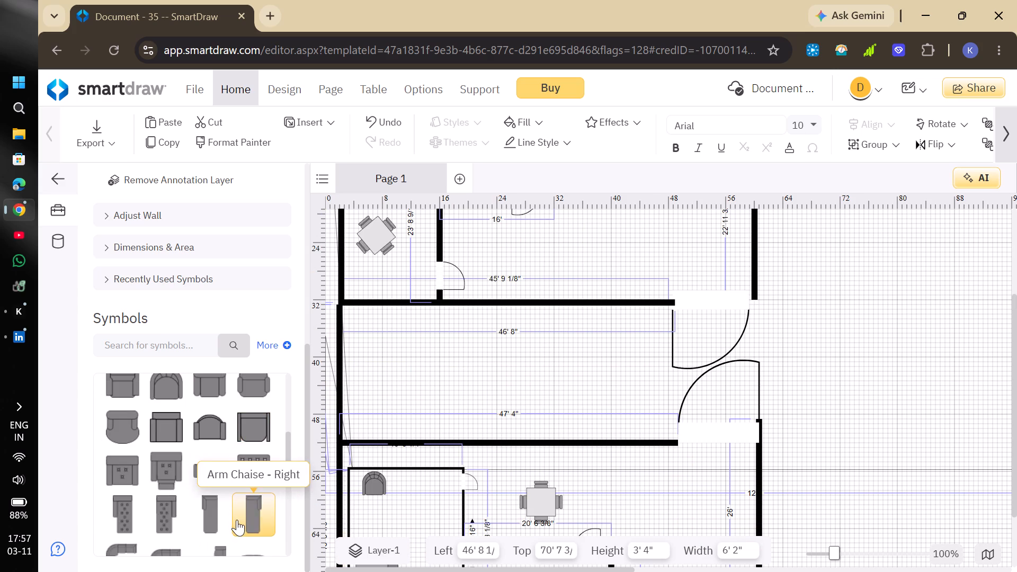
scroll(197, 517, down, 2)
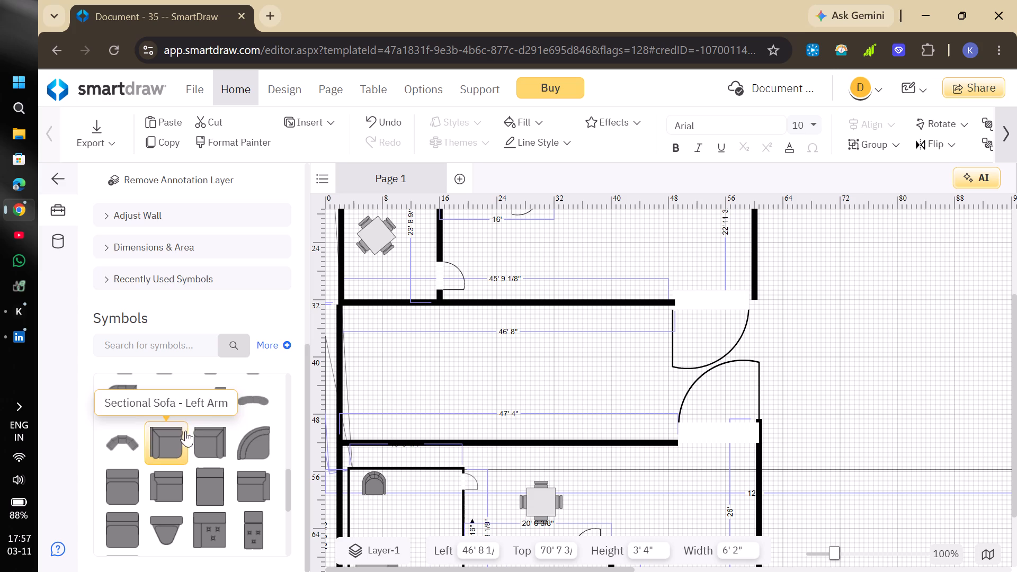
scroll(670, 404, down, 1)
scroll(659, 401, up, 3)
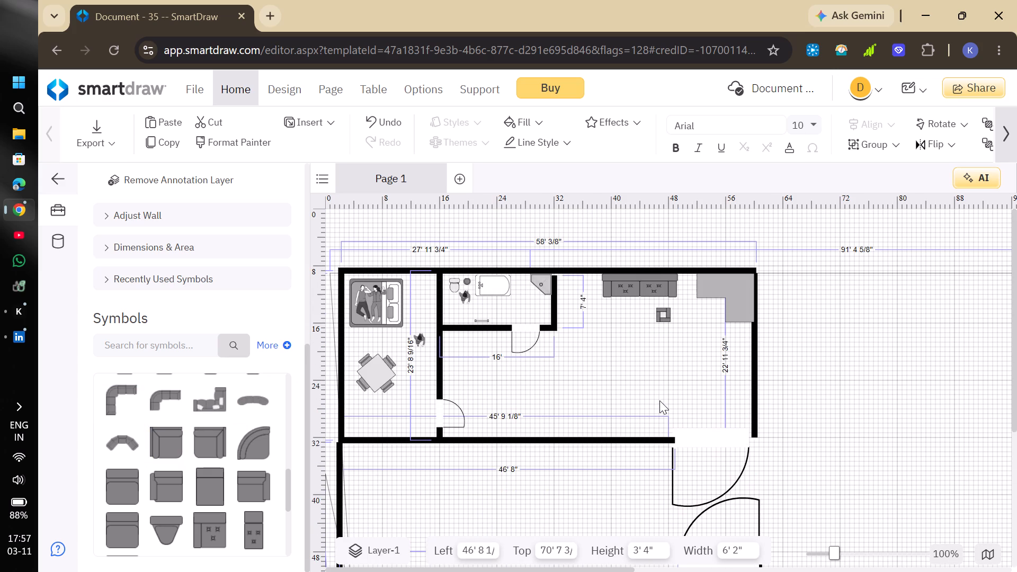
scroll(659, 400, down, 2)
scroll(560, 476, down, 1)
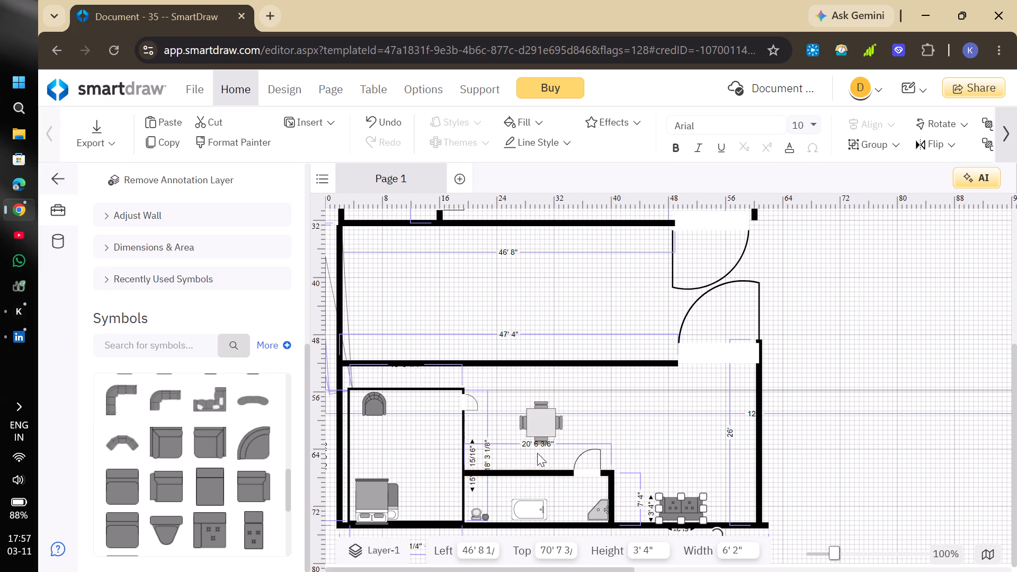
Move the dining table into the lower-left bedroom, at about left 11' 4" and top 61' 4", and rotate it about 45°.
drag(546, 421, 435, 449)
drag(393, 419, 383, 426)
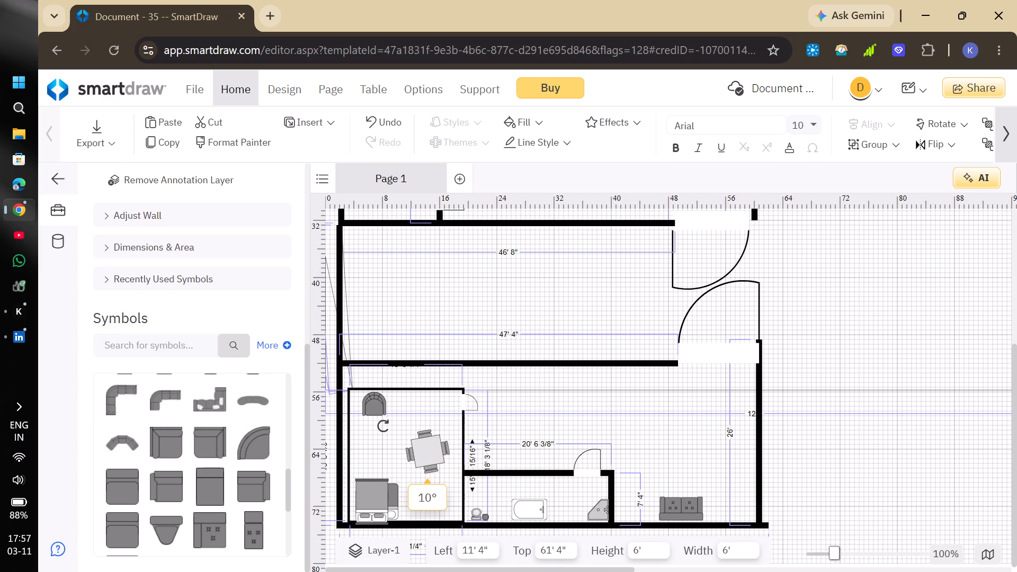
drag(383, 426, 363, 457)
click(422, 451)
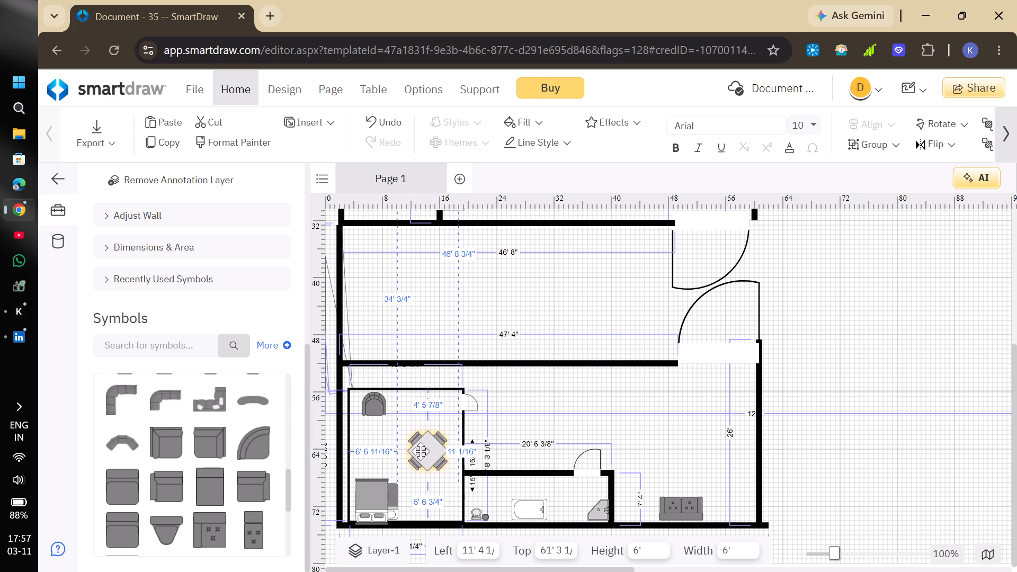
click(954, 418)
Search the symbols for "people" and place a Woman Standing figure in the long middle room, at about left 5' 9" and top 38'.
scroll(742, 437, up, 2)
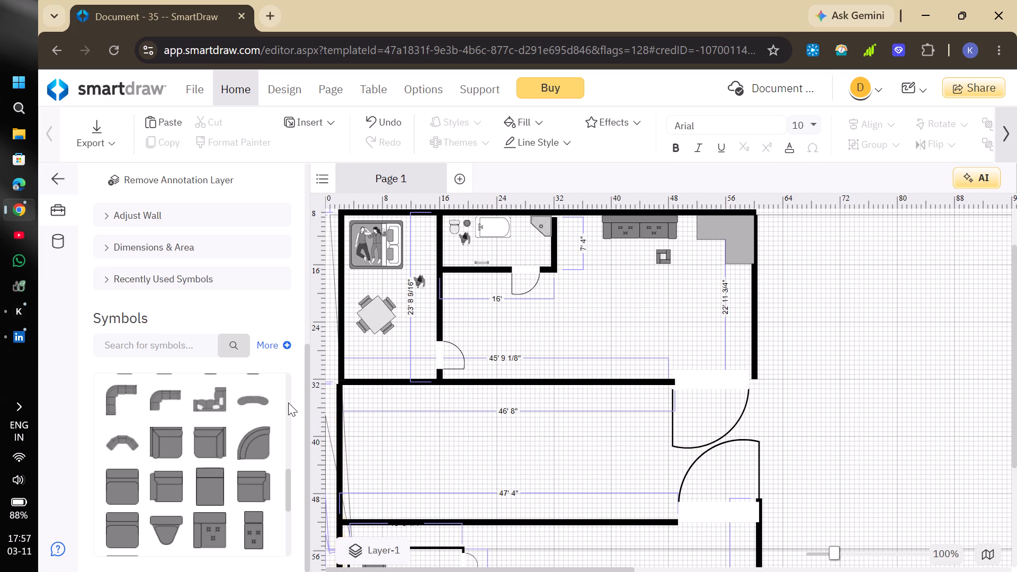
scroll(150, 425, up, 5)
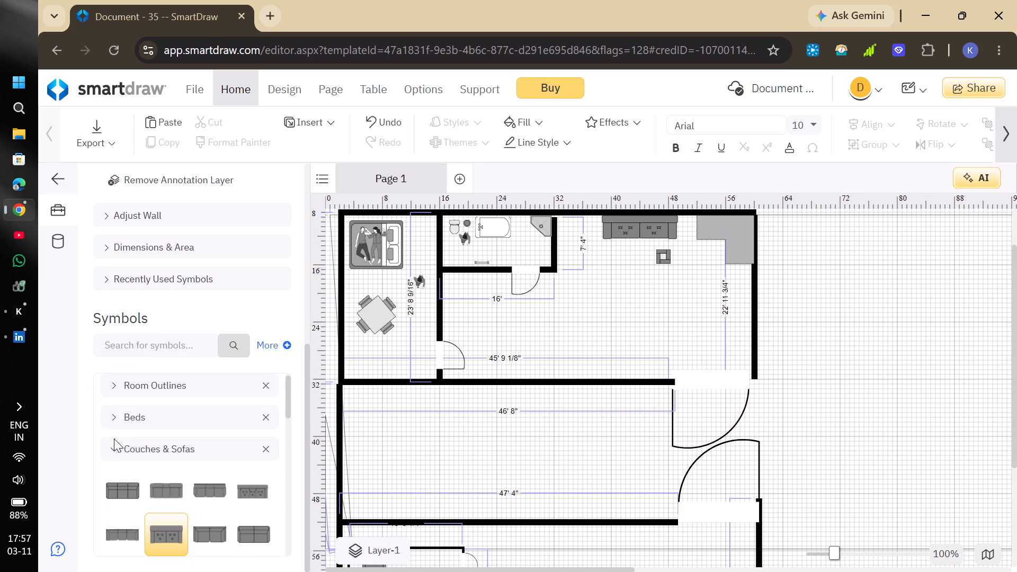
click(110, 449)
click(159, 346)
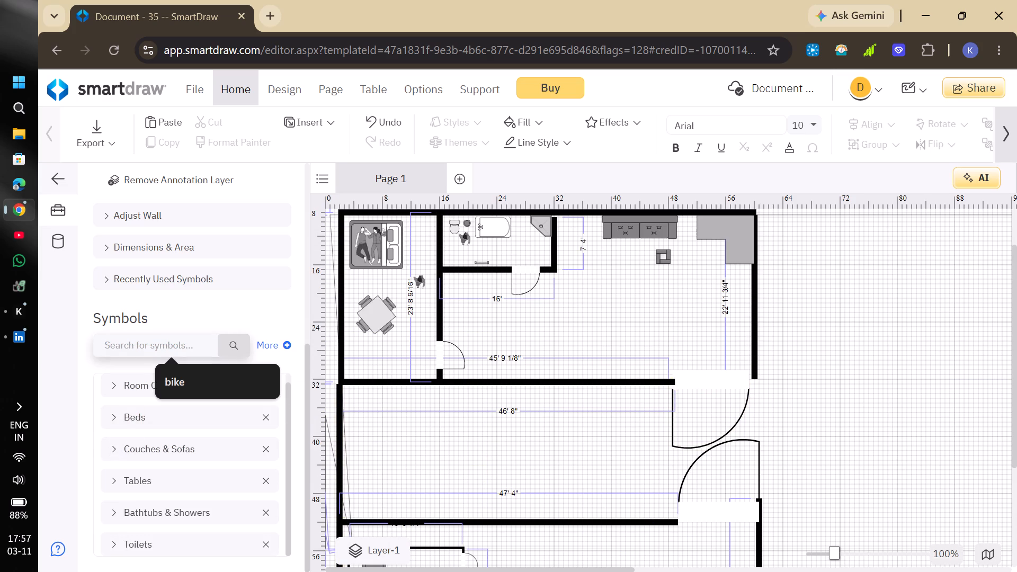
text(people)
key(Return)
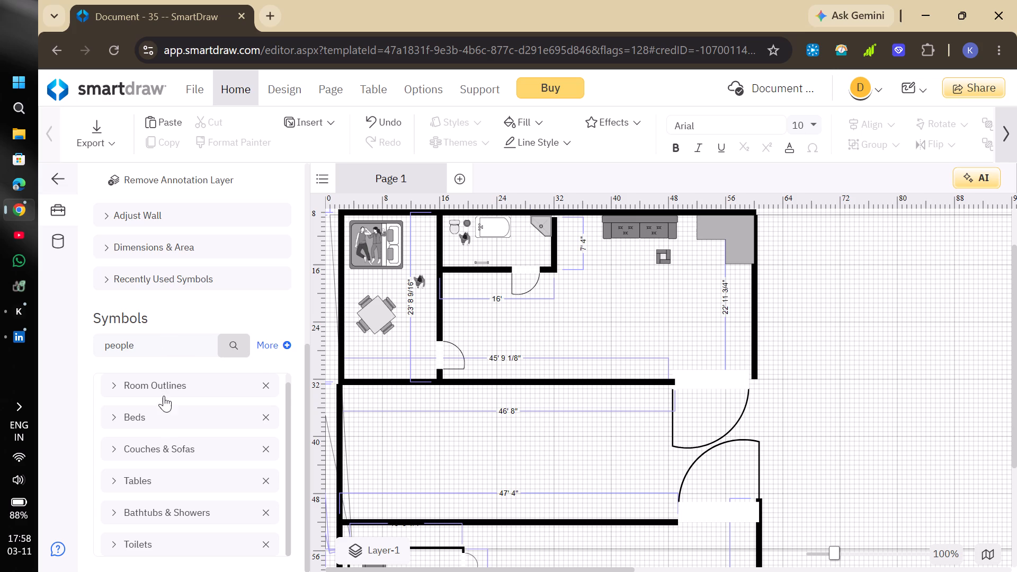
scroll(179, 435, down, 3)
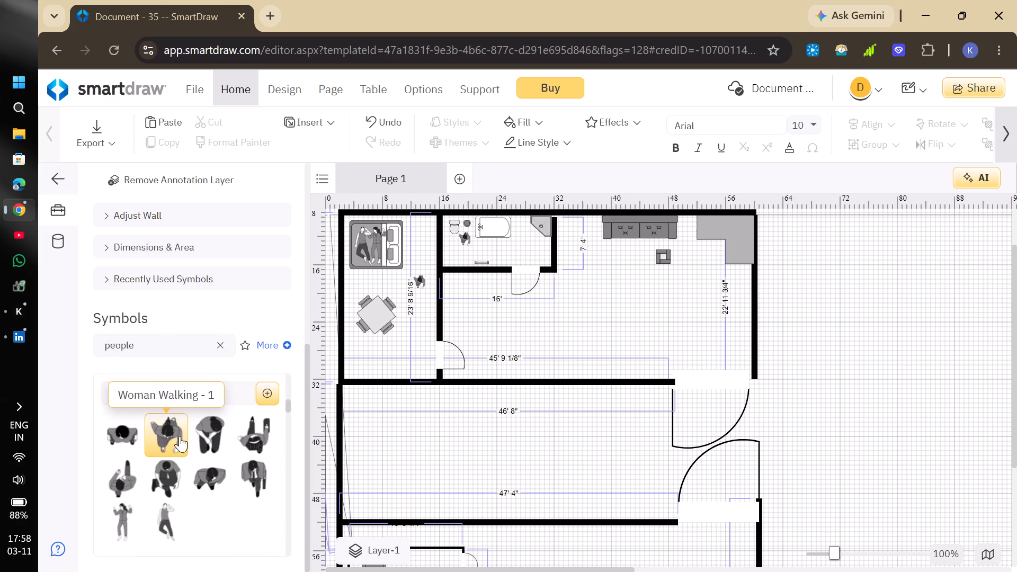
drag(128, 436, 272, 427)
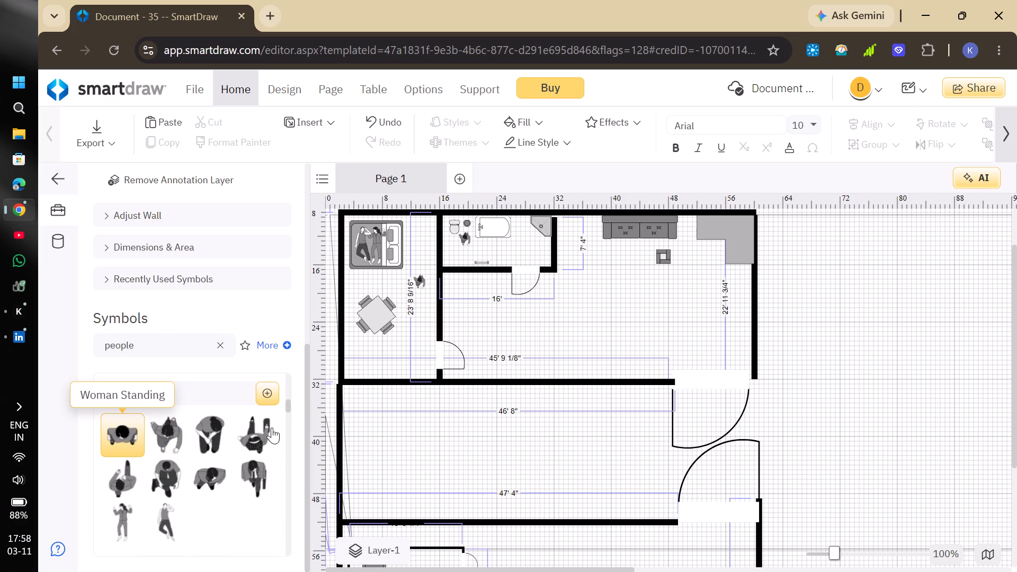
drag(272, 427, 370, 425)
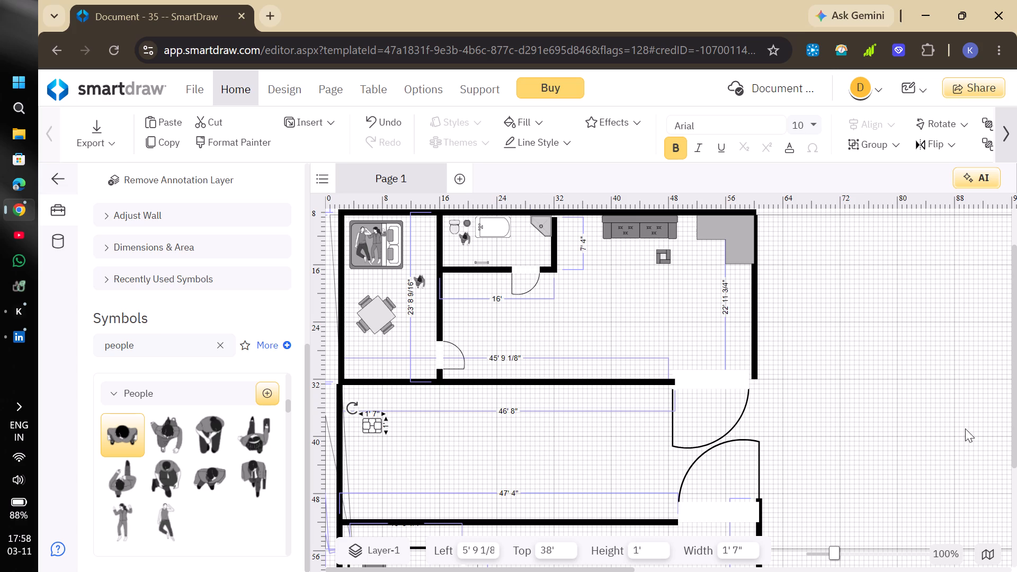
click(893, 431)
Place a 5' 5" by 2' 5" Man Laying figure on the lower bedroom's bed, at about left 6' 6" and top 68' 6".
scroll(786, 450, down, 2)
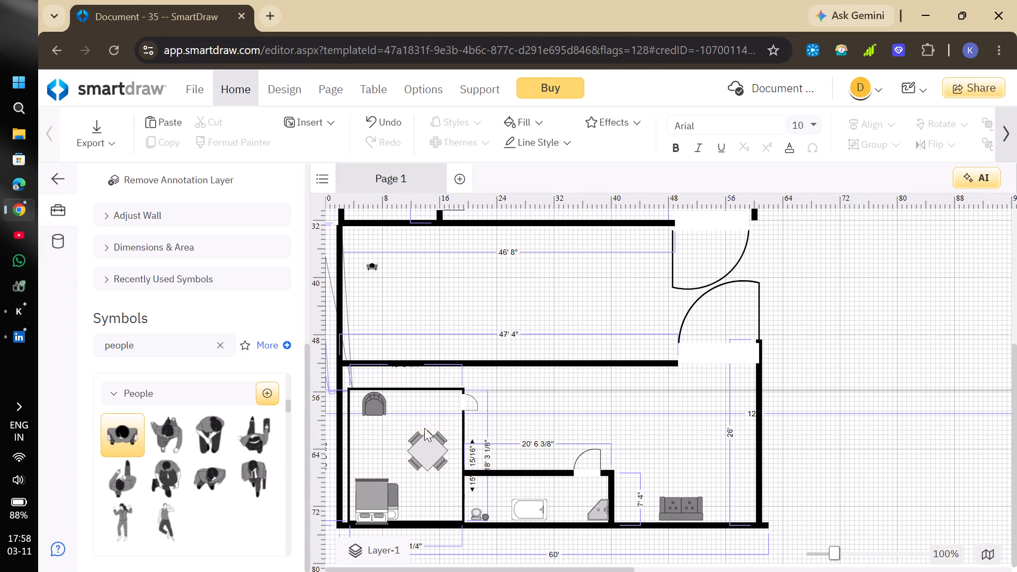
scroll(422, 428, up, 1)
scroll(253, 441, down, 1)
scroll(461, 451, down, 1)
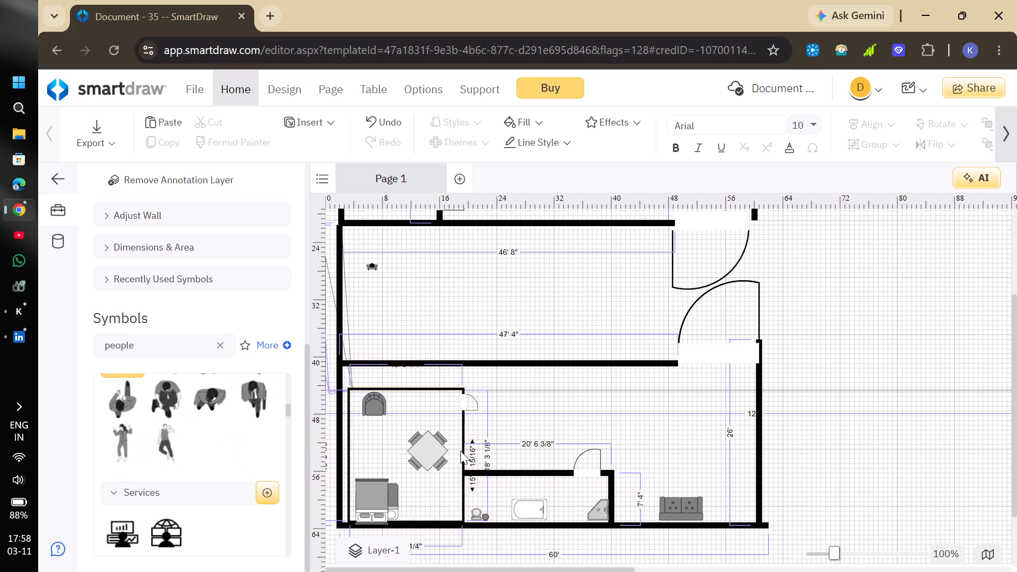
scroll(460, 451, down, 1)
drag(165, 439, 357, 490)
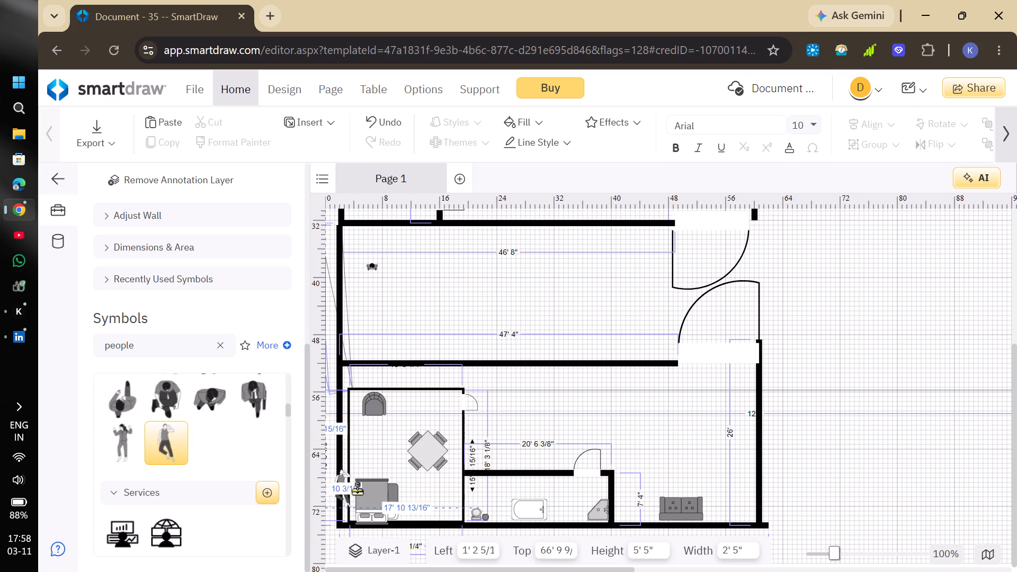
drag(357, 490, 379, 498)
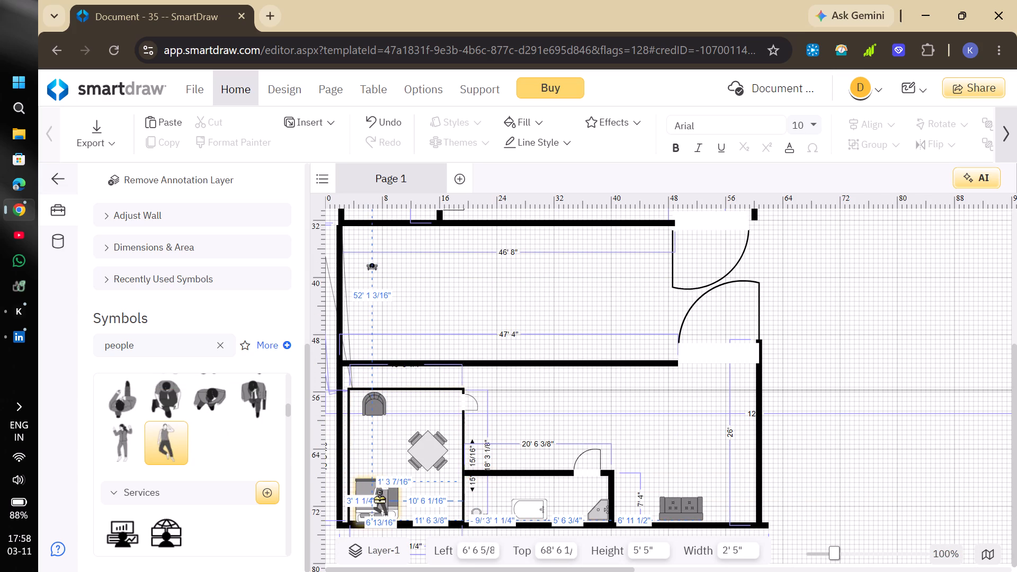
drag(379, 498, 379, 497)
Rotate the Man Laying figure about 180° toward the pillows and shift it to about left 6' 1" on the bed.
drag(358, 466, 342, 511)
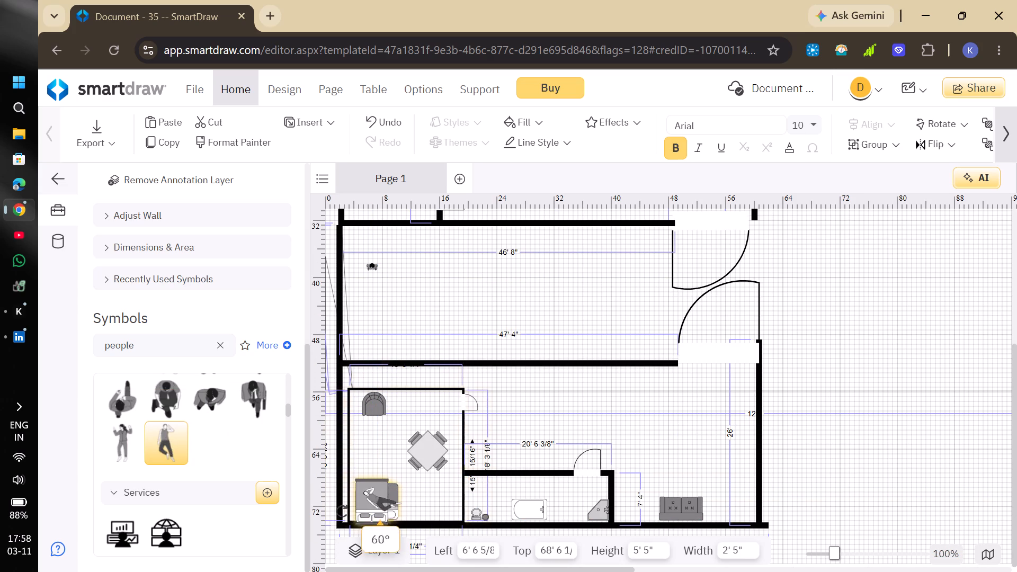
drag(342, 511, 407, 546)
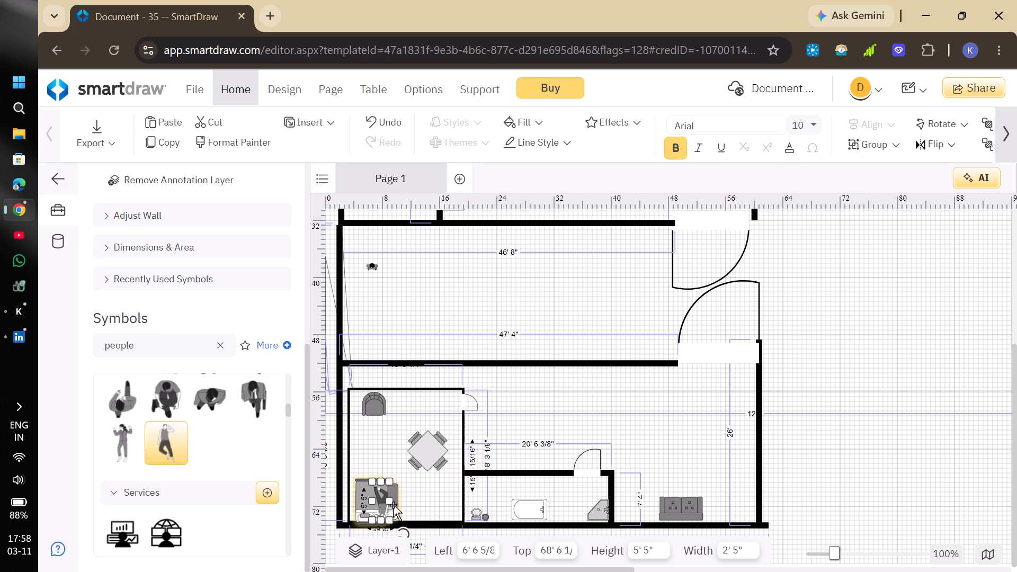
click(381, 503)
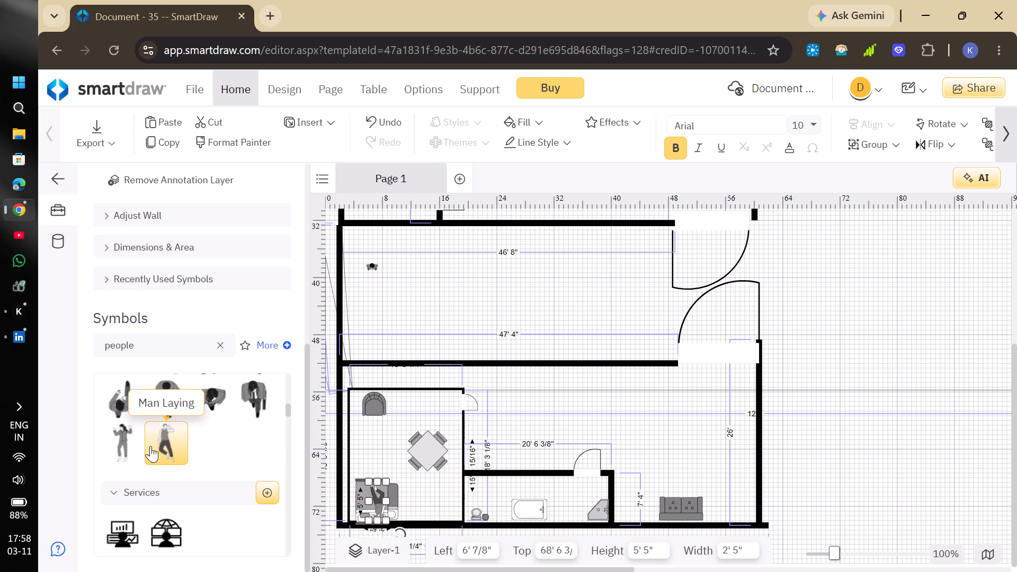
Add the 5' 2" by 2' 9" laying figure with raised arms, rotate it about 200°, and lay it on the lower bed at about left 3' 11".
drag(129, 442, 382, 452)
drag(362, 422, 420, 490)
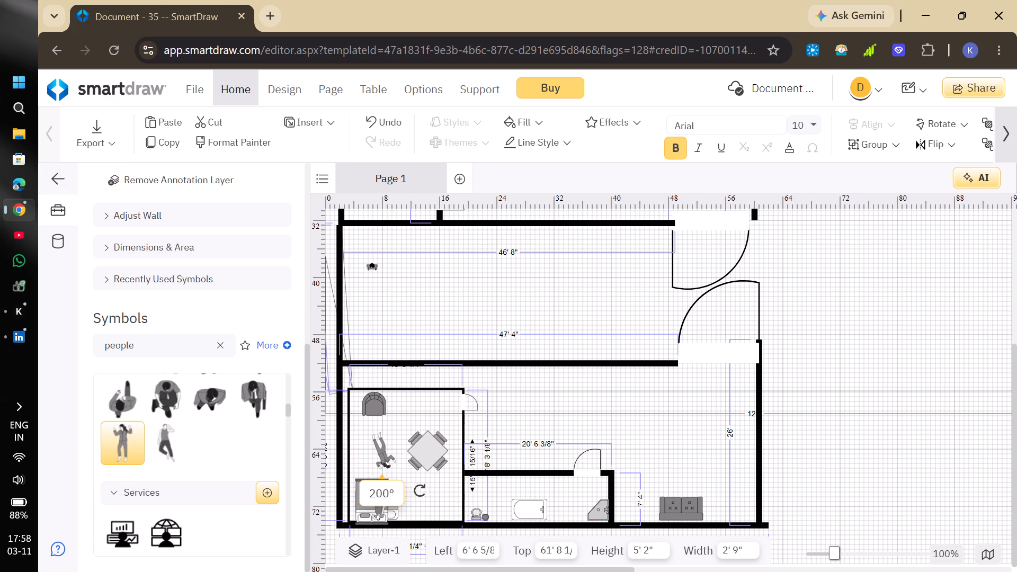
drag(420, 490, 416, 494)
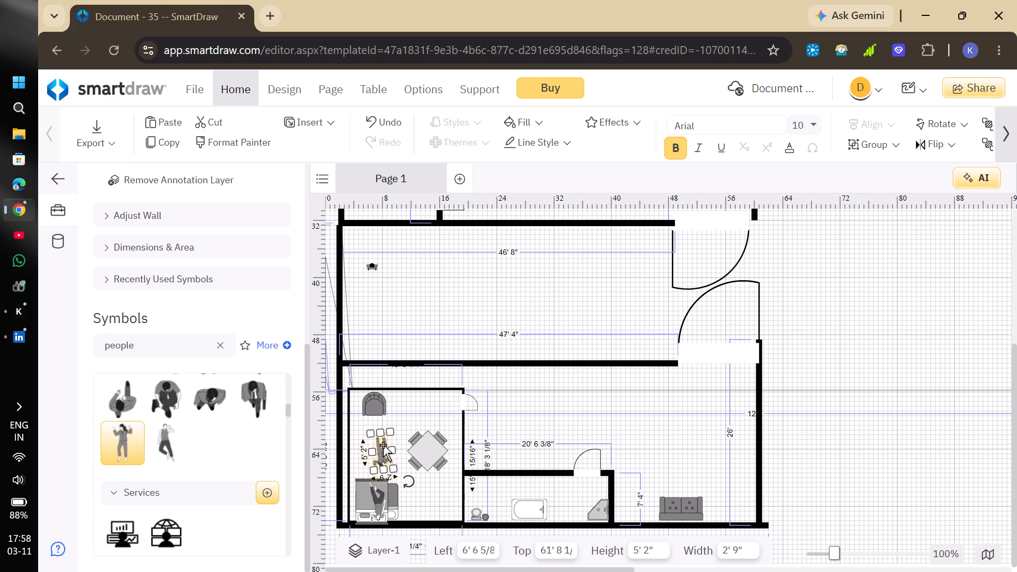
drag(378, 448, 361, 494)
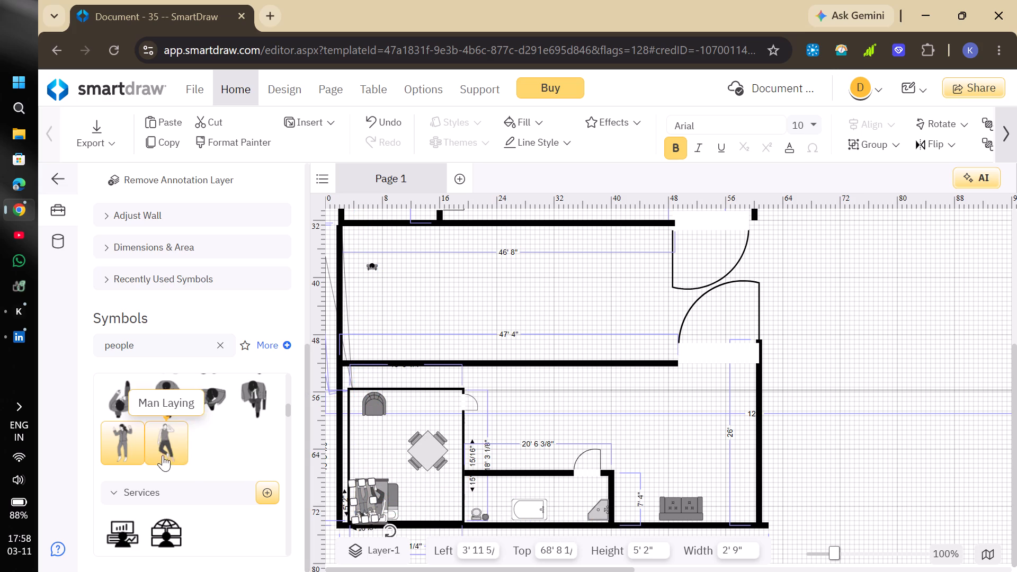
Add a second raised-arms laying figure in the lower bedroom, rotate it about 175°, and move it onto the bed beside the others.
drag(121, 443, 376, 450)
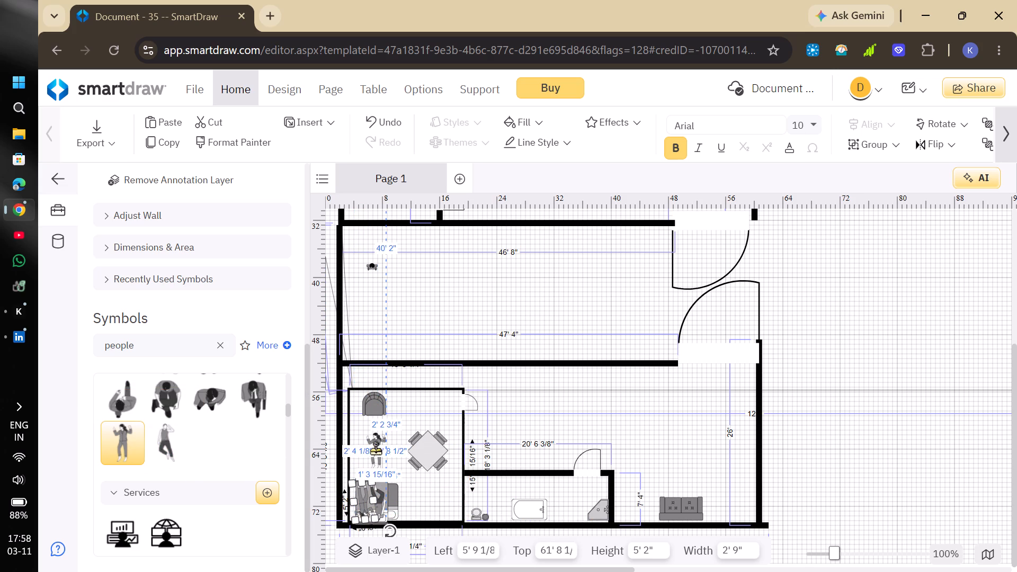
drag(376, 450, 376, 450)
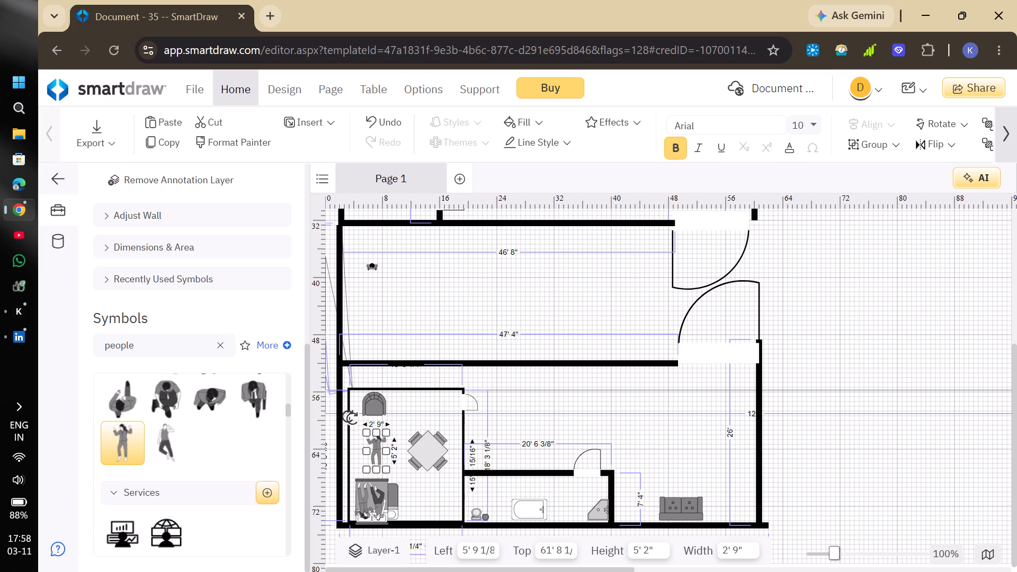
drag(347, 416, 404, 491)
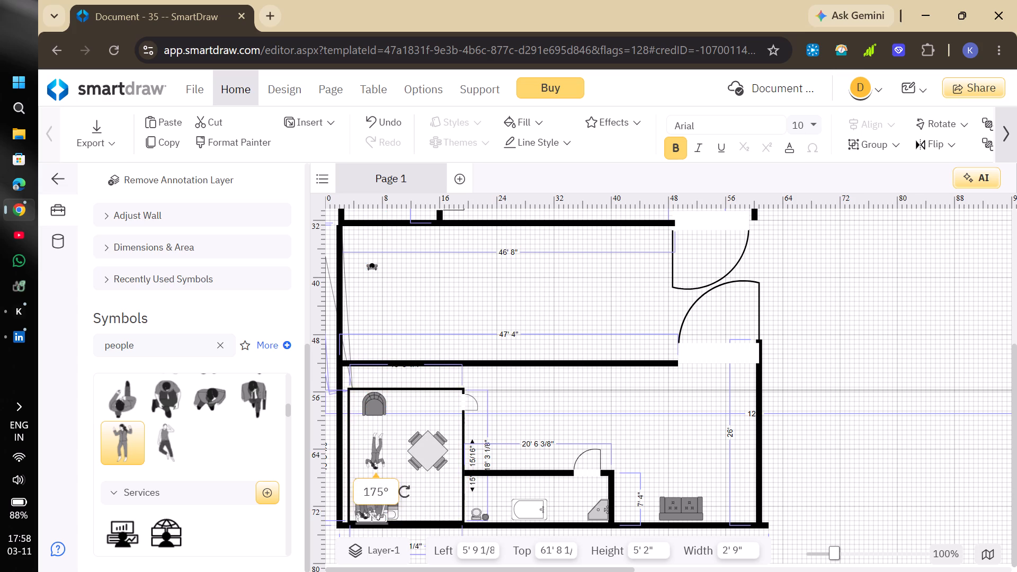
drag(404, 491, 407, 490)
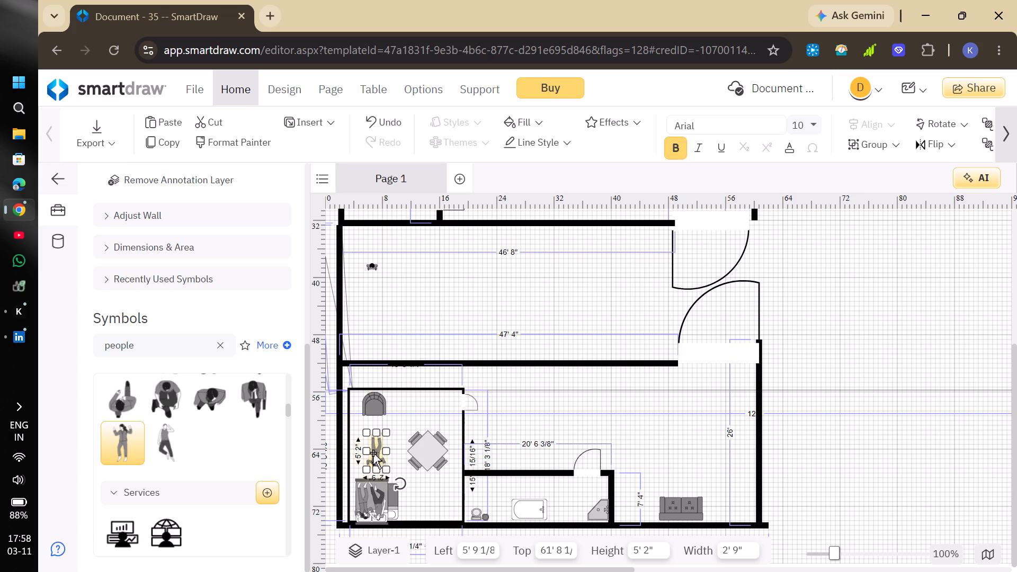
drag(375, 449, 373, 463)
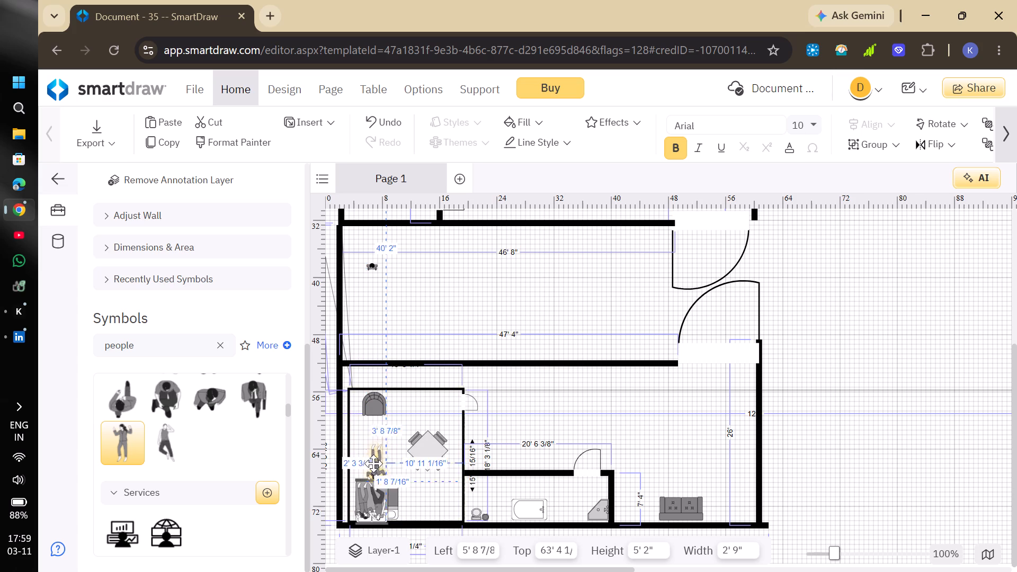
drag(373, 463, 367, 499)
click(850, 462)
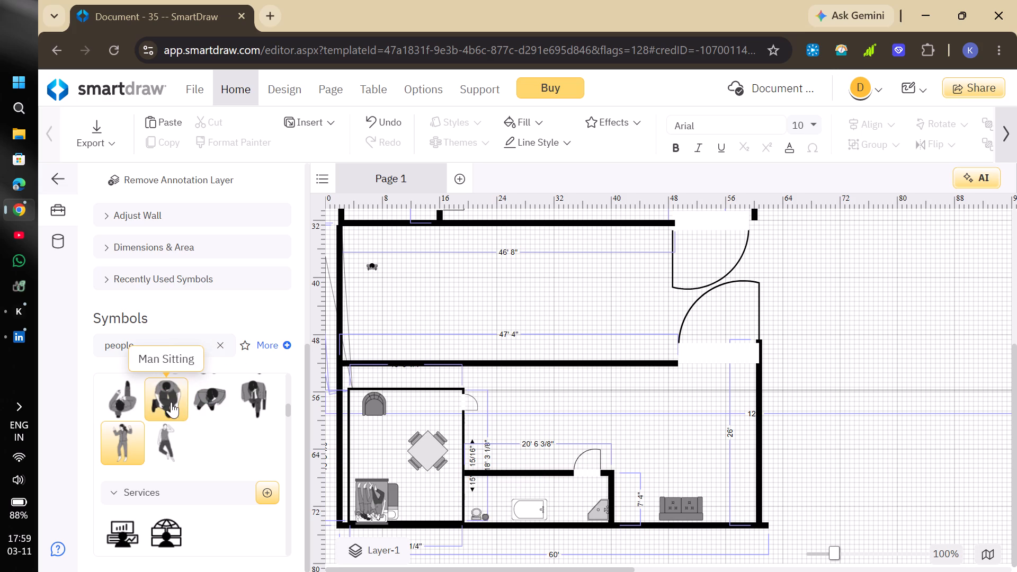
Place a Woman Sitting figure in the lower bathtub, at about left 26' 8" and top 71' 7", with its height reduced to about 1' 9".
scroll(168, 402, up, 1)
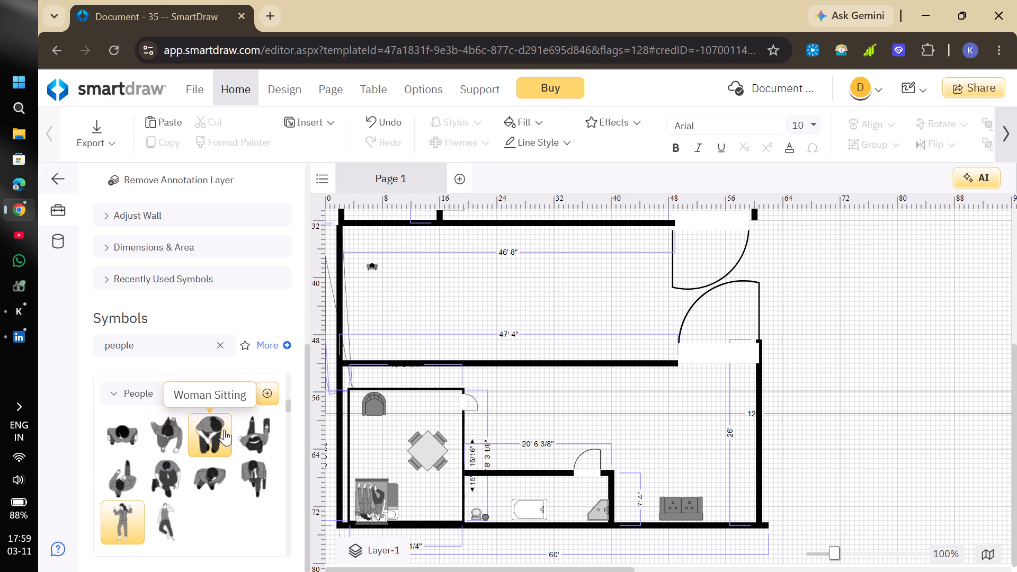
drag(209, 432, 526, 508)
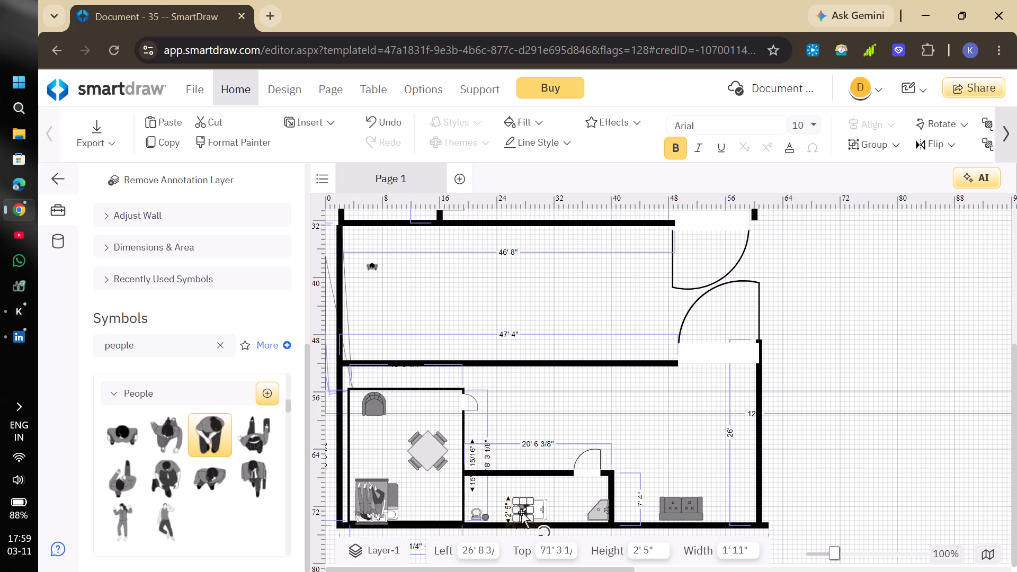
click(522, 515)
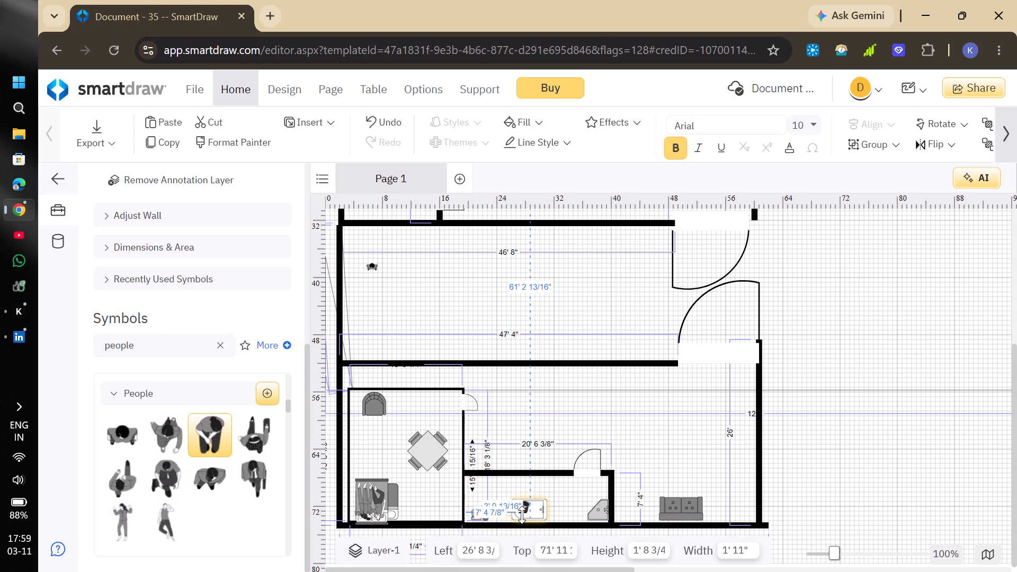
click(809, 488)
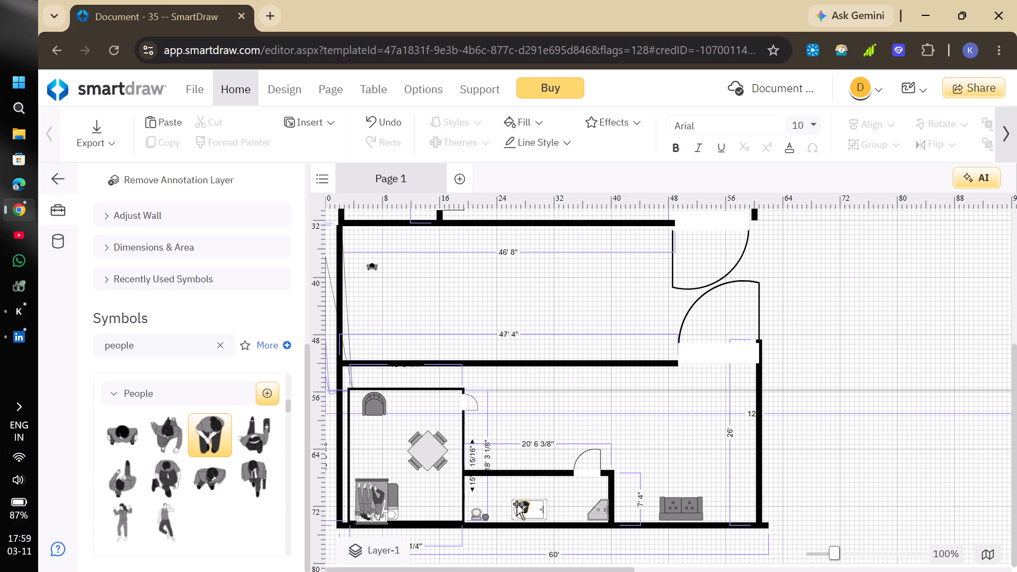
click(521, 506)
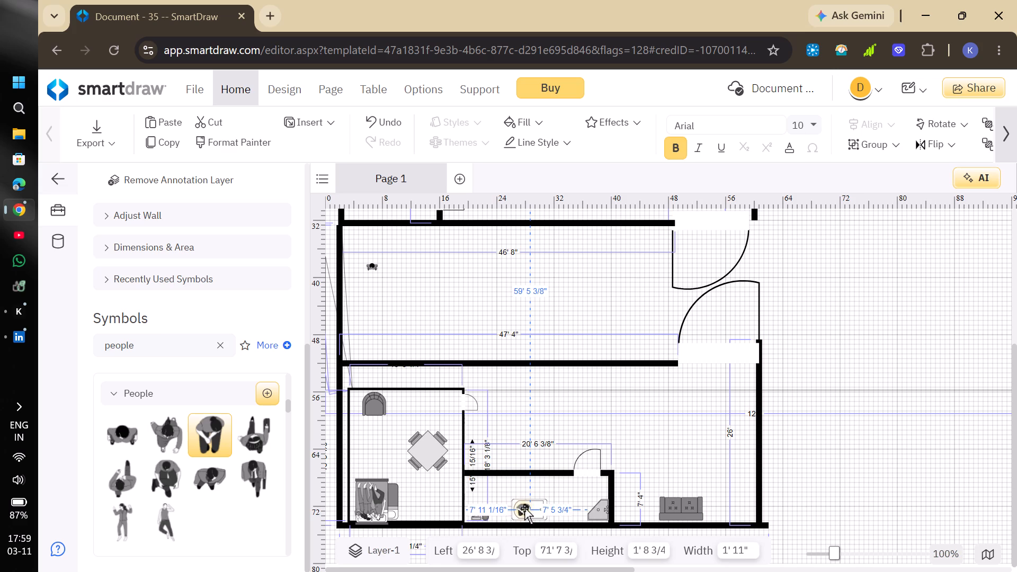
click(872, 459)
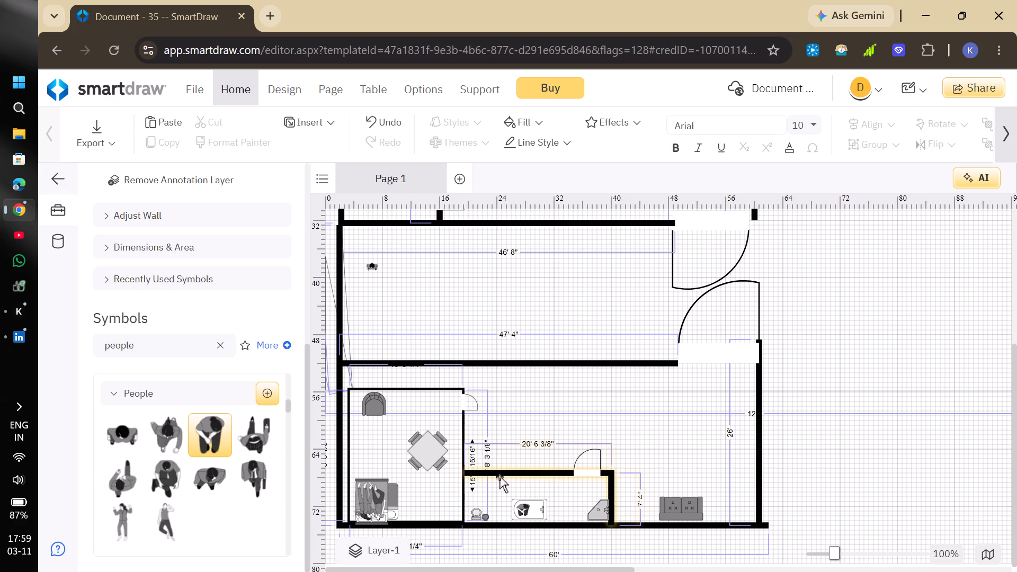
Shift one raised-arms laying figure across the lower bed to the far side of the Man Laying figure.
drag(369, 507, 368, 506)
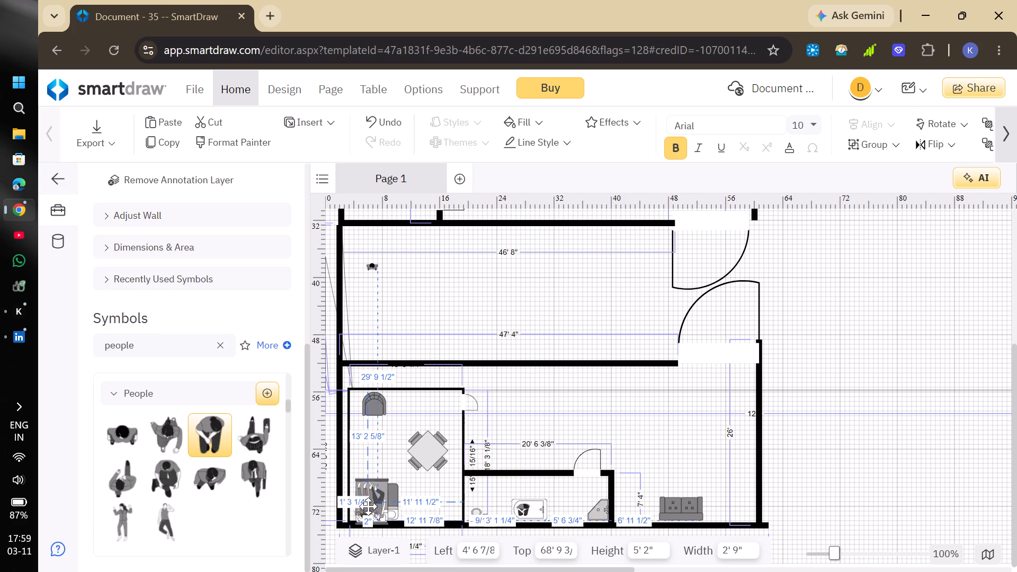
drag(368, 506, 382, 507)
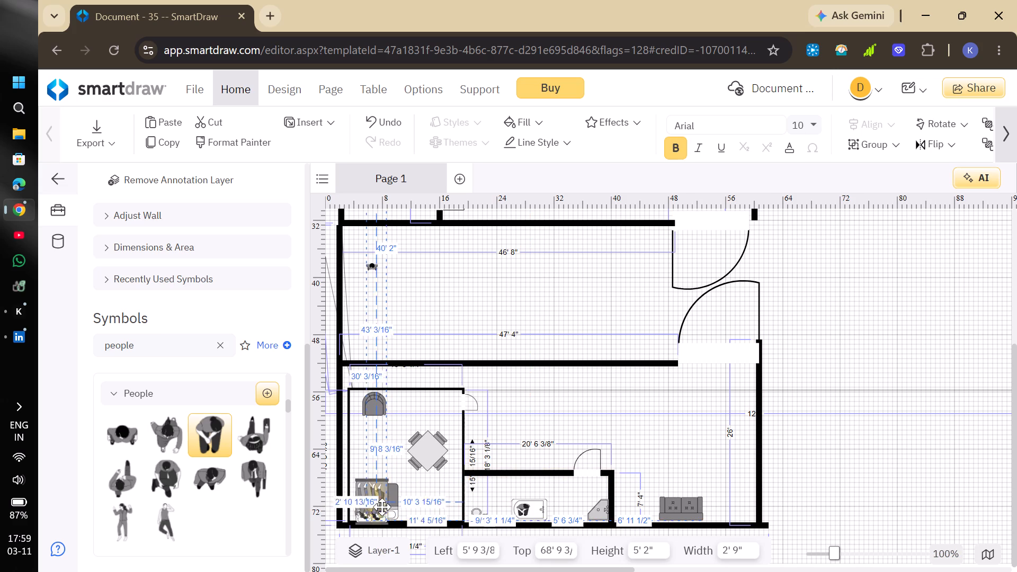
drag(382, 507, 395, 508)
click(791, 425)
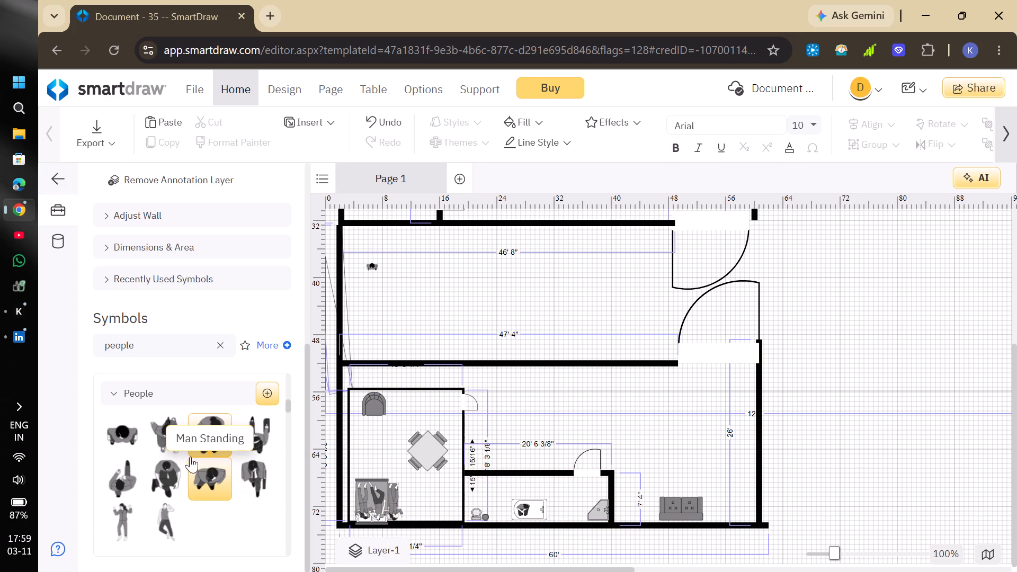
Look through the remaining people symbols, clear the search, and examine the Toilets and Tables symbol groups.
click(115, 394)
scroll(160, 441, down, 1)
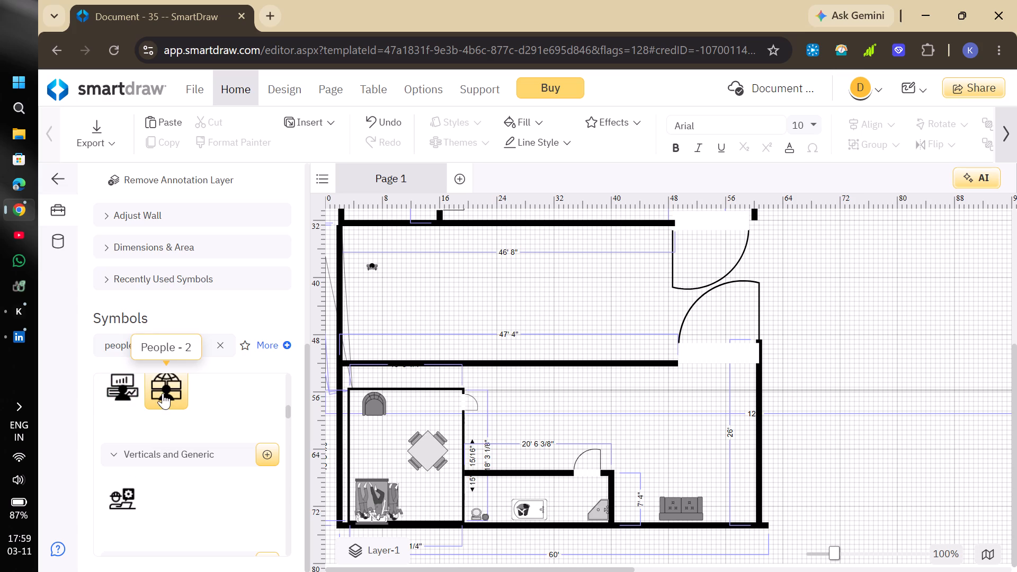
scroll(171, 452, down, 2)
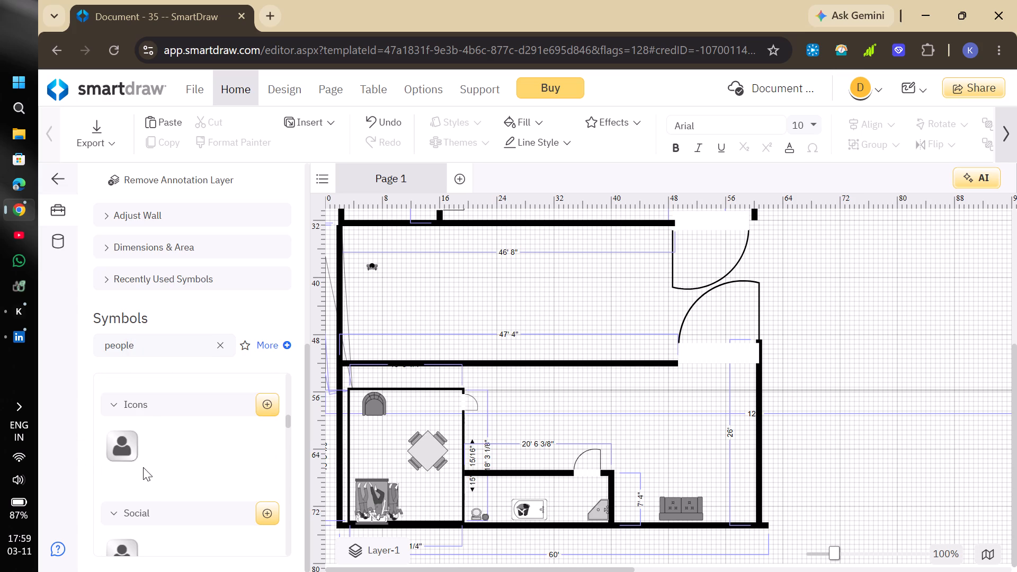
scroll(671, 412, up, 3)
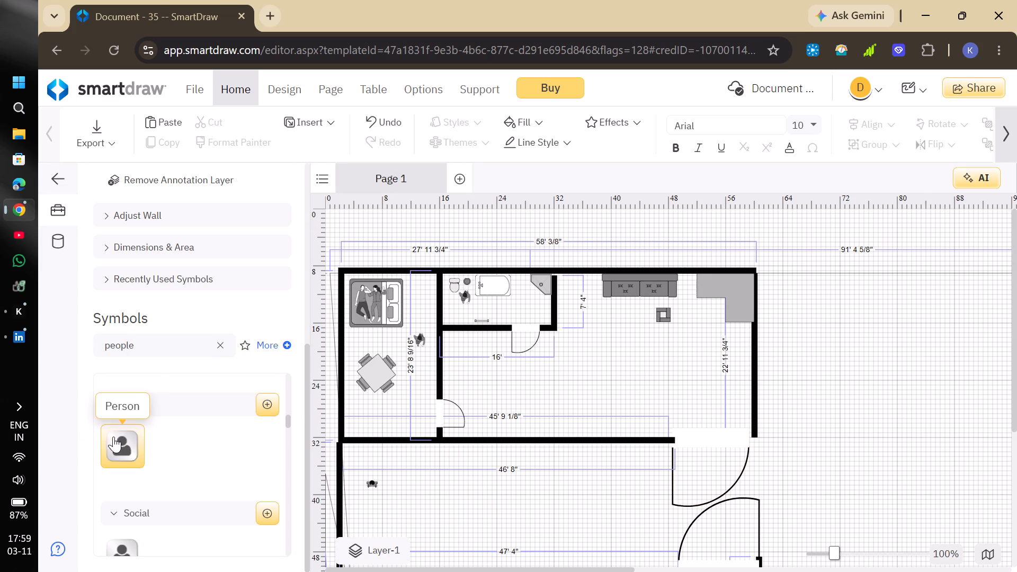
click(222, 348)
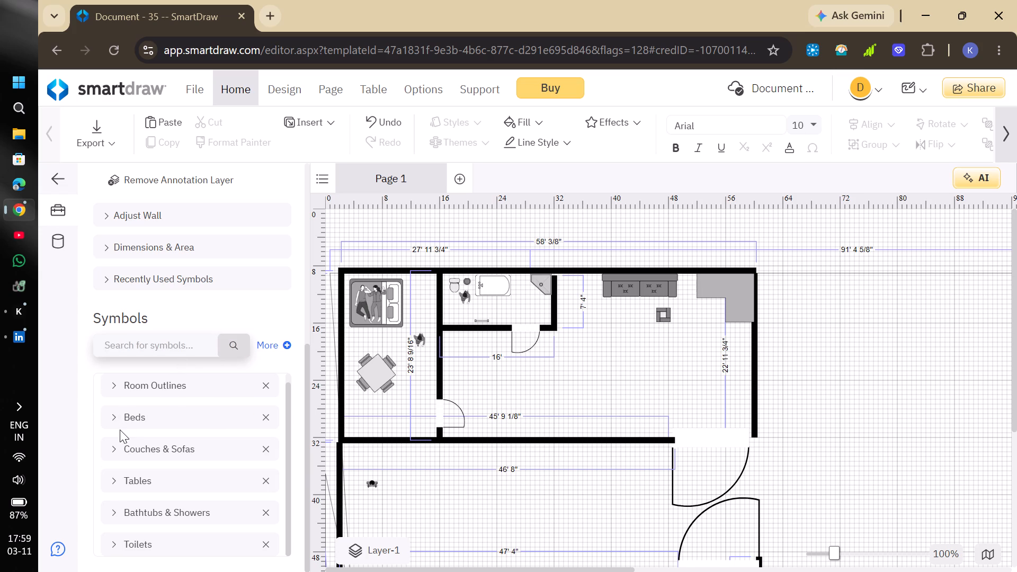
scroll(120, 430, down, 5)
scroll(168, 454, down, 2)
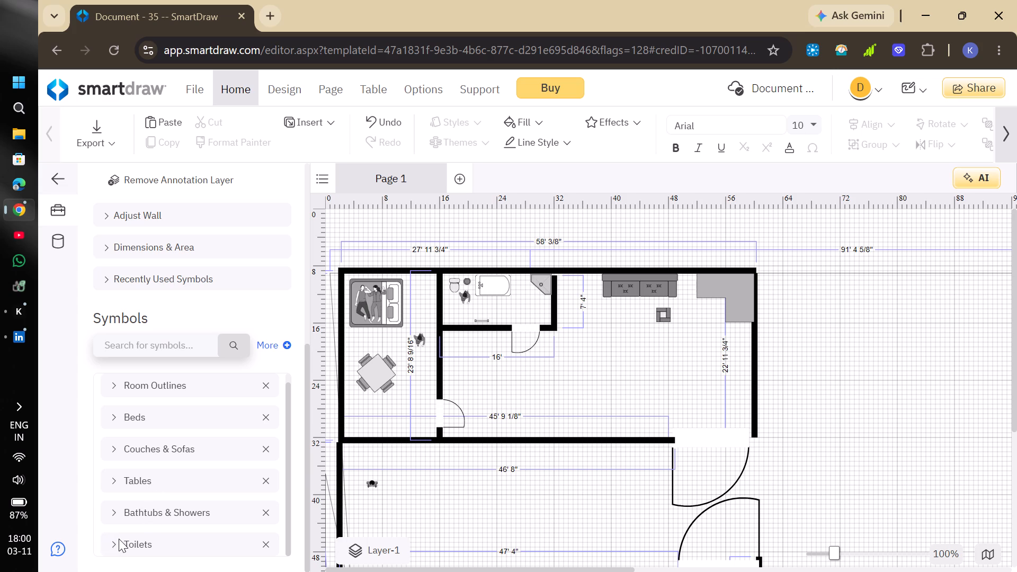
click(114, 543)
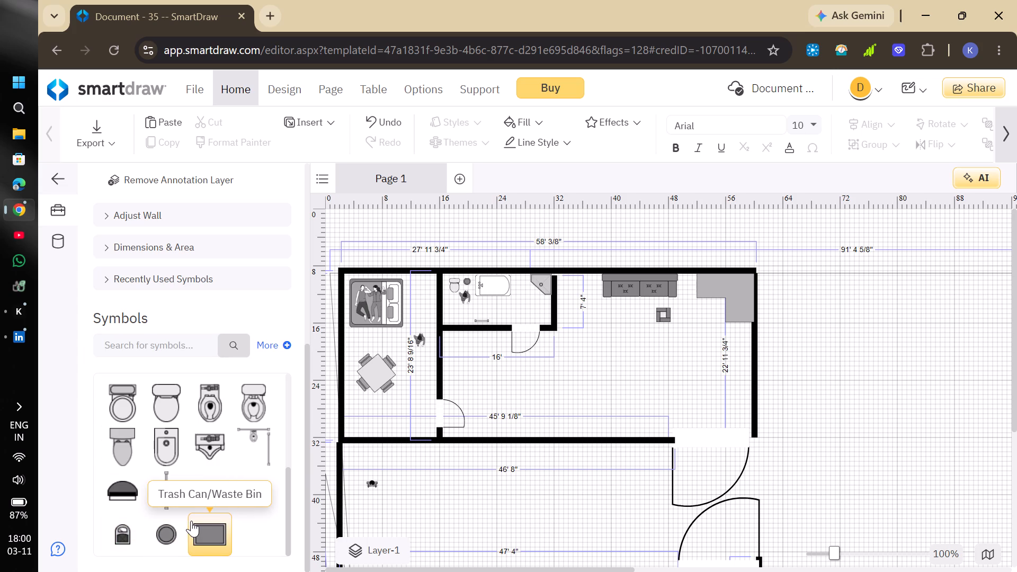
scroll(188, 523, down, 2)
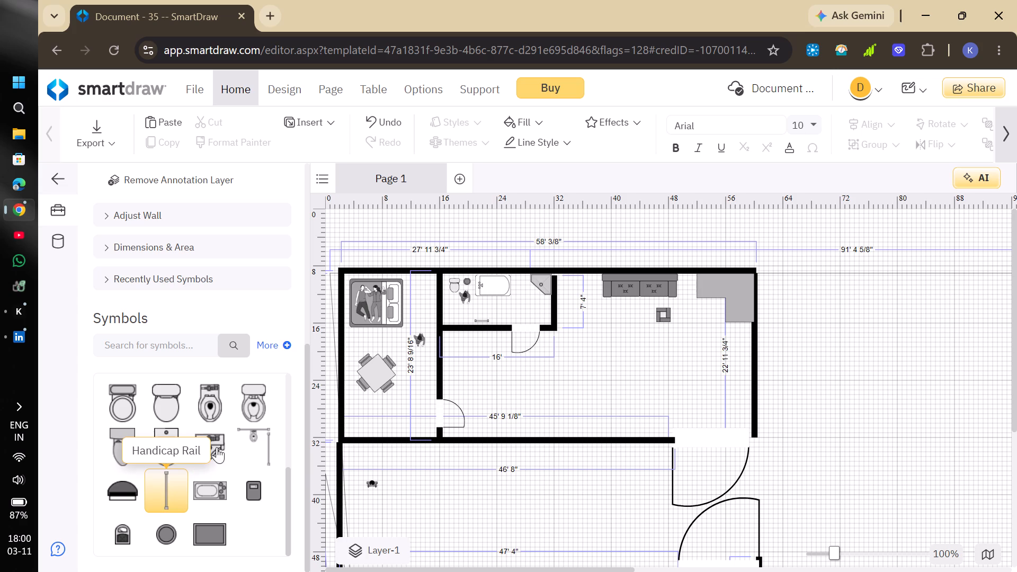
scroll(171, 478, up, 1)
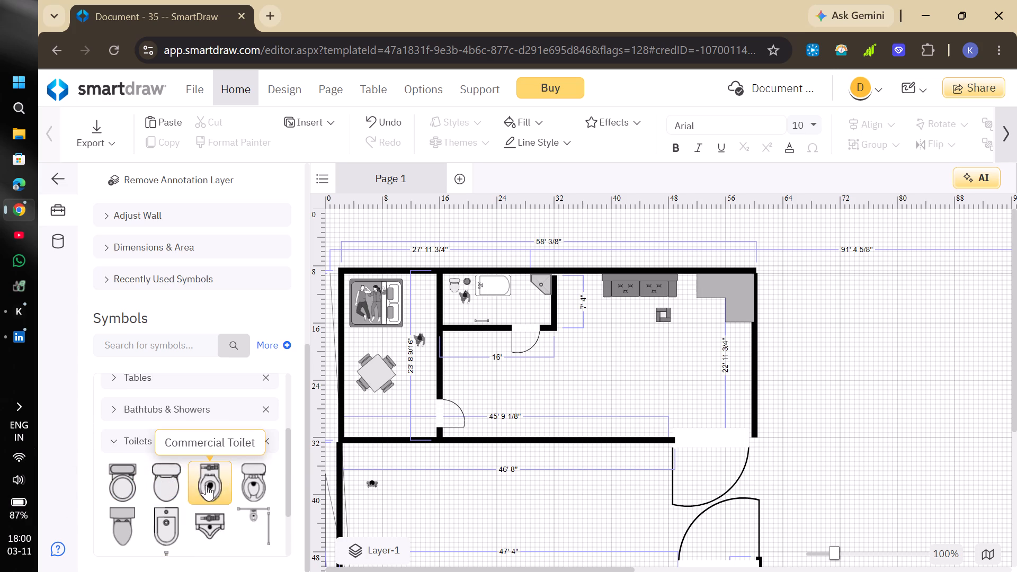
click(116, 438)
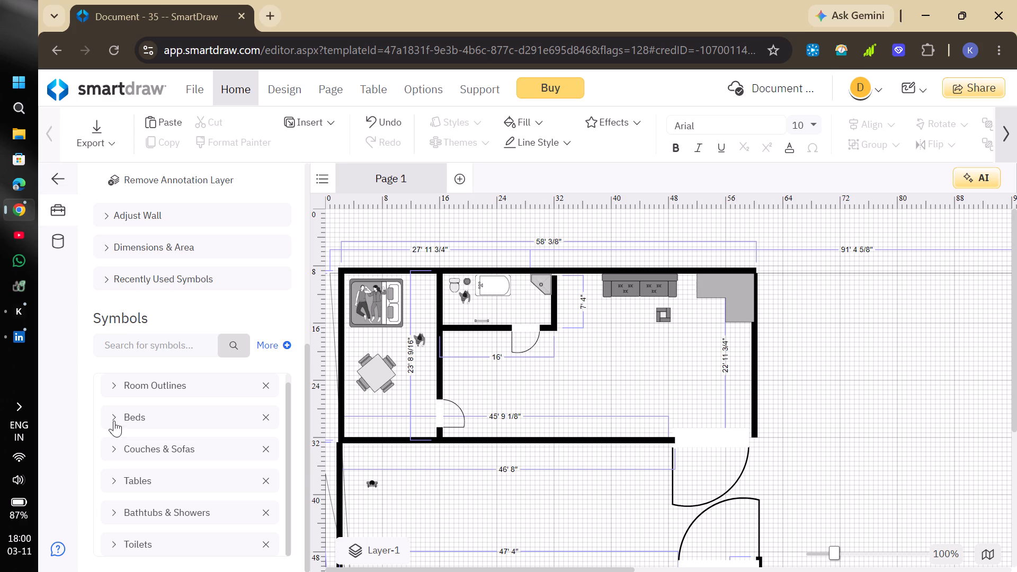
click(113, 482)
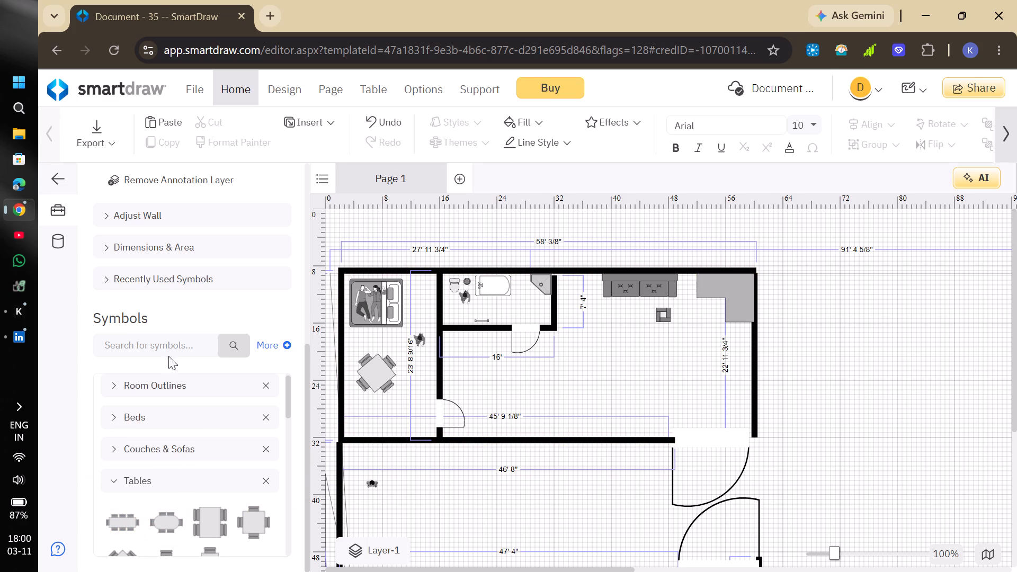
Draw a thick line from the upper house's top wall, 22' to the right, about 80' down, ending in short segments below the lower house.
scroll(176, 291, up, 3)
scroll(208, 229, up, 3)
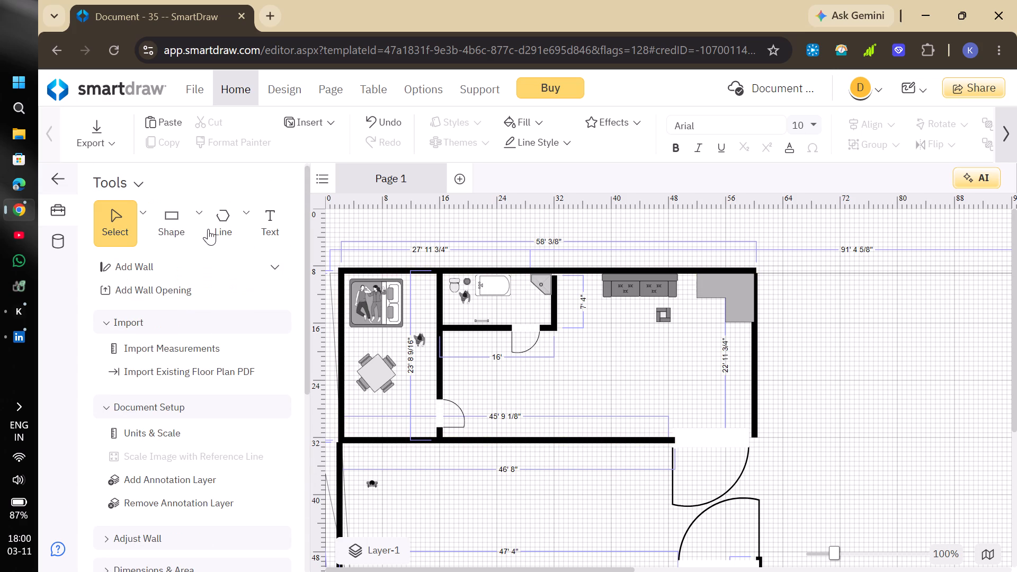
click(217, 211)
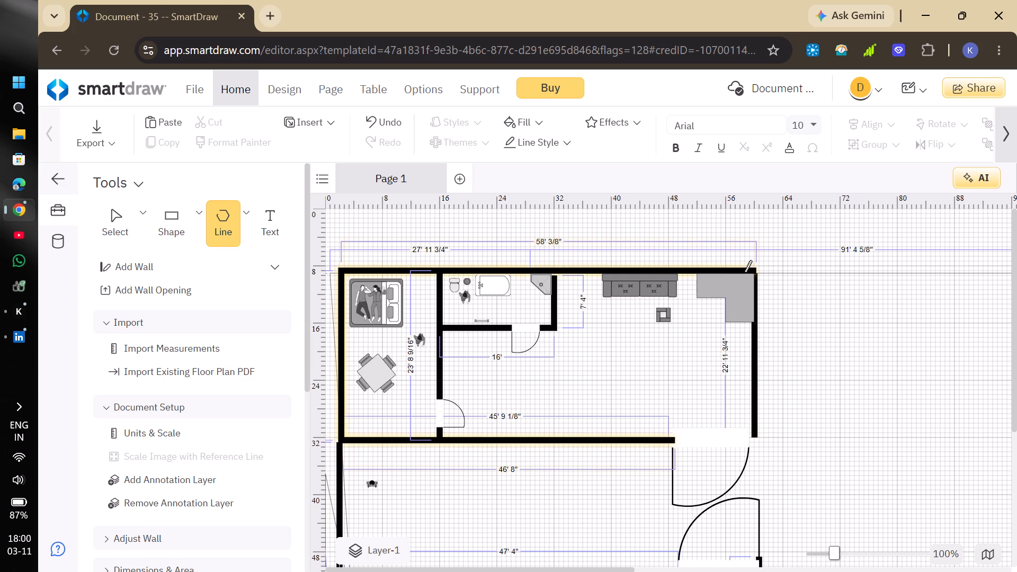
click(744, 270)
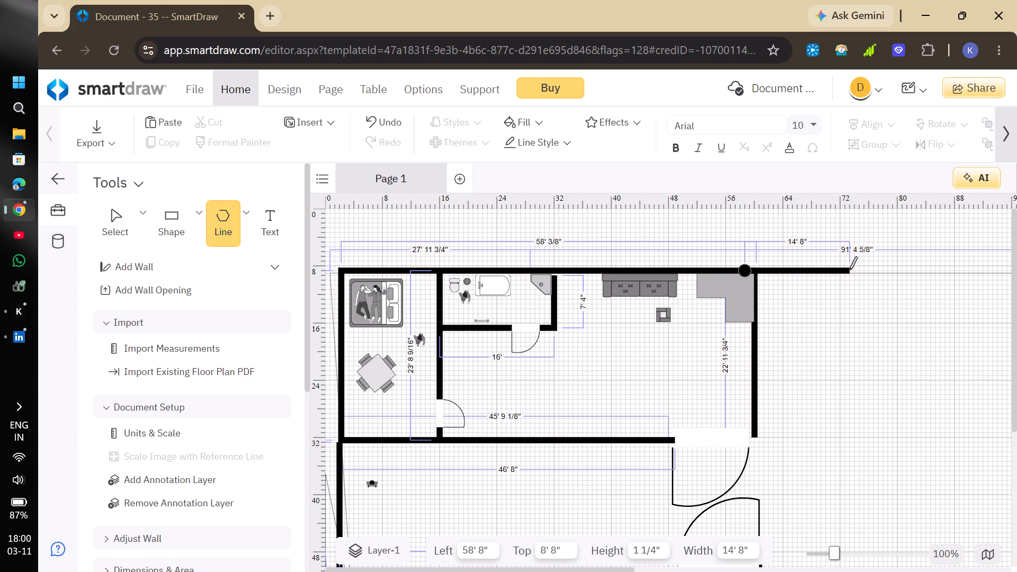
click(900, 267)
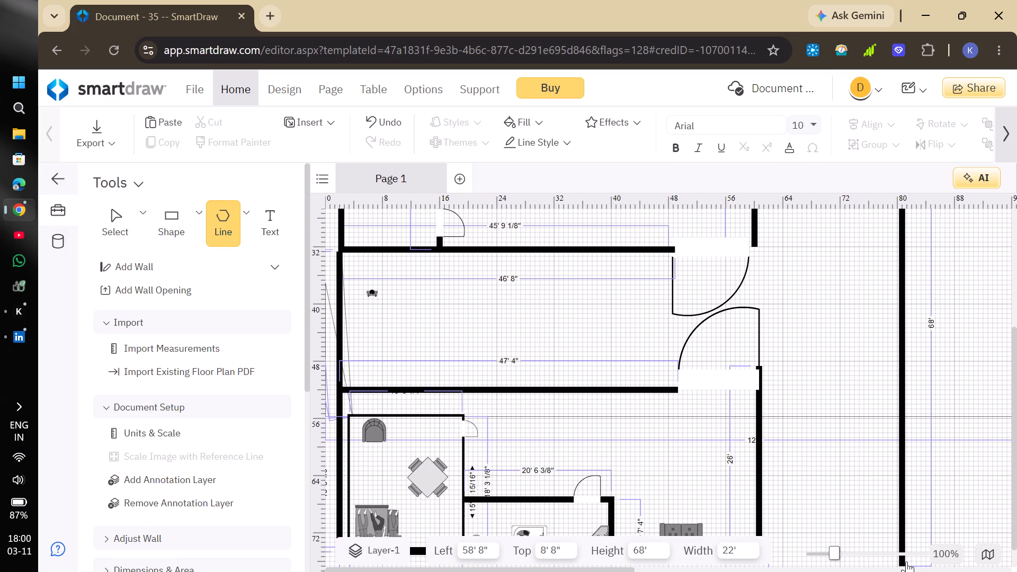
click(920, 491)
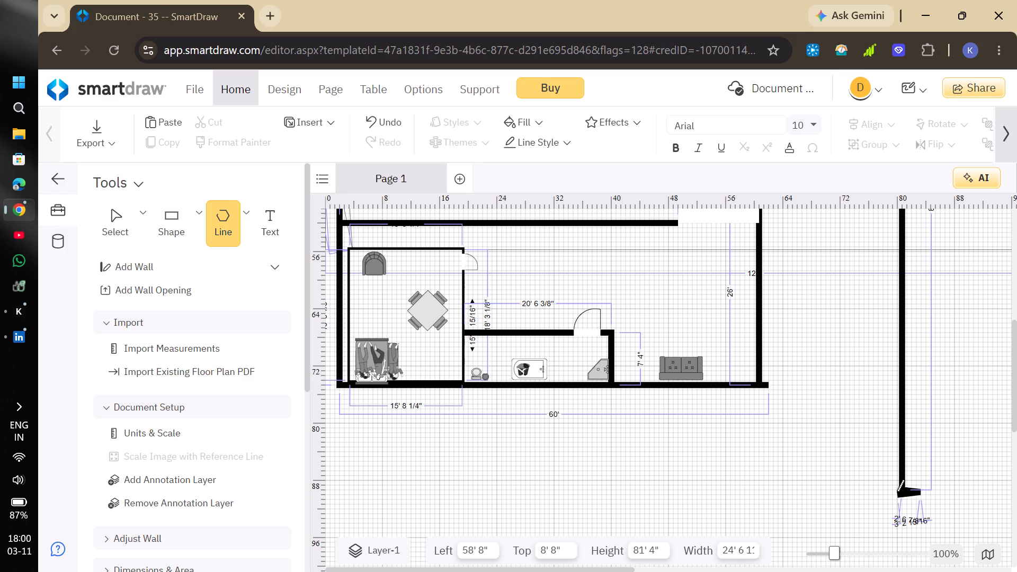
double_click(891, 492)
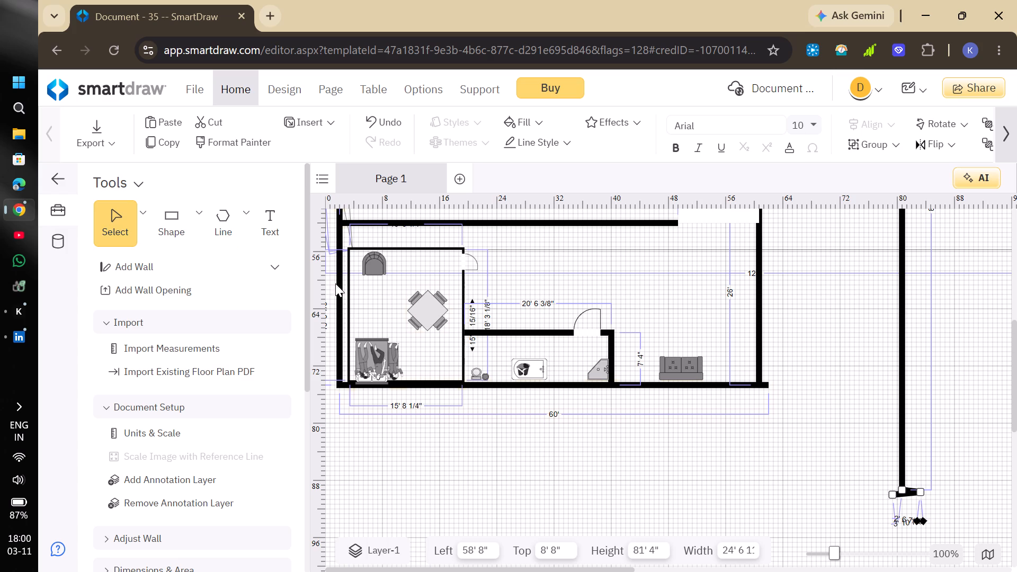
Draw a polygon line from the lower house's bottom-right corner, 5' 4" down, 40' 8" to the left, and 24' down.
click(242, 209)
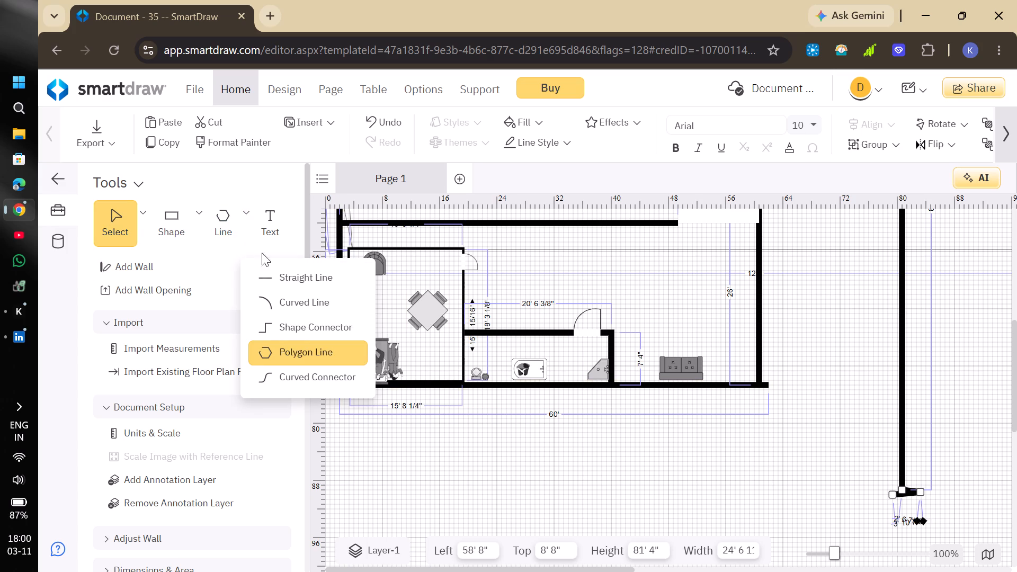
click(286, 355)
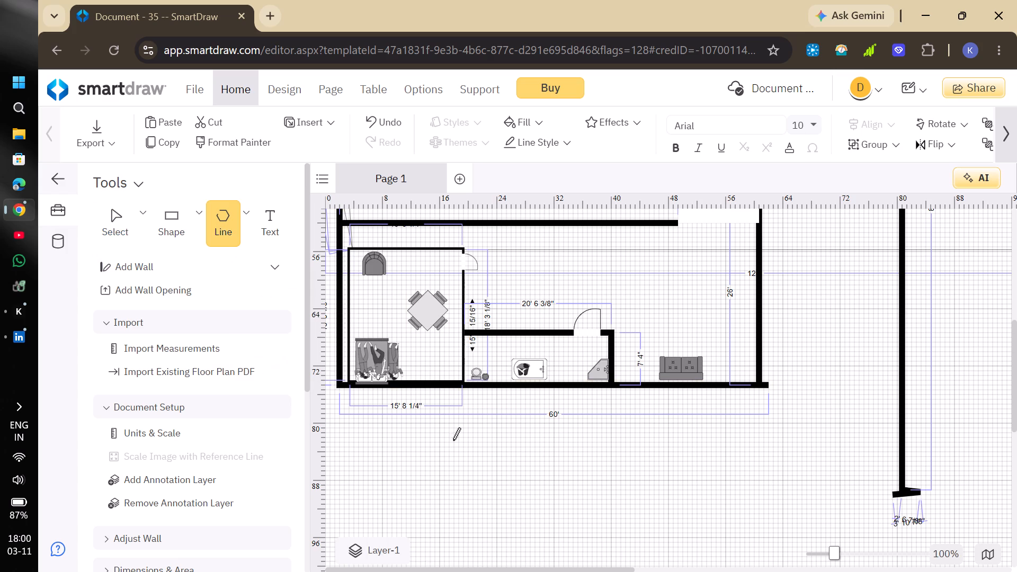
click(757, 387)
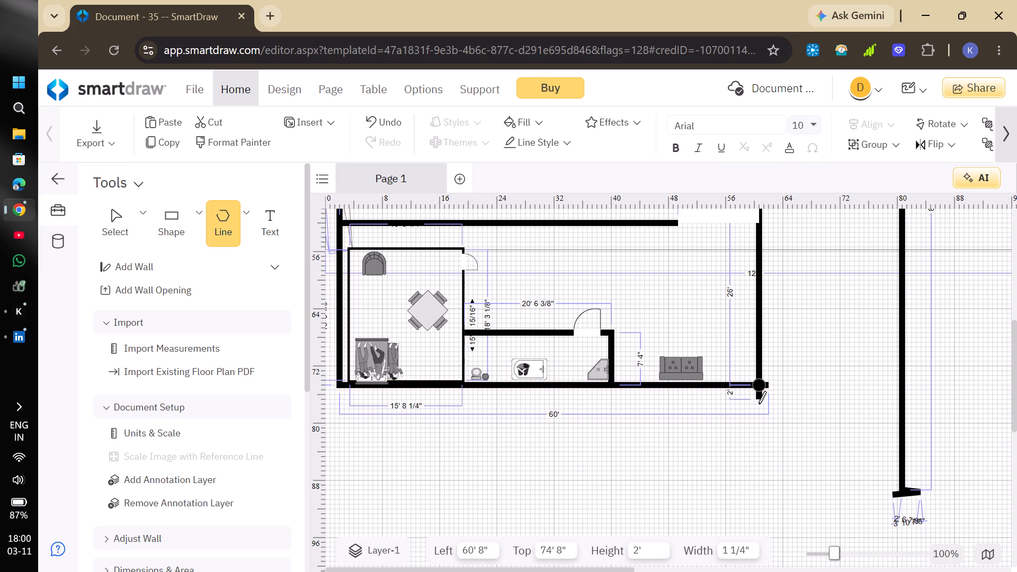
click(759, 423)
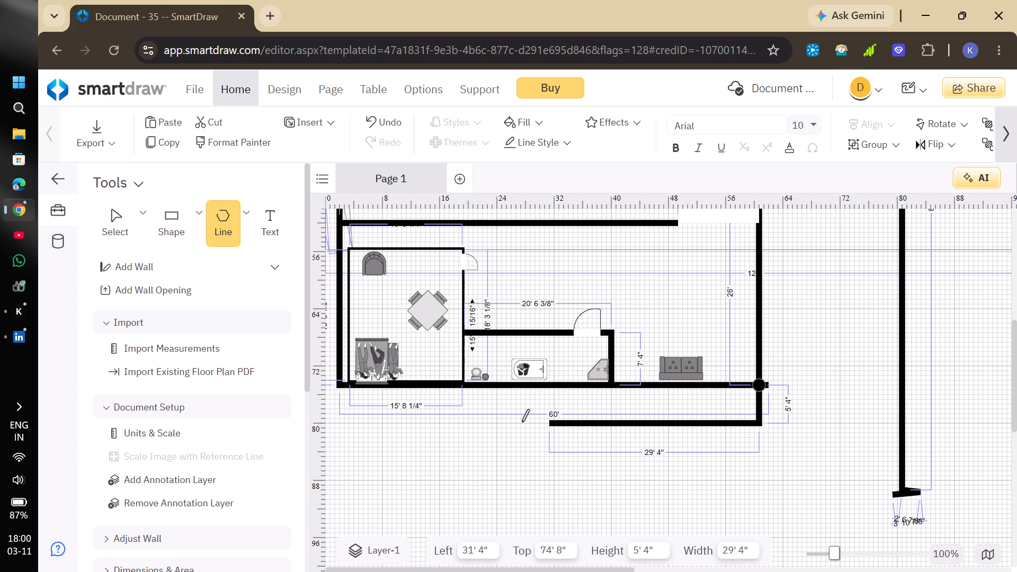
click(466, 420)
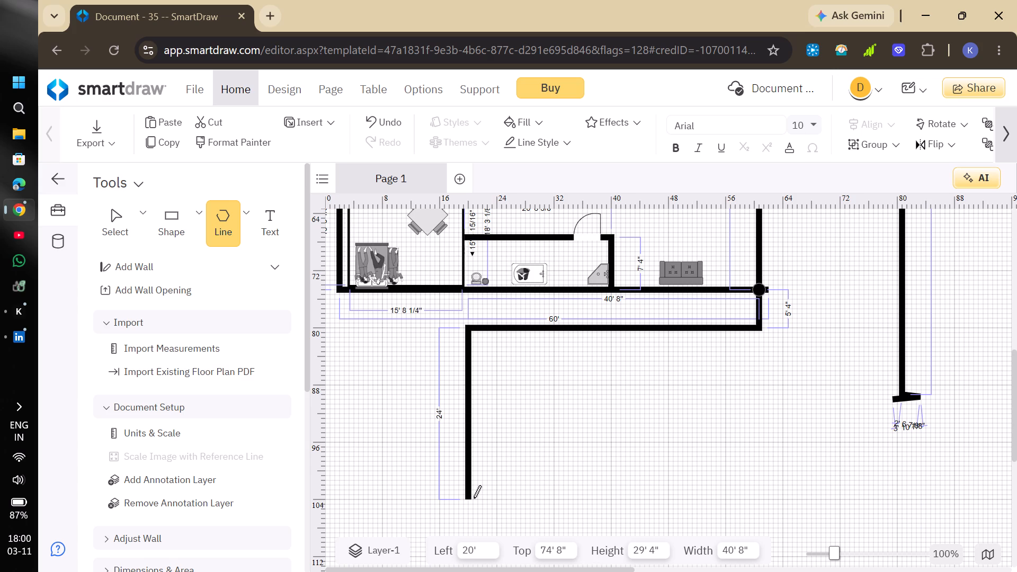
click(474, 500)
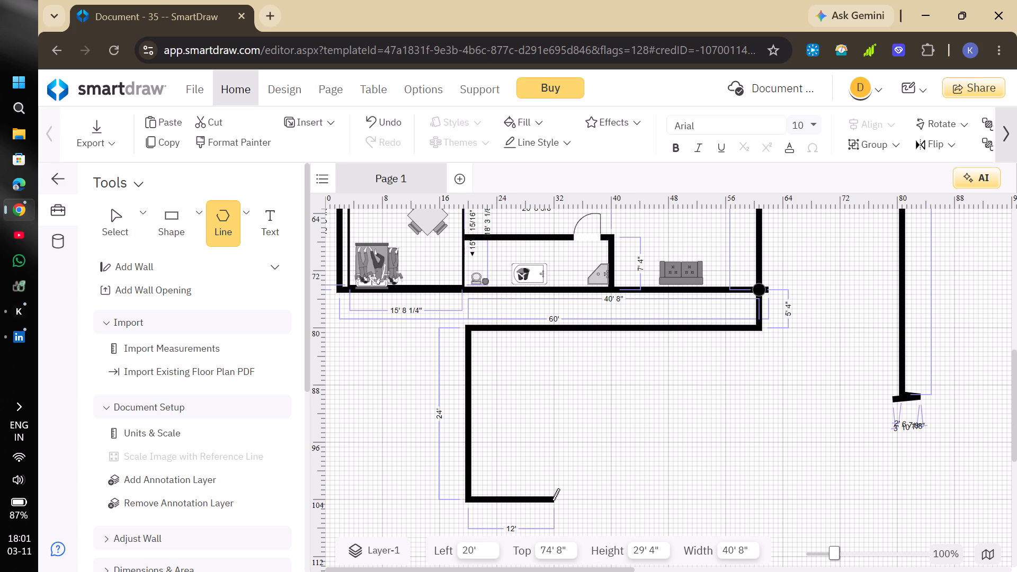
double_click(468, 501)
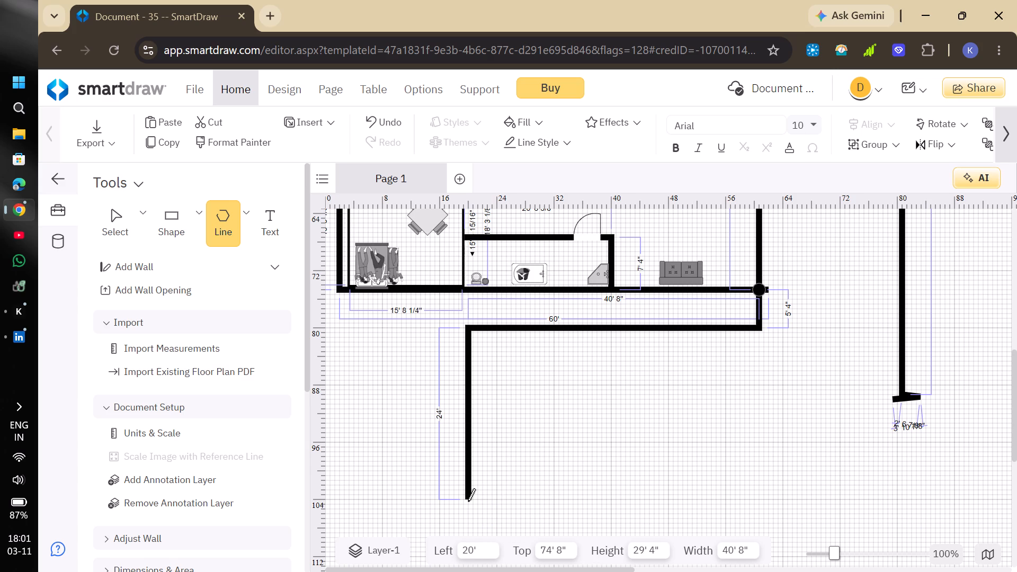
Extend the outer boundary line's lower end with straight lines 4' 1 1/2" down, 42' to the left, and 6' 8" down.
click(247, 219)
click(258, 281)
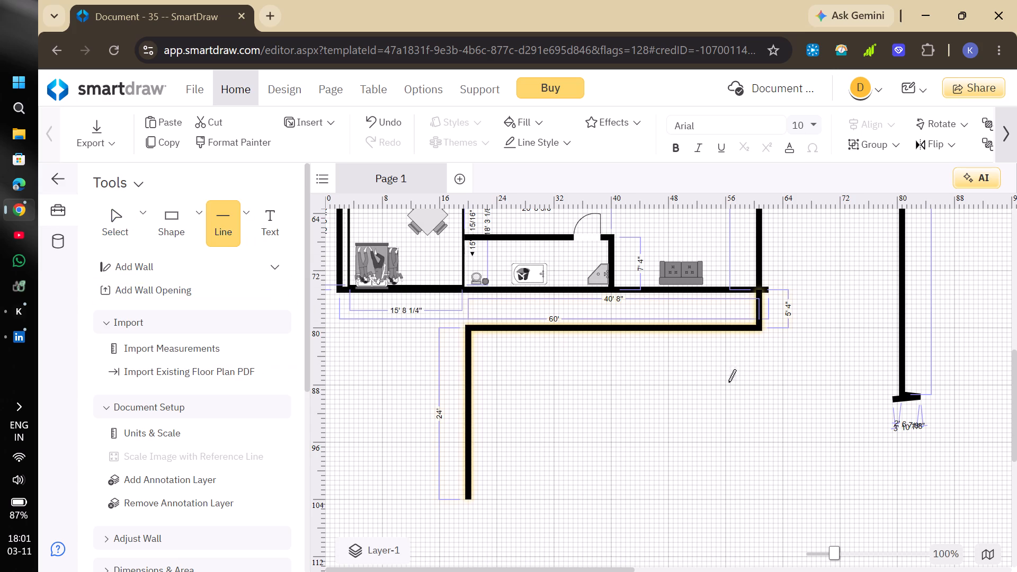
click(903, 399)
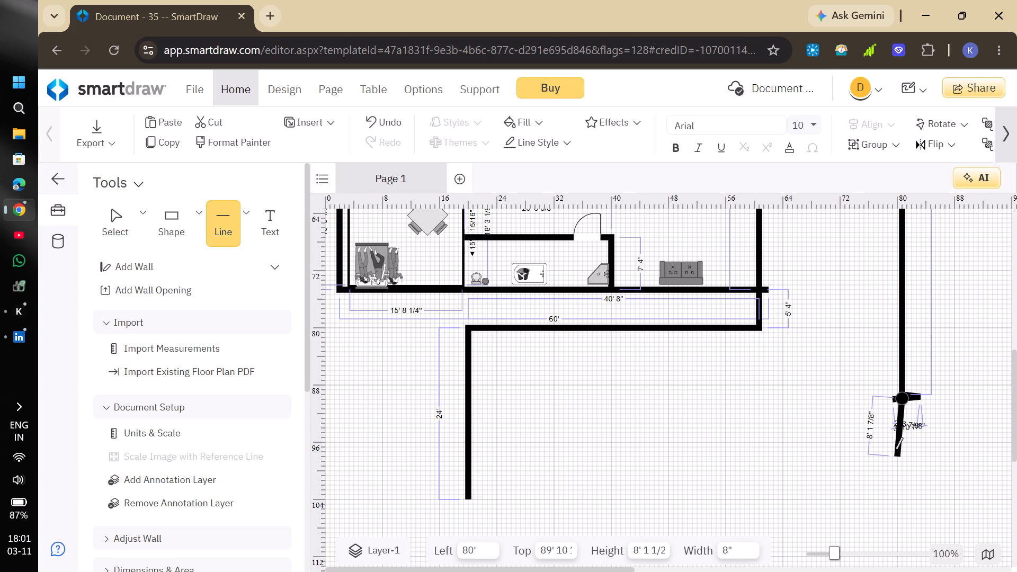
click(902, 428)
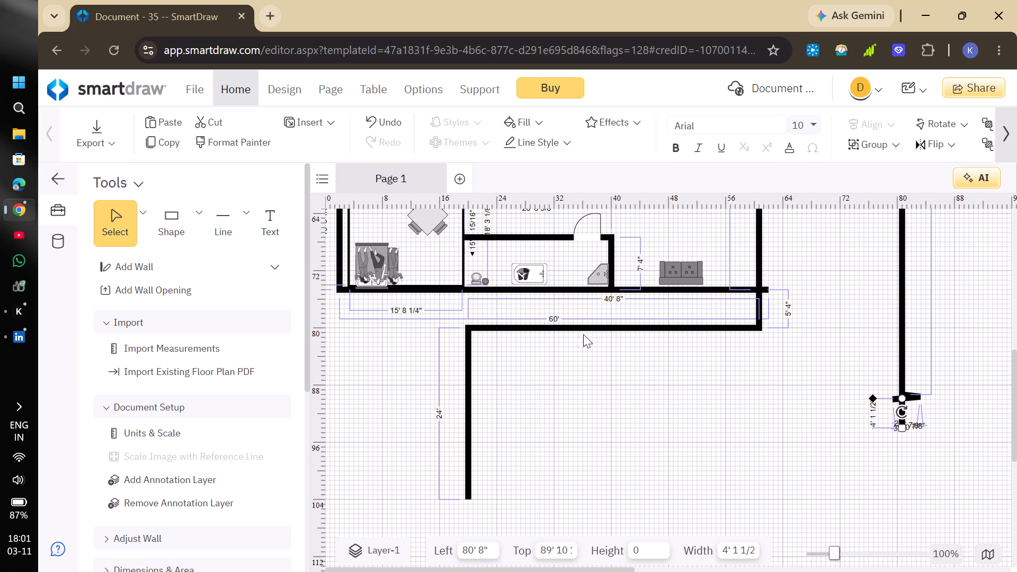
click(222, 206)
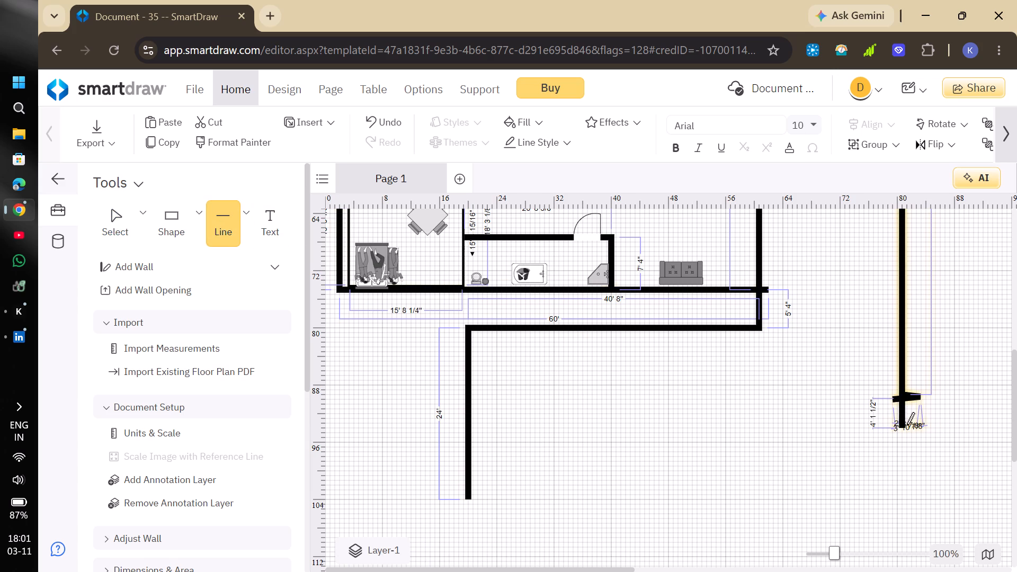
click(900, 428)
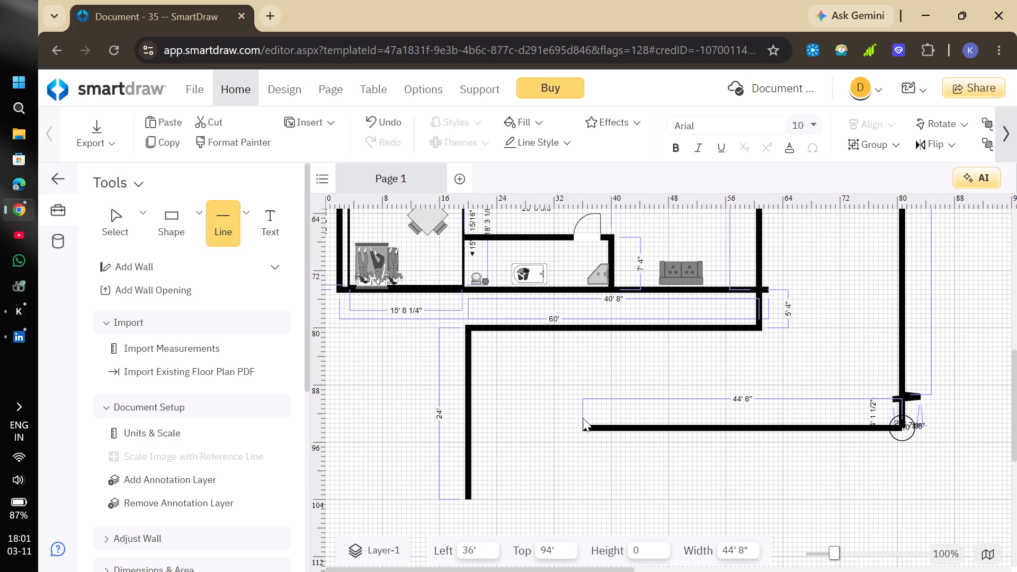
click(599, 420)
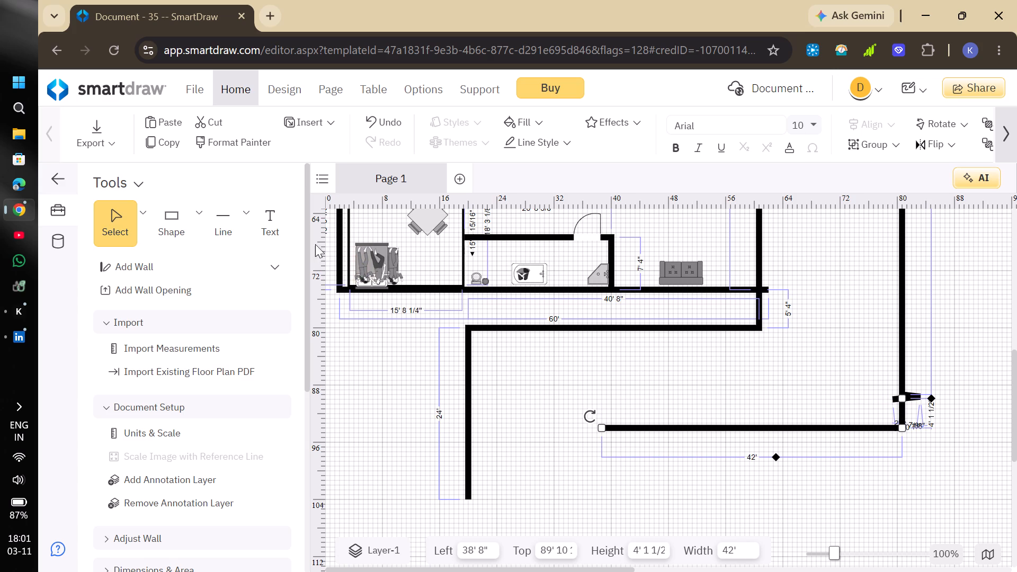
click(214, 228)
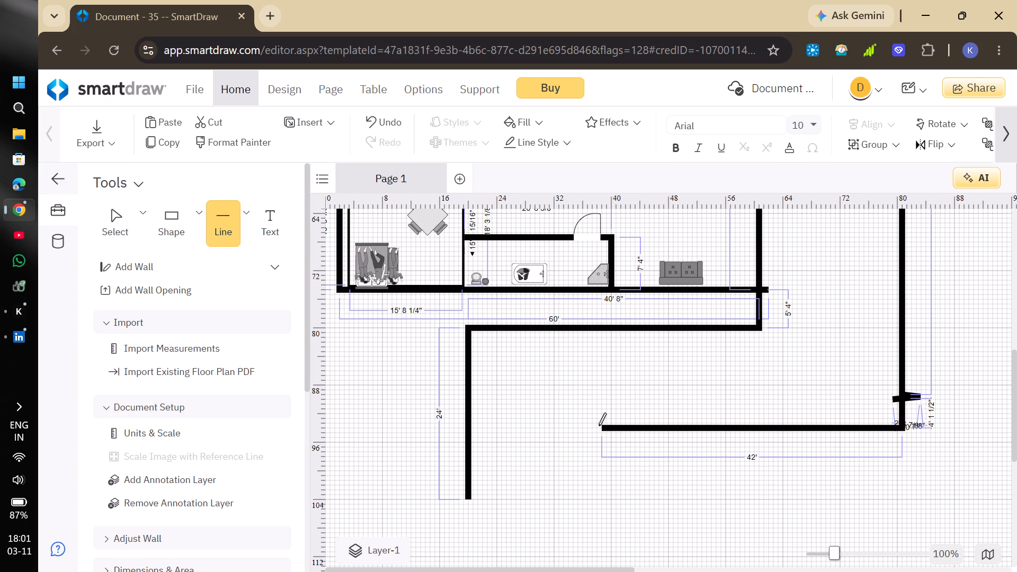
click(600, 427)
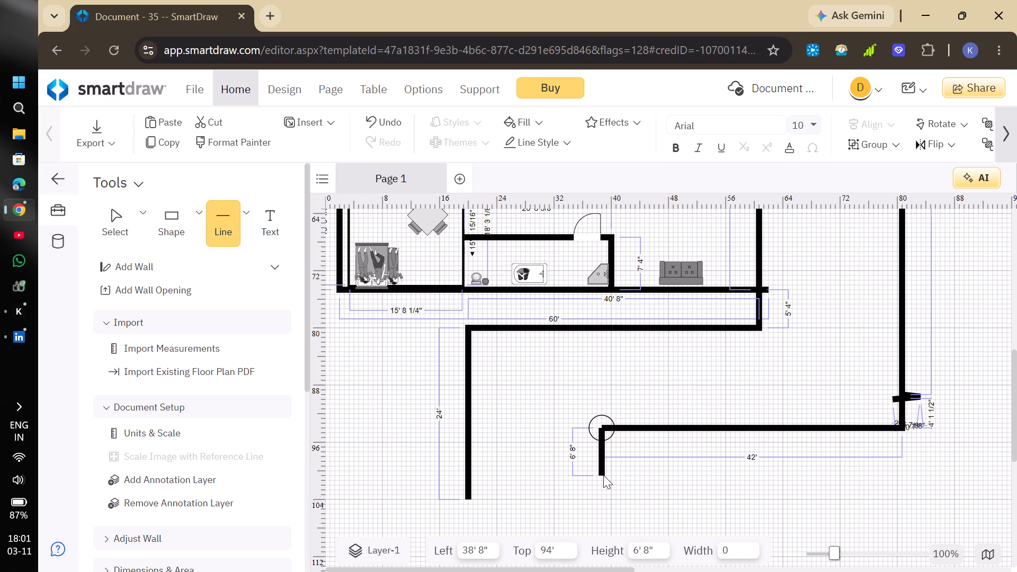
click(603, 475)
click(622, 406)
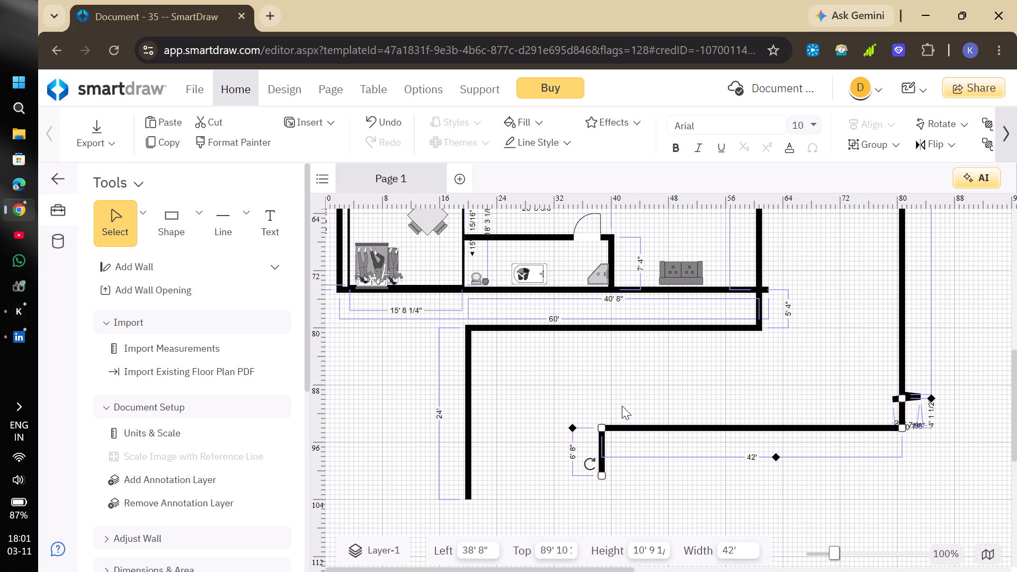
Search the symbol library for bike and browse the results as far as the Cars group.
scroll(817, 365, up, 3)
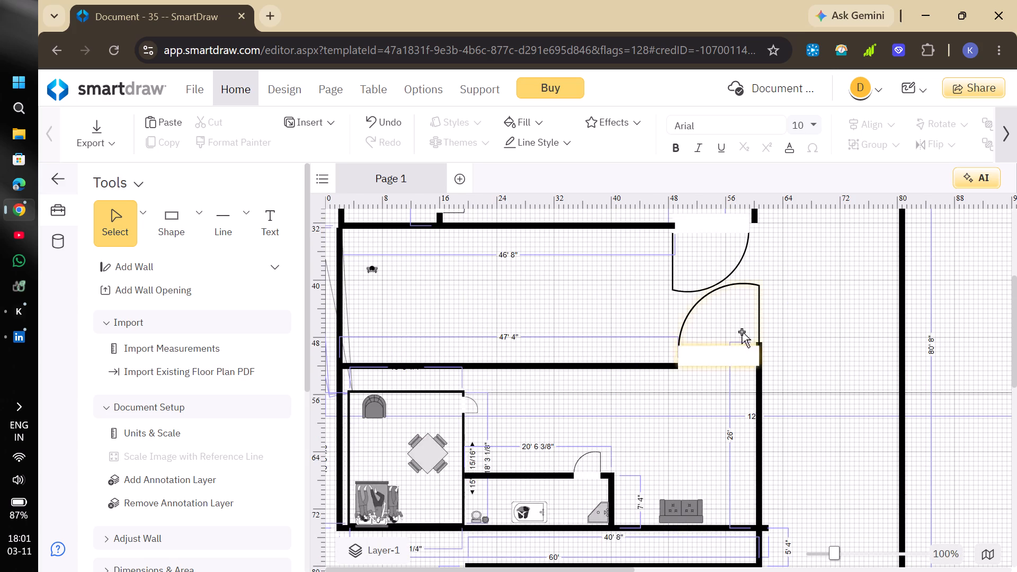
scroll(742, 332, up, 3)
scroll(192, 343, down, 2)
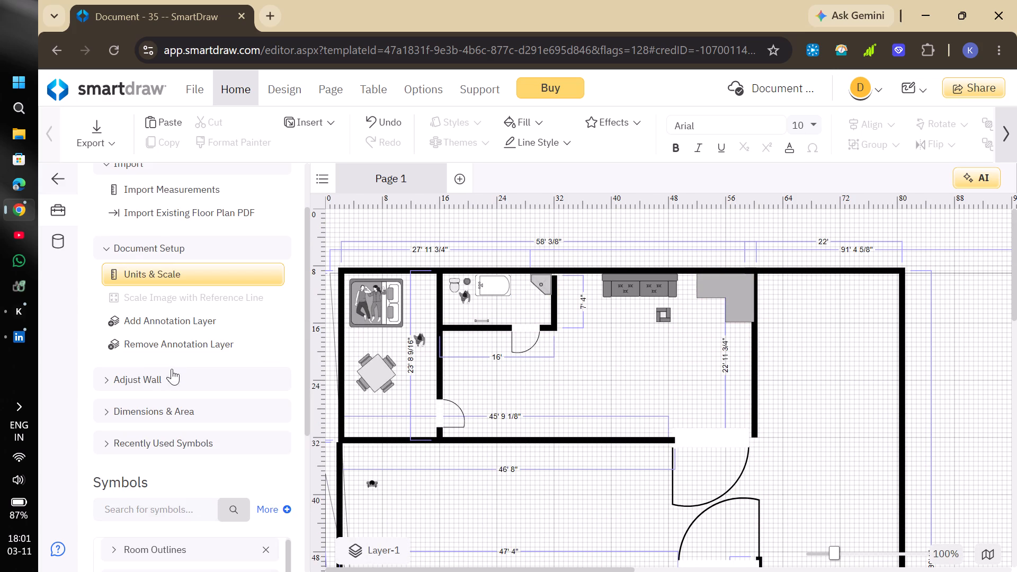
click(132, 506)
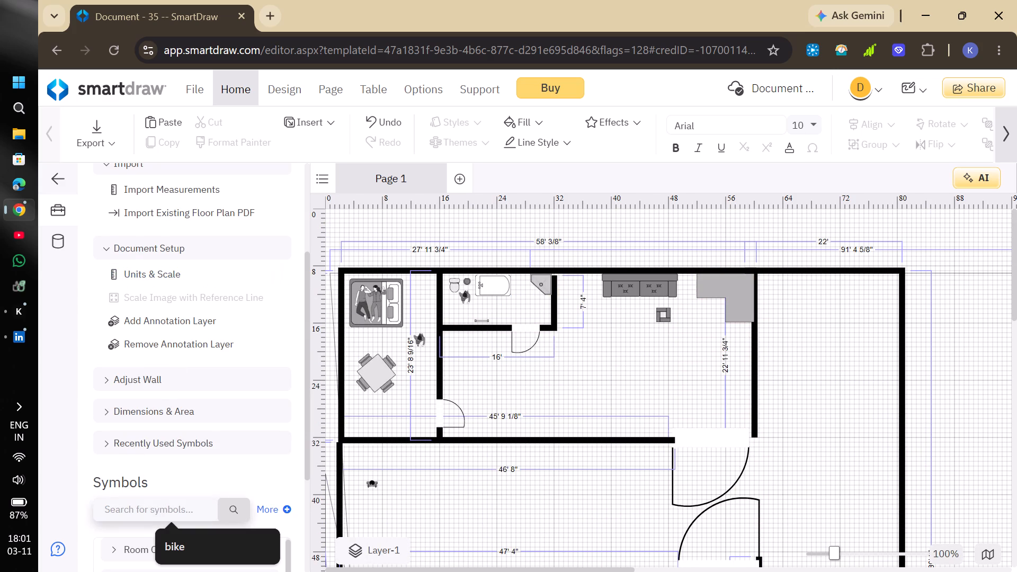
text(car)
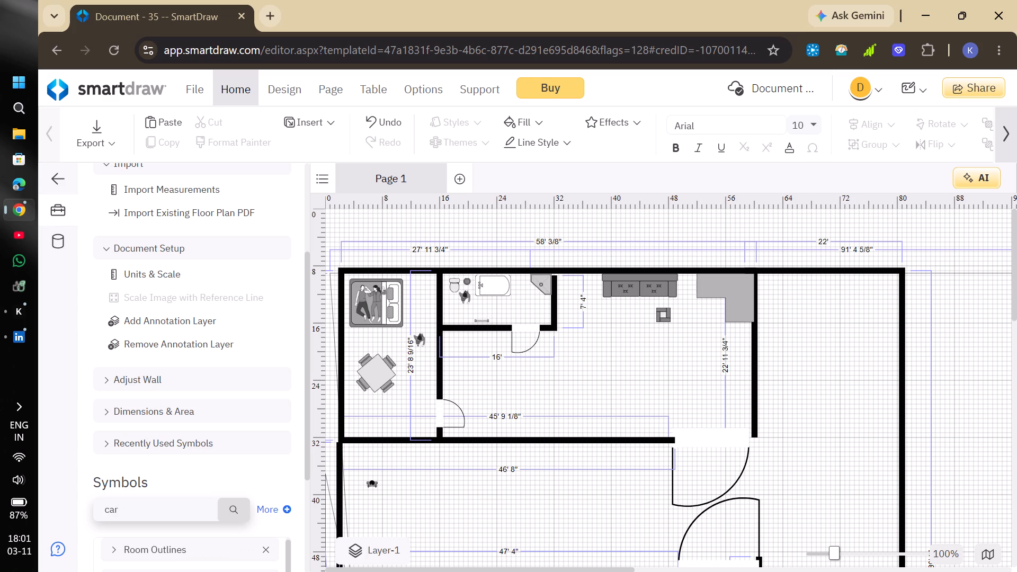
key(BackSpace)
key(BackSpace)
key(BackSpace)
text(bik)
key(e)
key(Return)
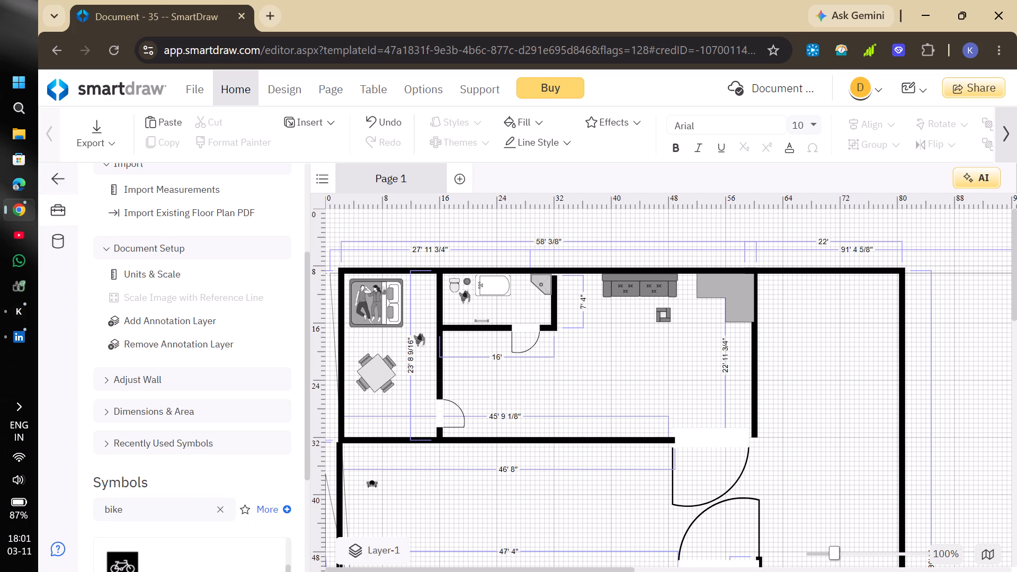
scroll(226, 454, down, 4)
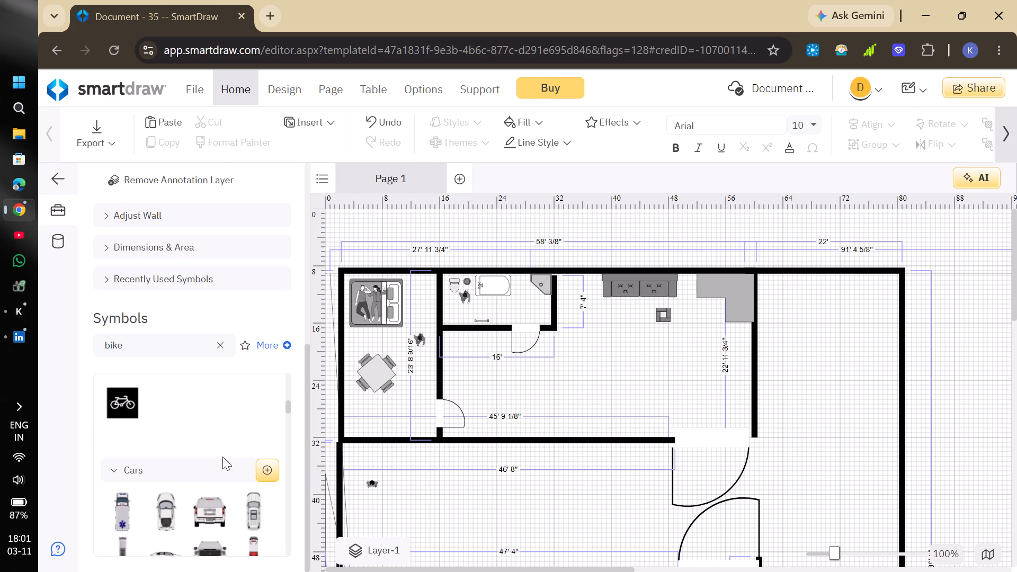
Place the top-view sports car from the Cars group beside the upper house at left 61' 4", top 10' 8".
drag(157, 511, 802, 383)
drag(802, 383, 792, 329)
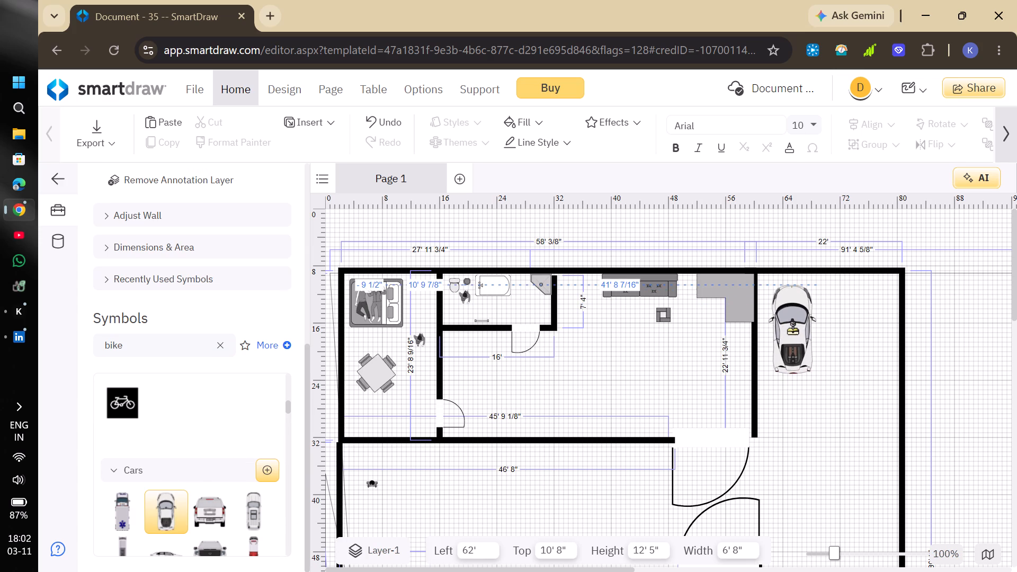
drag(792, 329, 789, 330)
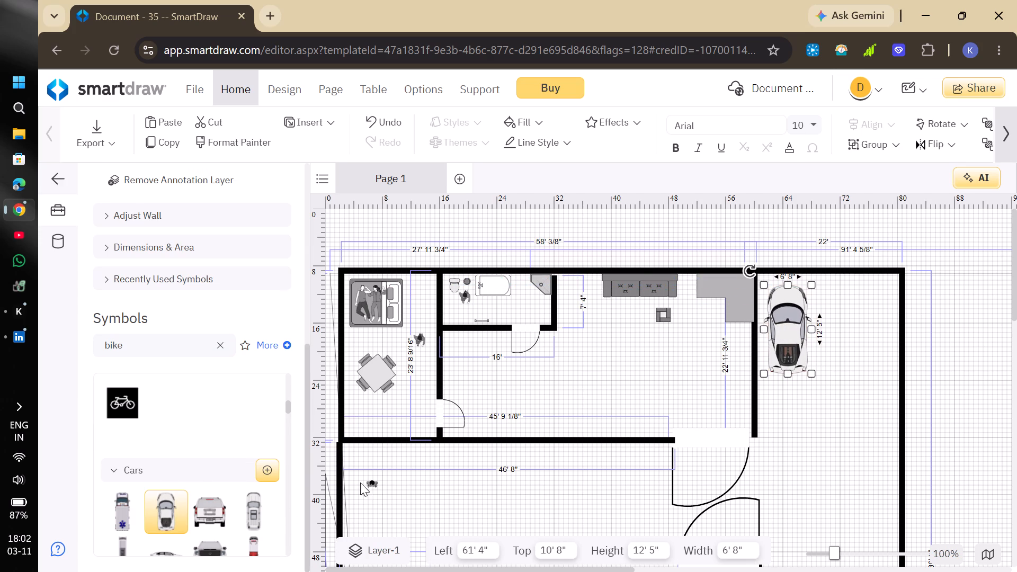
Place an SUV between the sports car and the outer boundary line at left 71' 4", top 9' 8".
drag(242, 506, 780, 478)
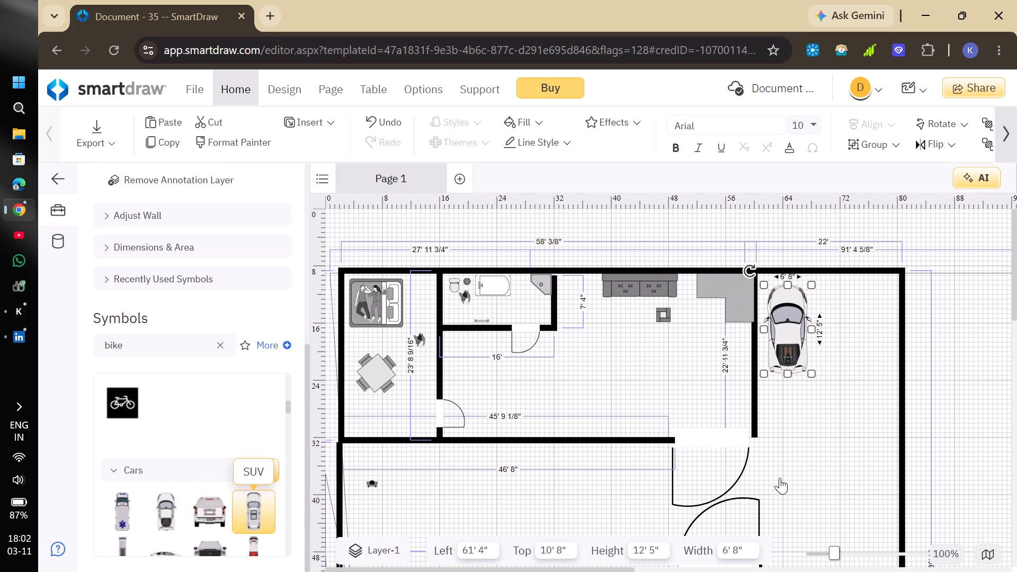
drag(780, 478, 854, 341)
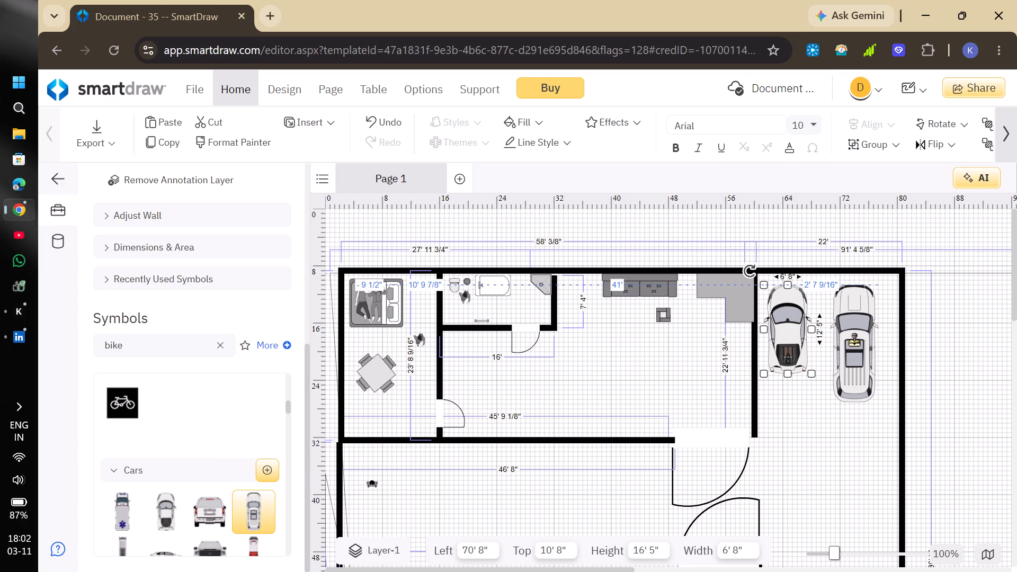
drag(854, 341, 850, 338)
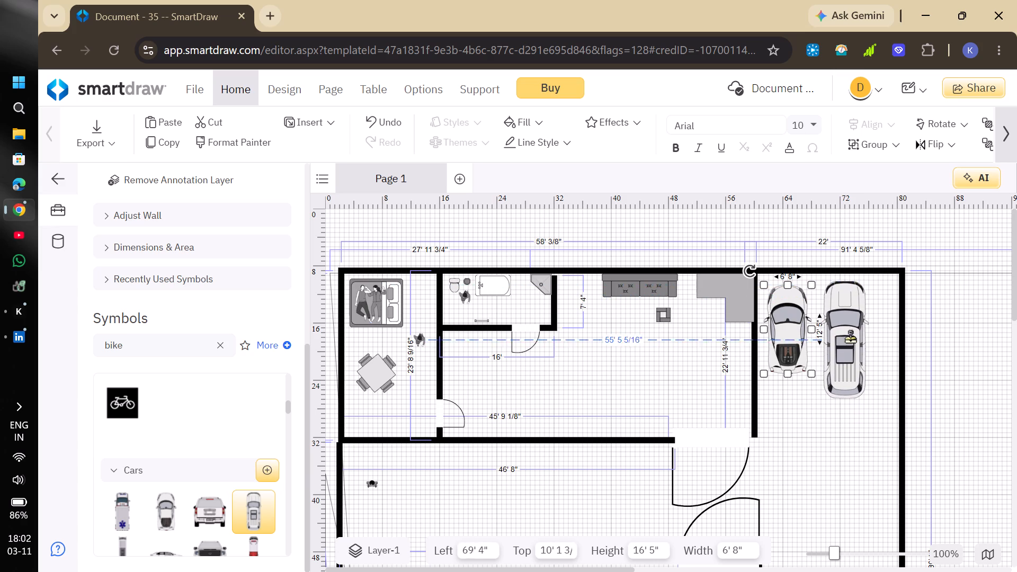
drag(850, 338, 857, 337)
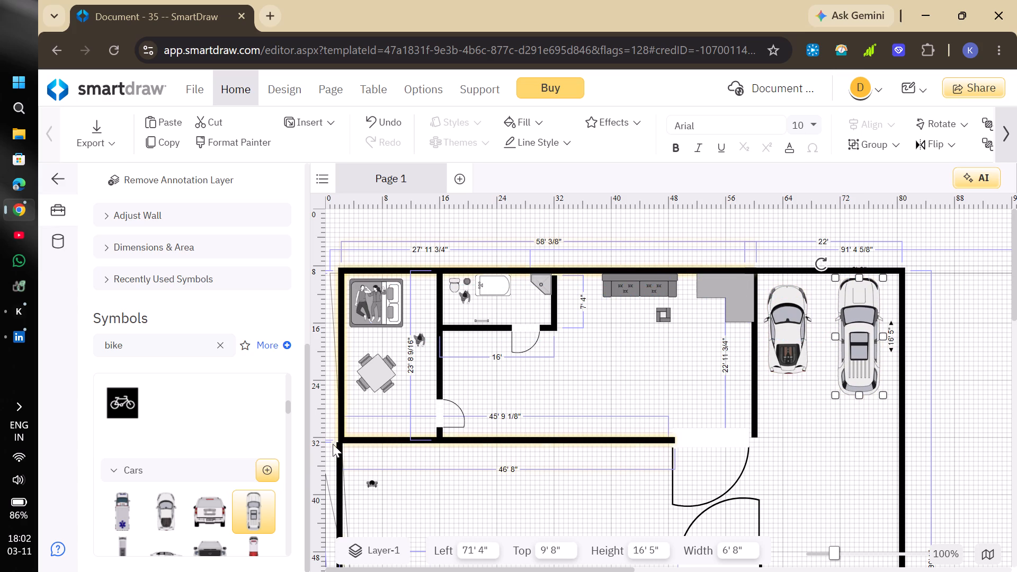
Place a Coupe below the SUV, near the outer boundary line, at left 72' 8", top 31' 4".
scroll(234, 474, down, 1)
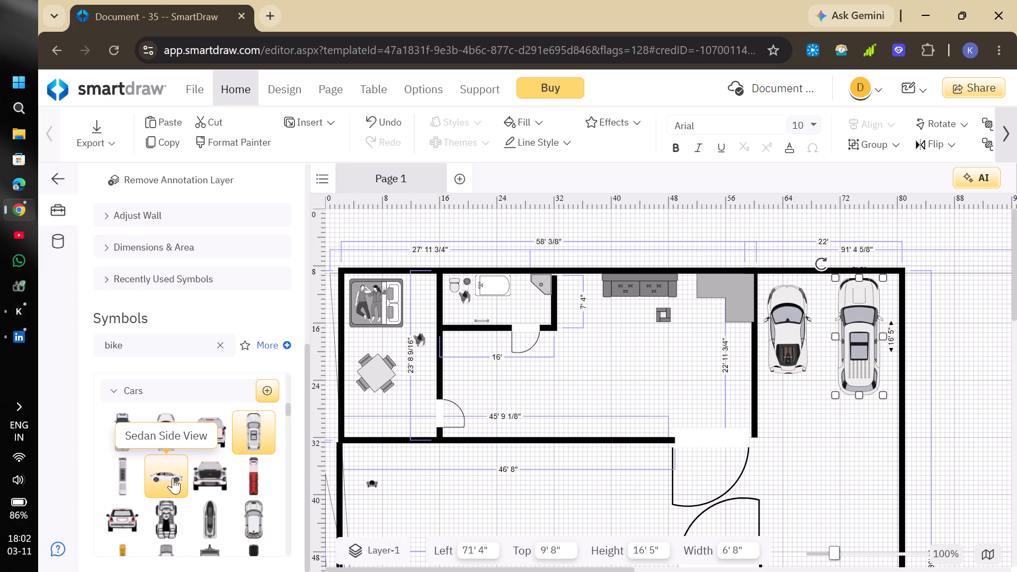
drag(245, 516, 354, 501)
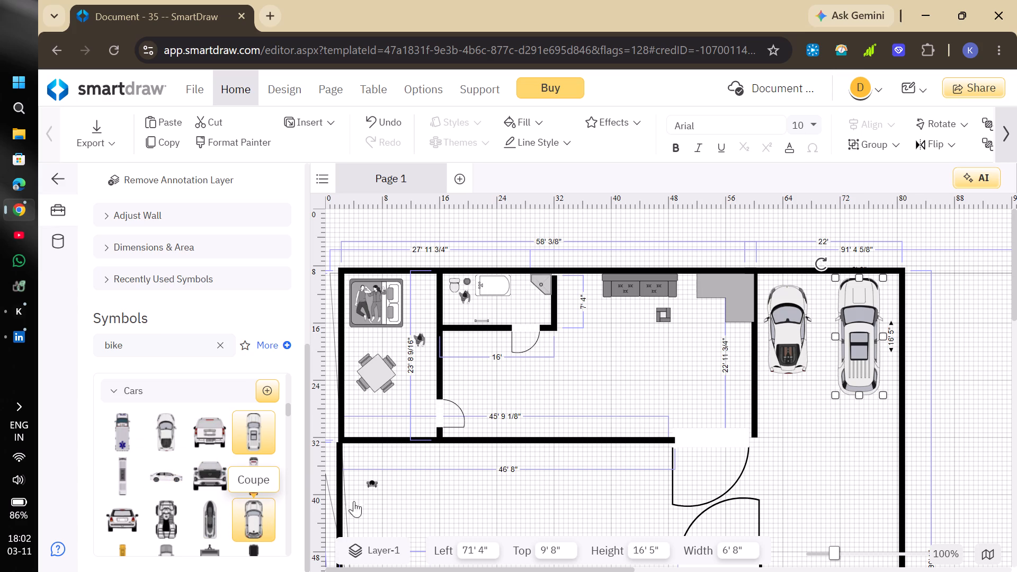
drag(354, 501, 855, 467)
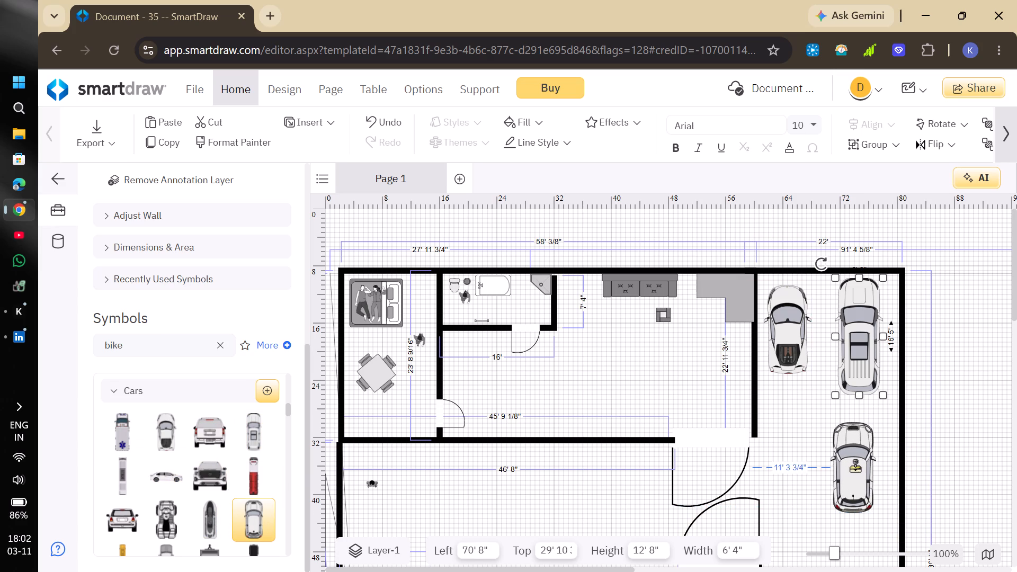
drag(855, 467, 865, 473)
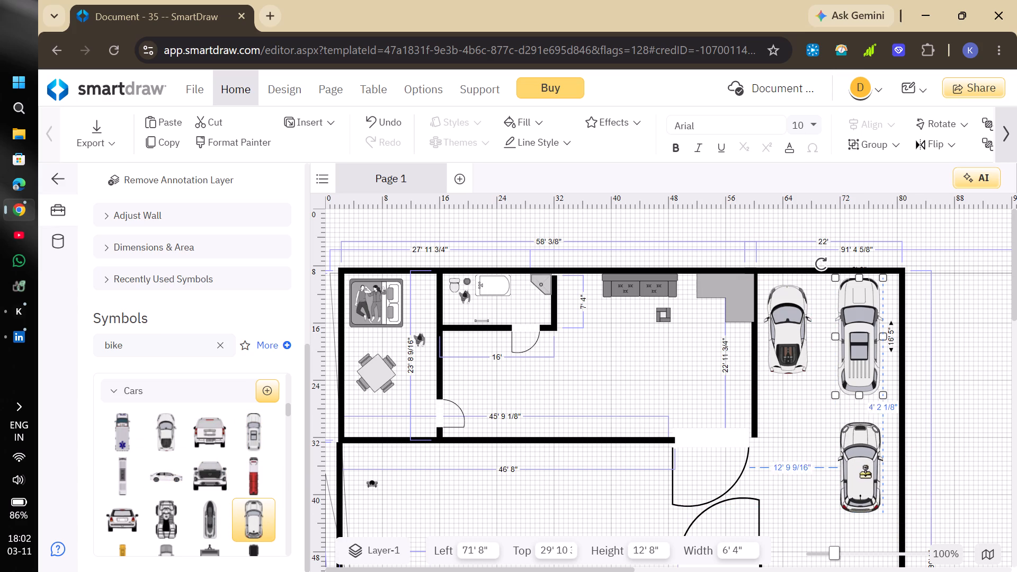
drag(865, 473, 868, 478)
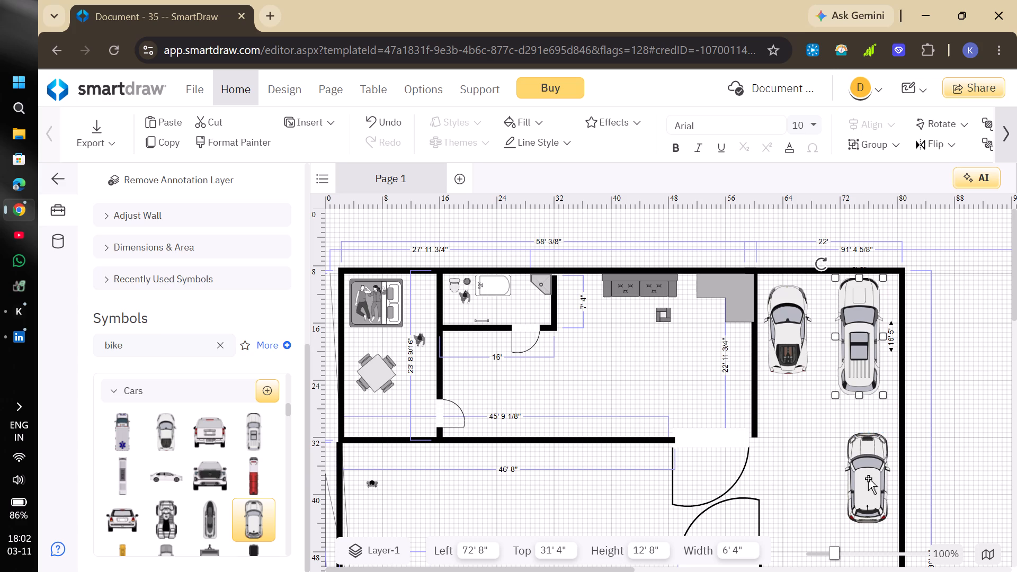
scroll(750, 415, down, 2)
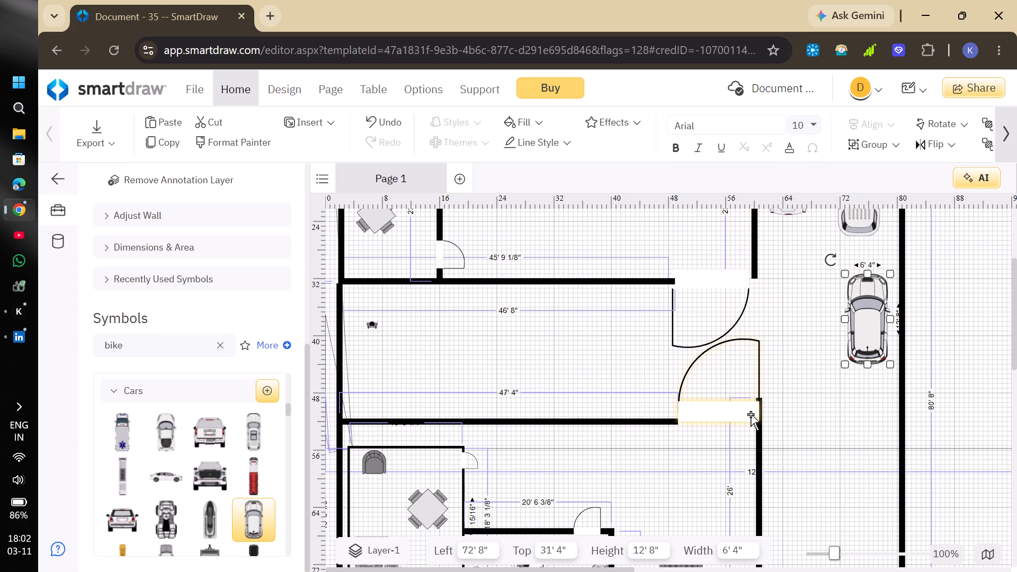
Place a Sedan below the Coupe, near the outer boundary line, at about left 72' 8", top 47' 4".
scroll(177, 435, down, 1)
scroll(198, 480, down, 1)
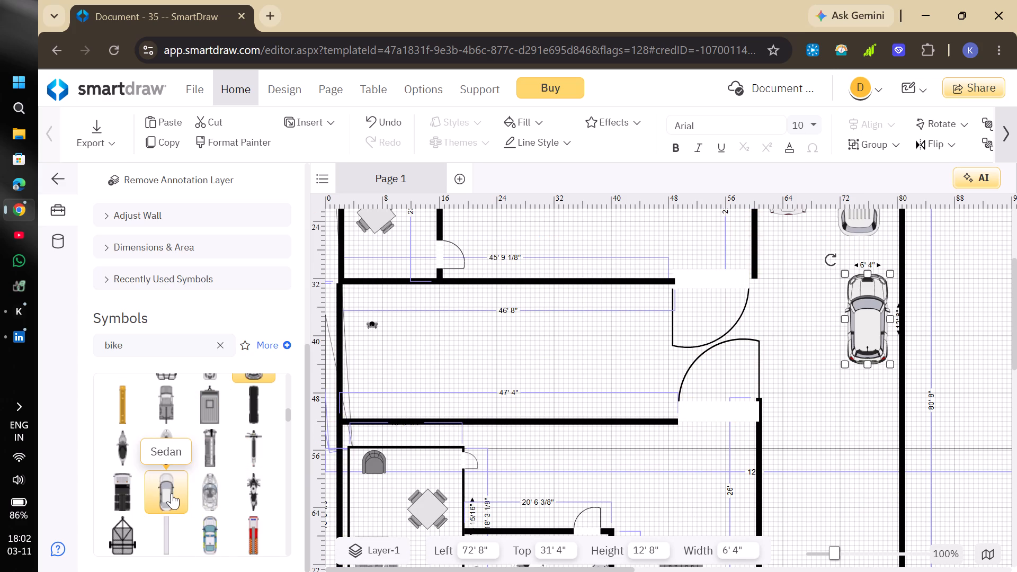
drag(171, 493, 867, 417)
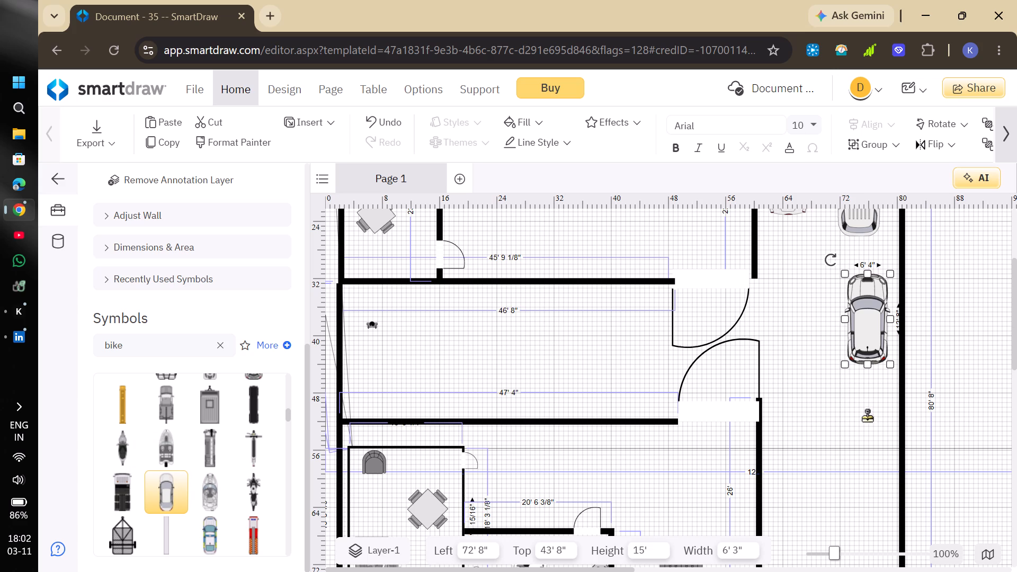
drag(867, 417, 867, 440)
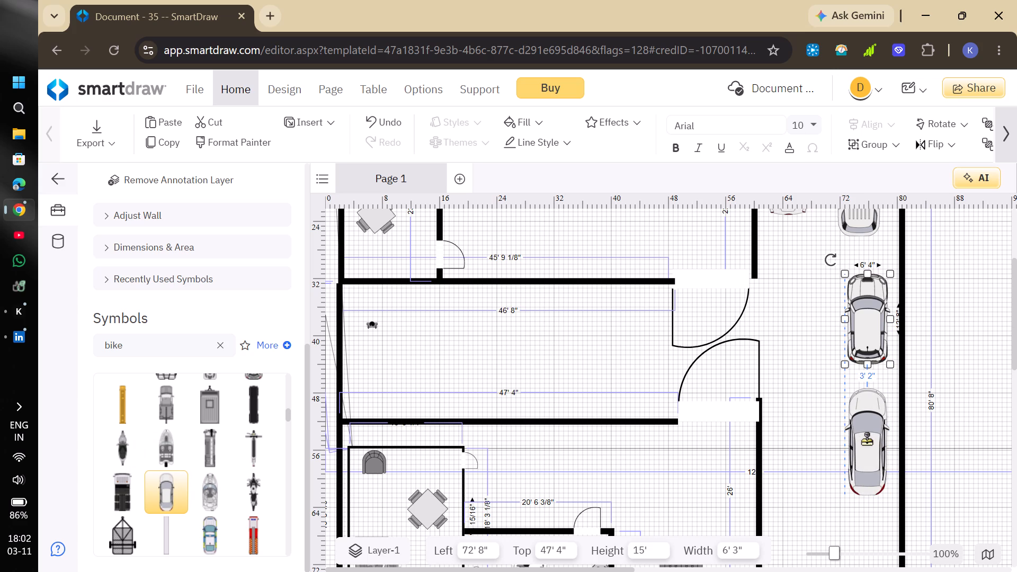
drag(867, 440, 867, 441)
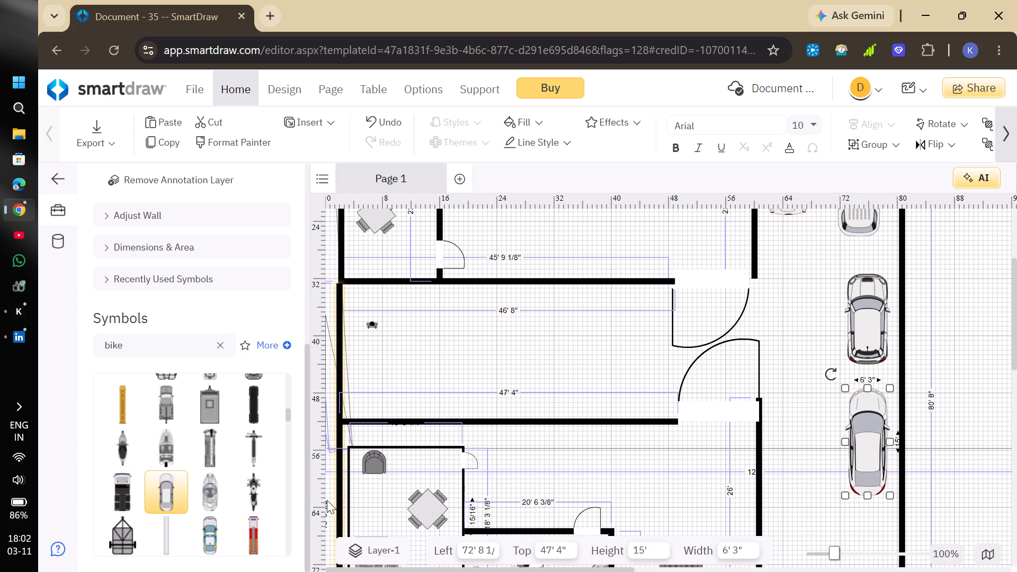
Place two Motorcycle - 2 (Sports Bike) symbols outside the lower house's yard-side wall at left 61' 4", tops 51' 10" and 62' 4".
drag(251, 488, 773, 446)
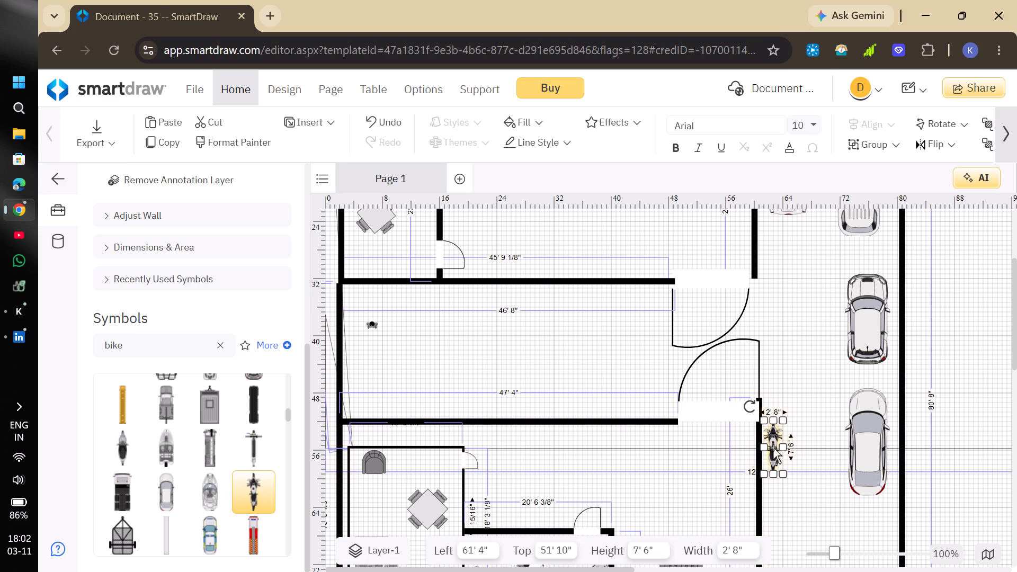
drag(246, 482, 762, 538)
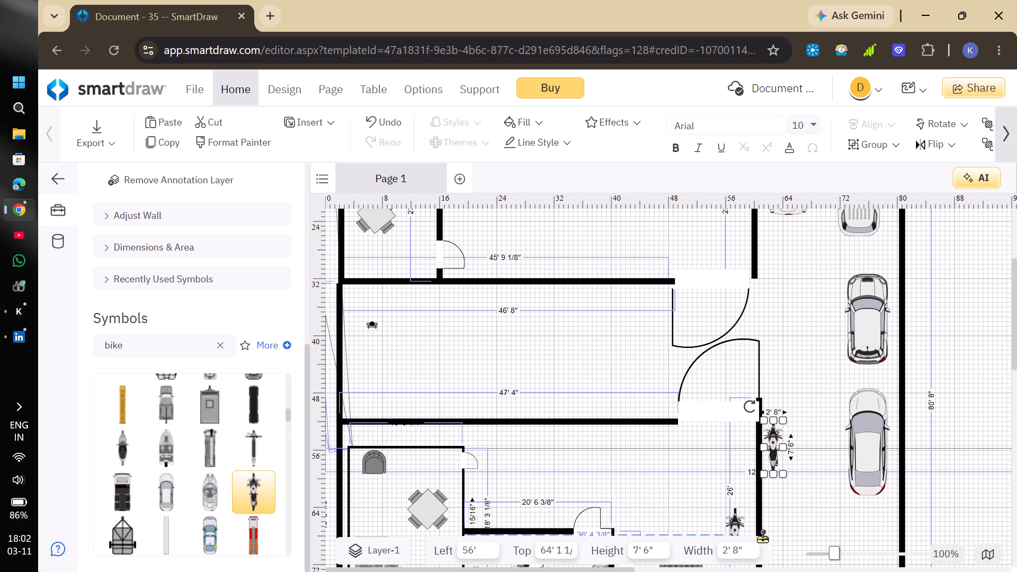
drag(762, 538, 775, 522)
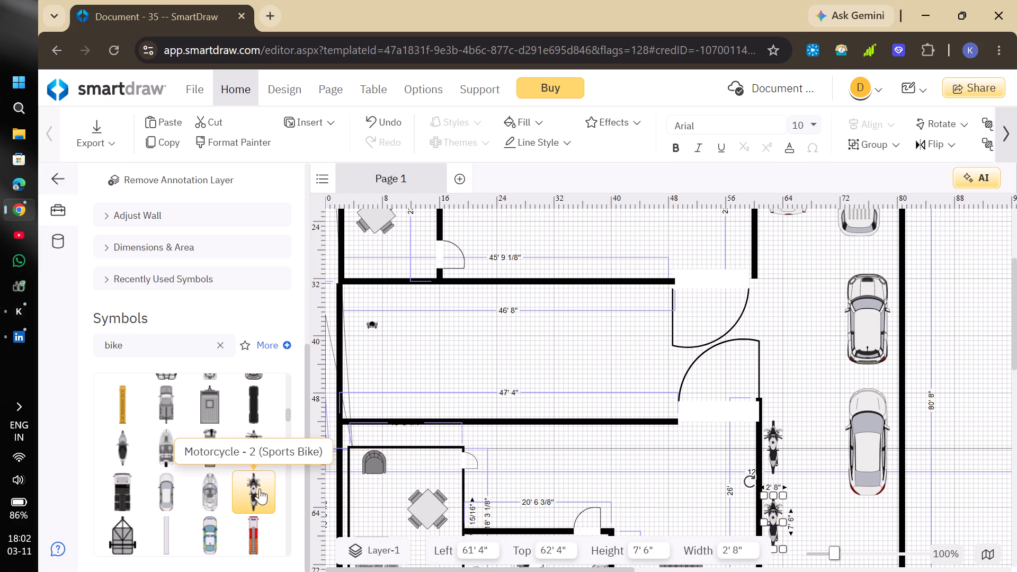
Place the top-view electric car with the lightning bolt below the Sedan at about left 72' 8", top 65' 9".
scroll(260, 488, down, 1)
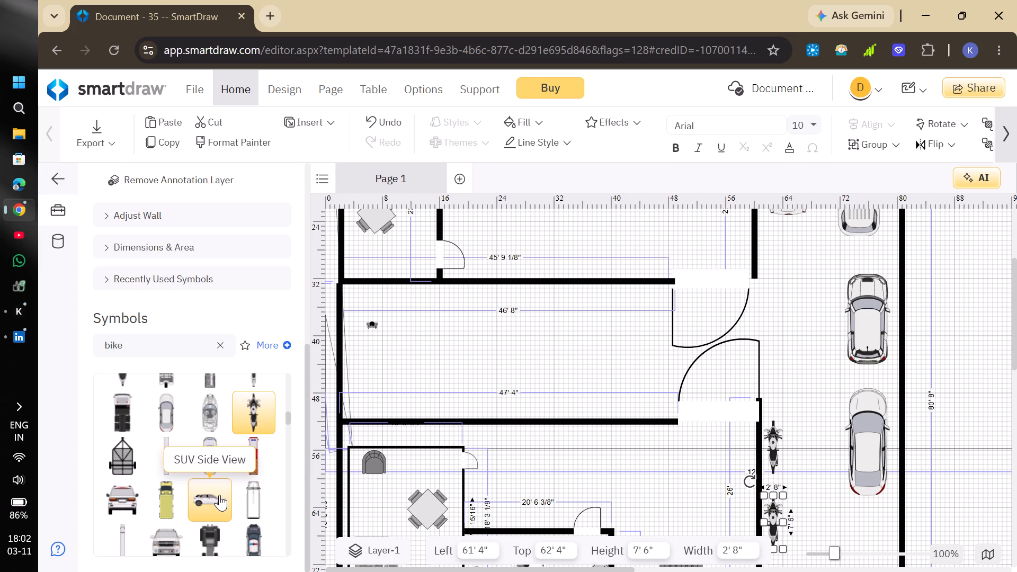
scroll(219, 495, down, 1)
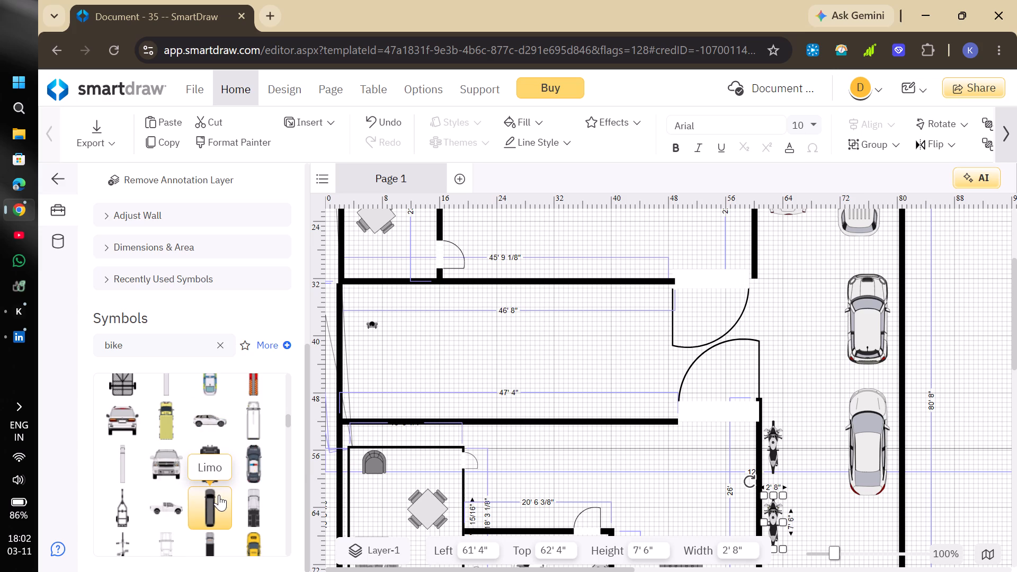
scroll(219, 495, down, 1)
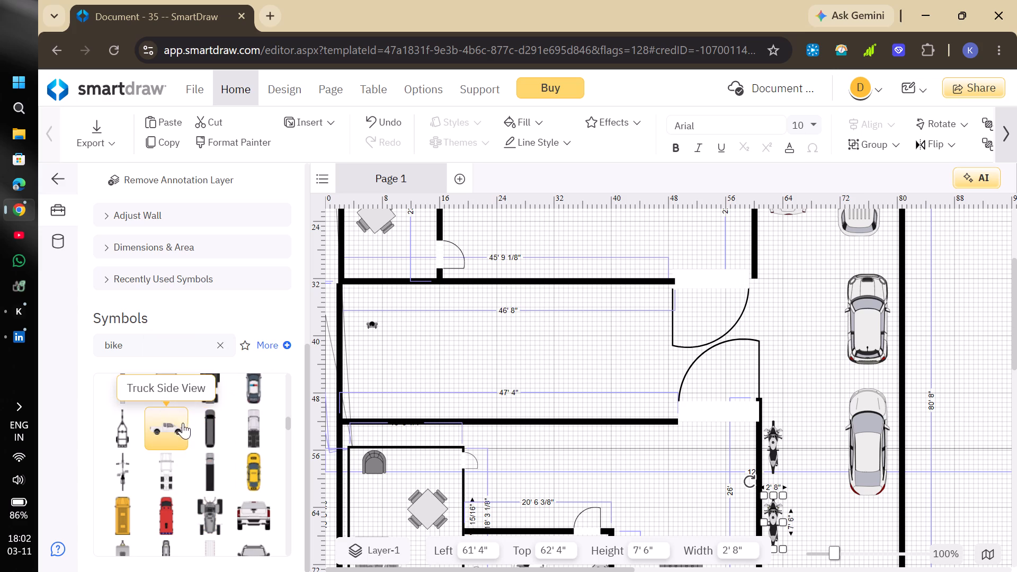
scroll(185, 434, down, 1)
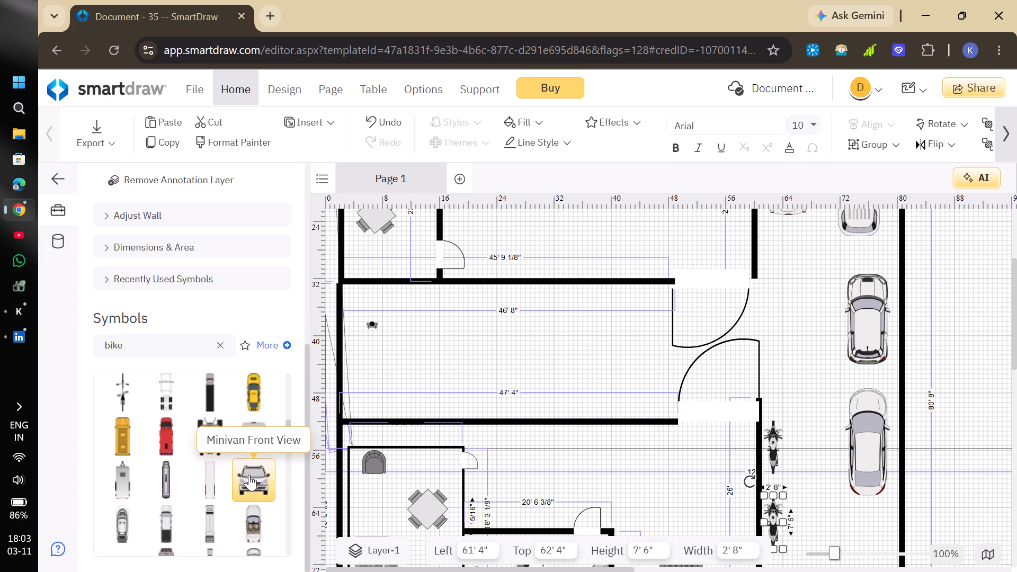
scroll(209, 483, down, 1)
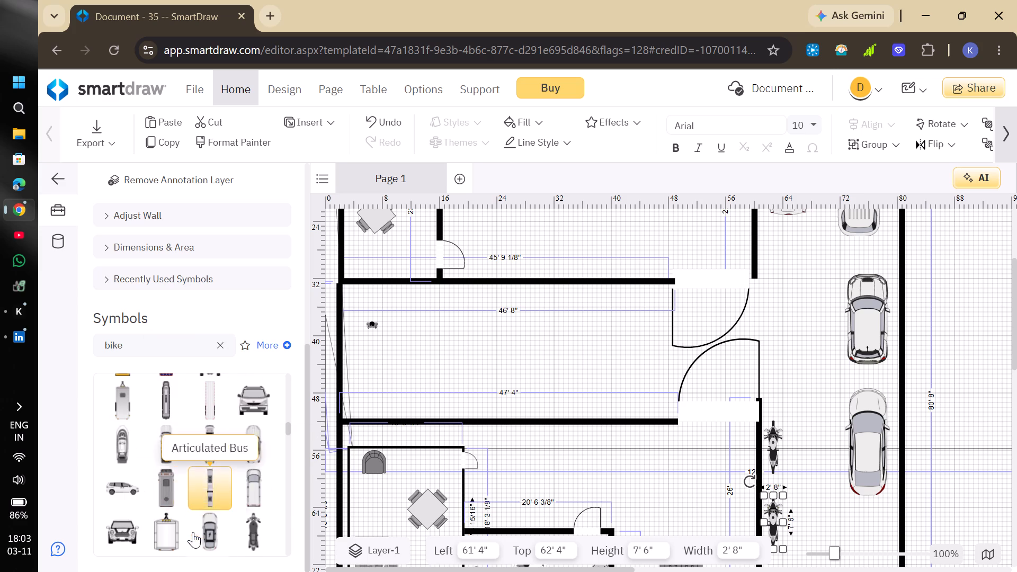
drag(204, 542, 926, 571)
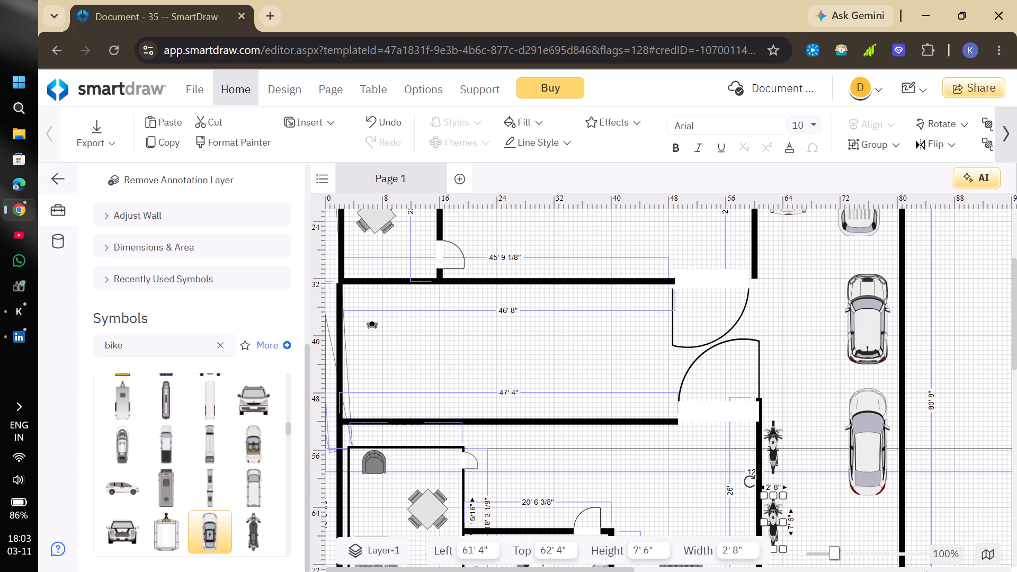
drag(926, 571, 876, 498)
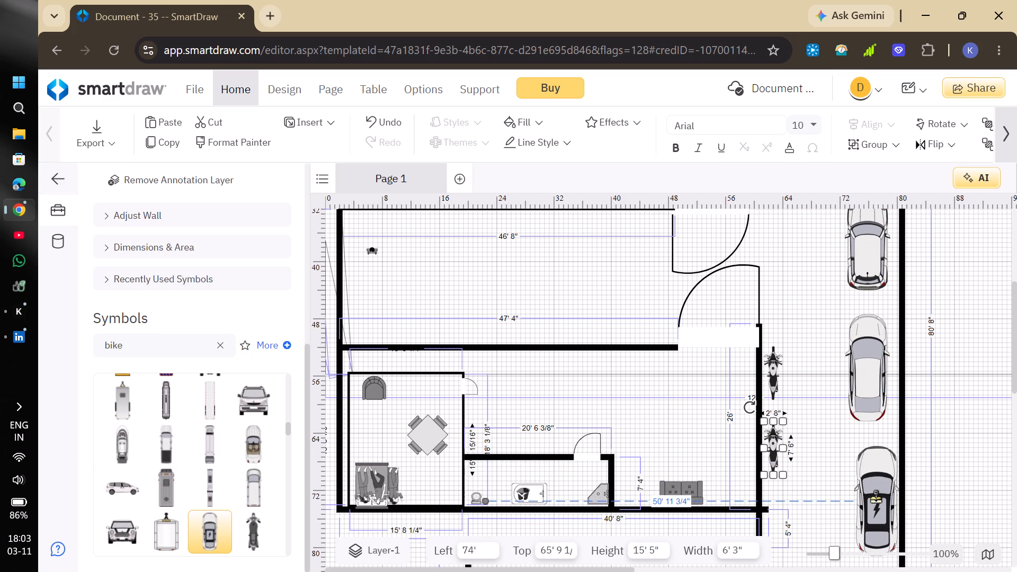
drag(876, 498, 870, 499)
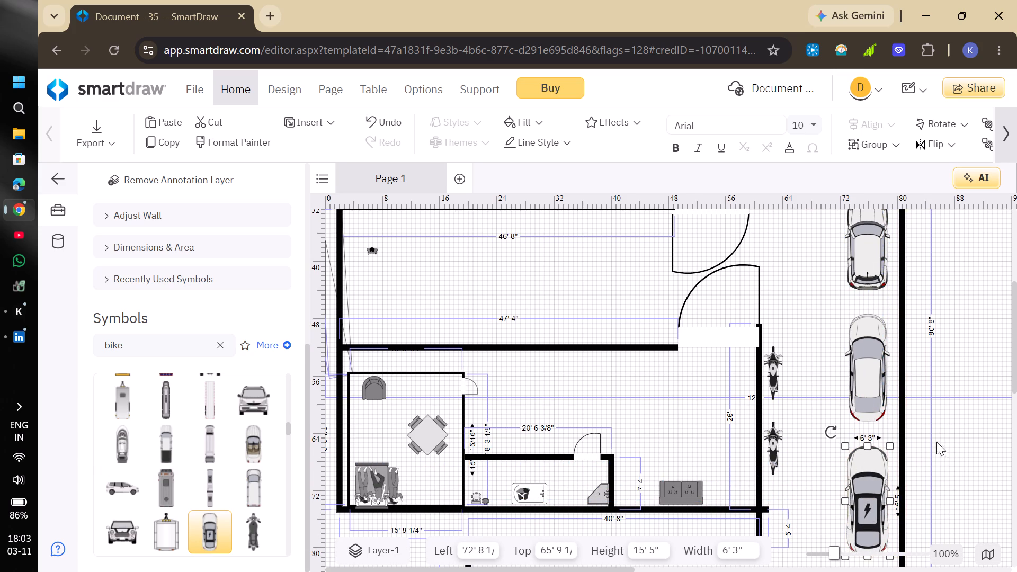
click(956, 436)
Clear the bike search from the symbol library.
scroll(837, 417, up, 1)
scroll(835, 422, down, 3)
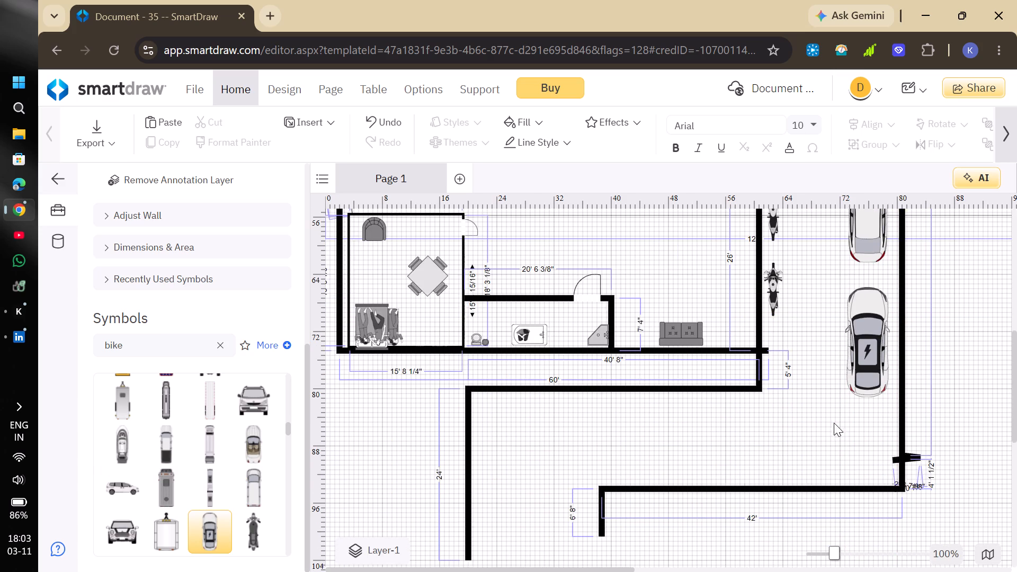
scroll(837, 424, down, 1)
scroll(924, 392, up, 3)
scroll(925, 391, down, 1)
scroll(925, 389, up, 4)
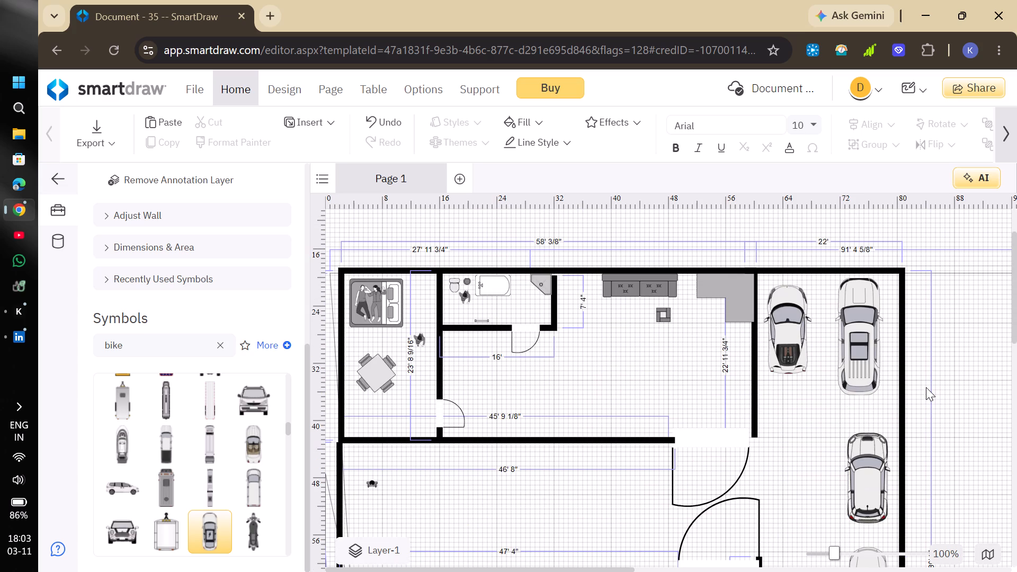
click(225, 348)
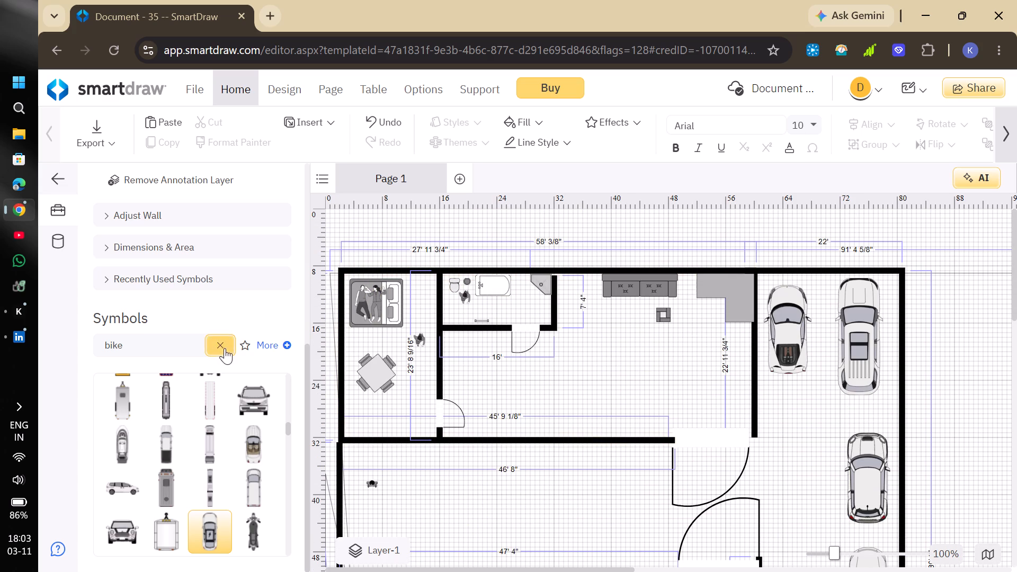
Draw a connected boundary line from the plan's top outer corner beyond the cars: 71' 4" across, 68' down and about 53' 4" back.
scroll(244, 292, up, 4)
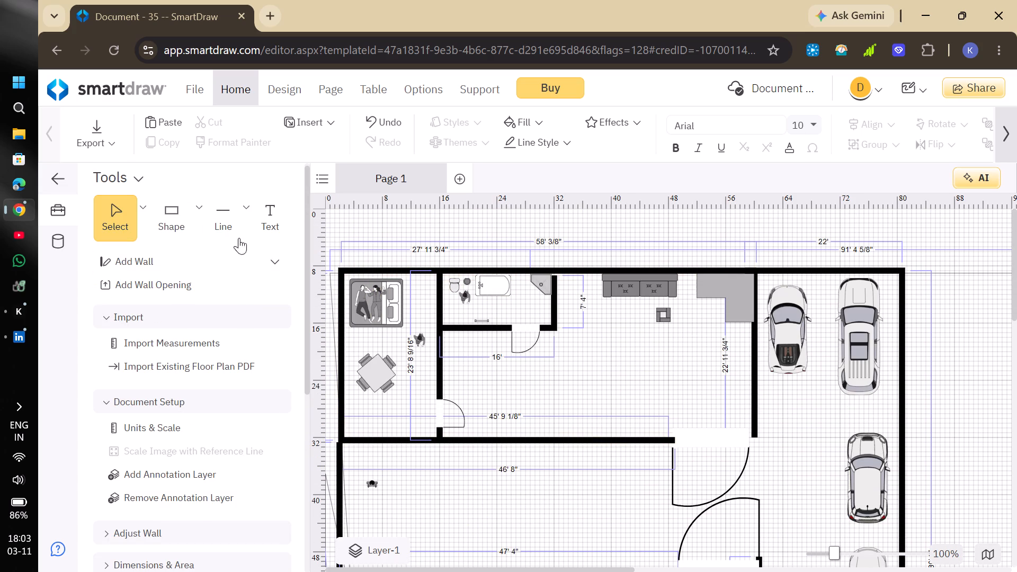
click(243, 225)
click(289, 351)
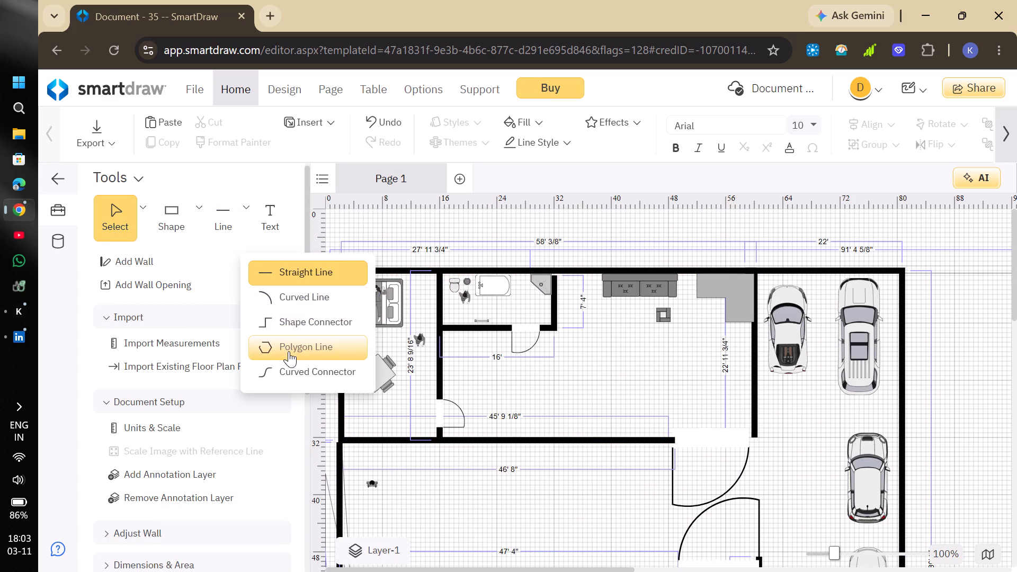
click(901, 272)
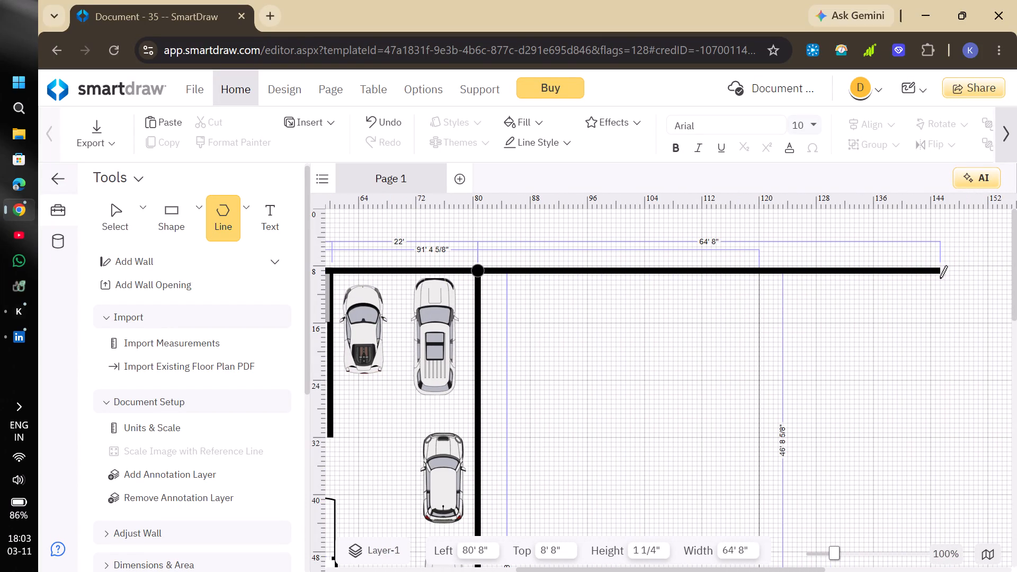
click(986, 277)
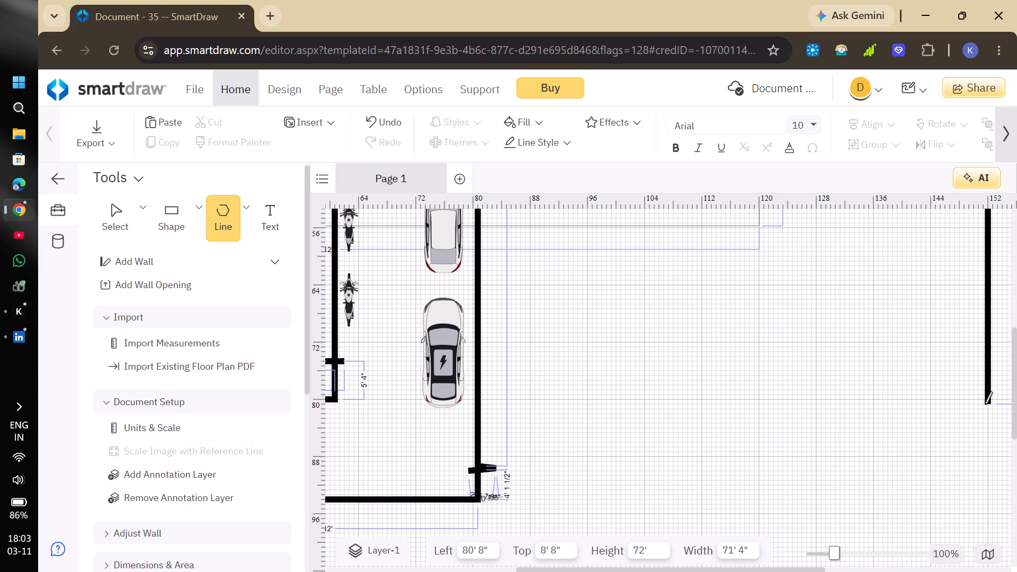
click(989, 376)
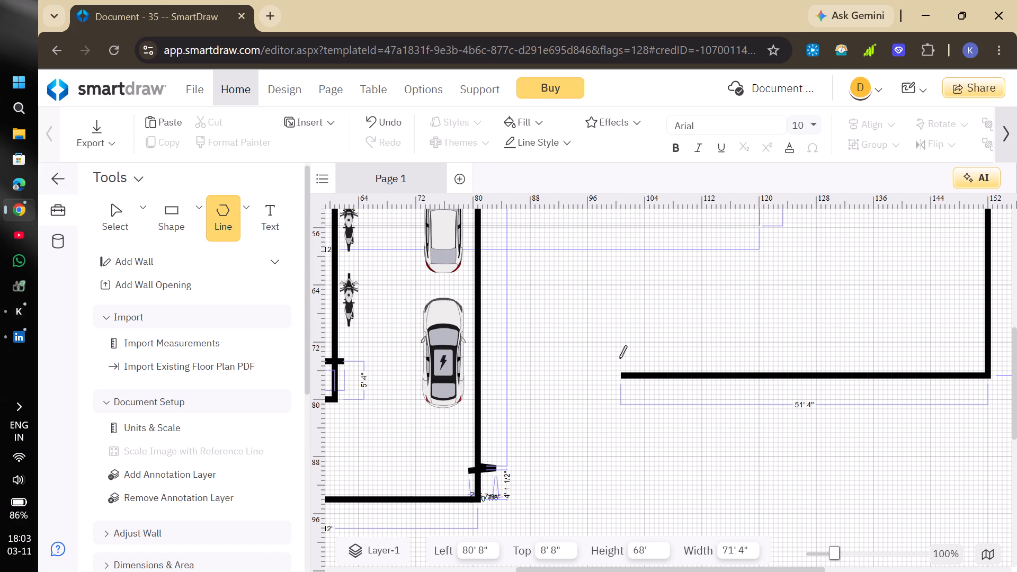
click(604, 360)
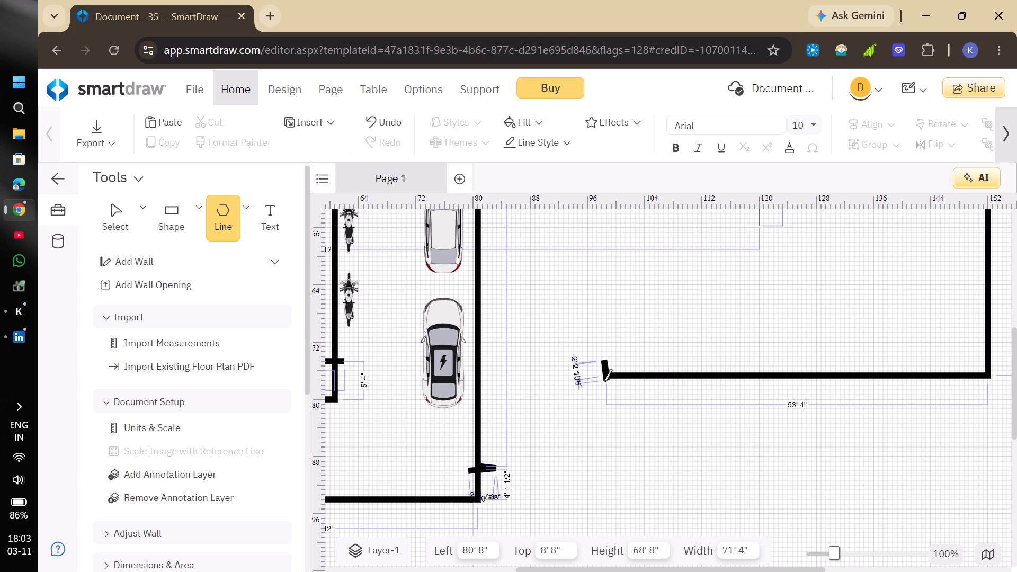
click(605, 381)
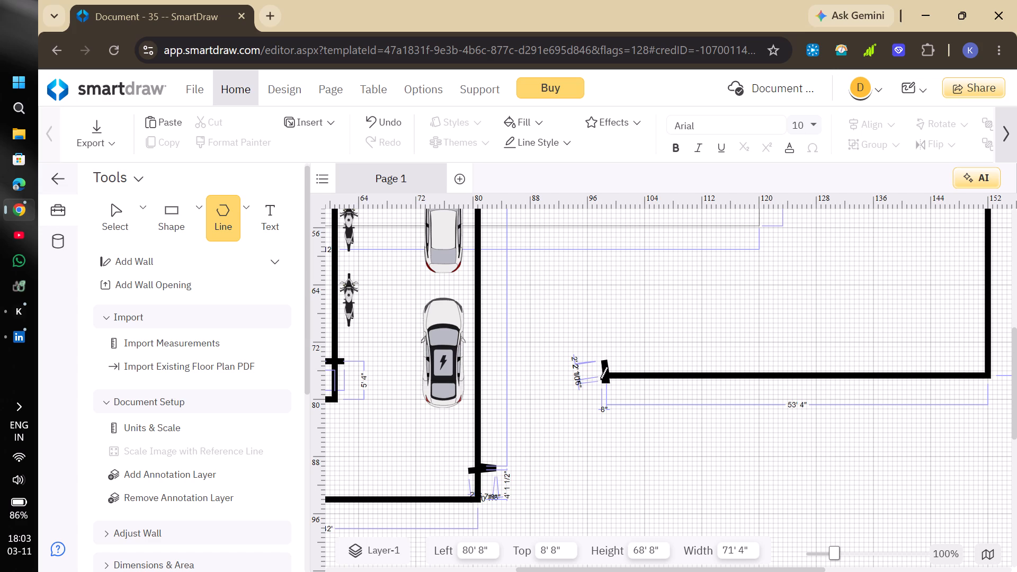
double_click(599, 377)
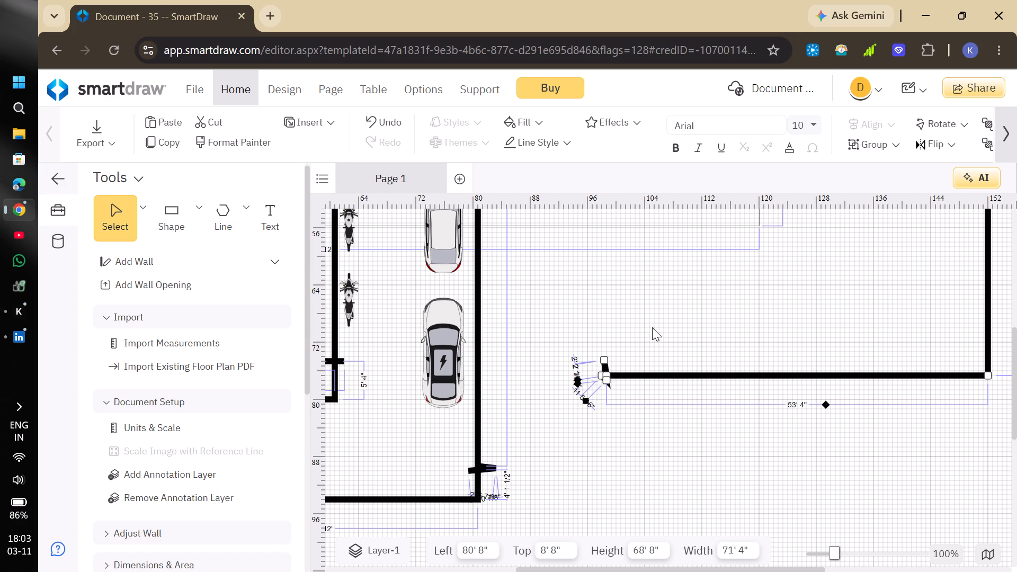
Draw a straight vertical line 23' 4" long down from the new top boundary line at left 96'.
scroll(711, 283, up, 5)
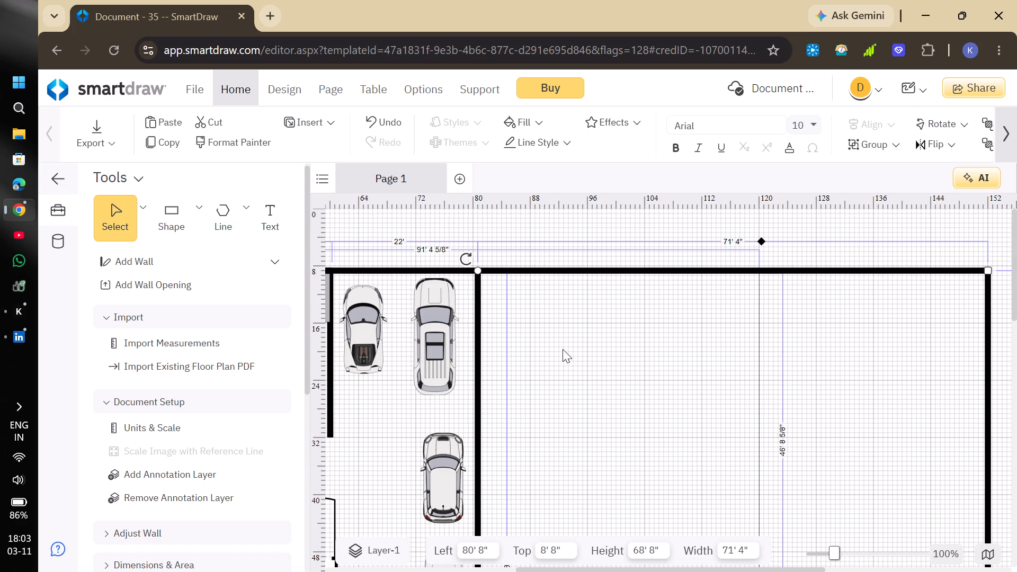
drag(496, 378, 577, 379)
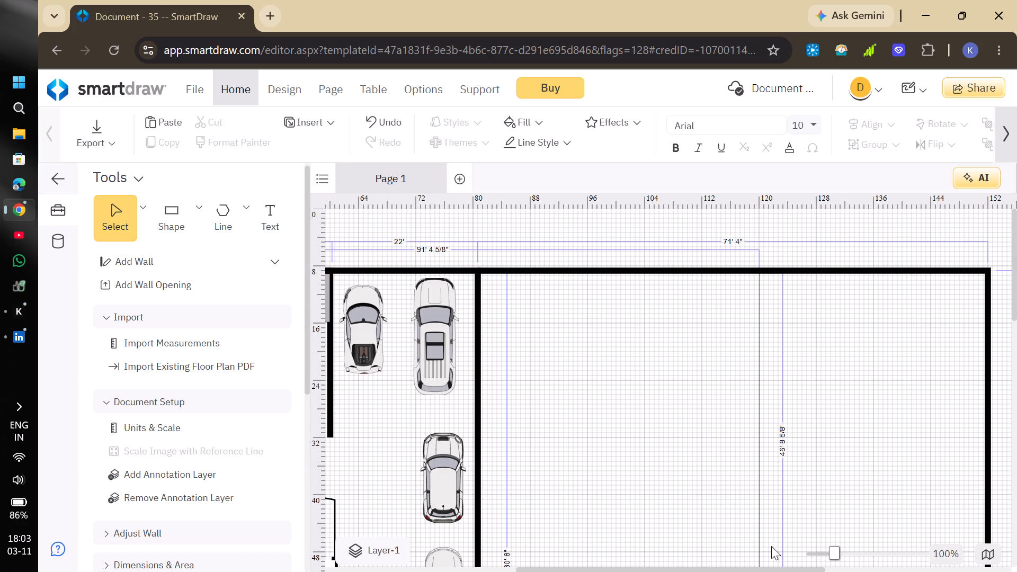
drag(777, 571, 751, 571)
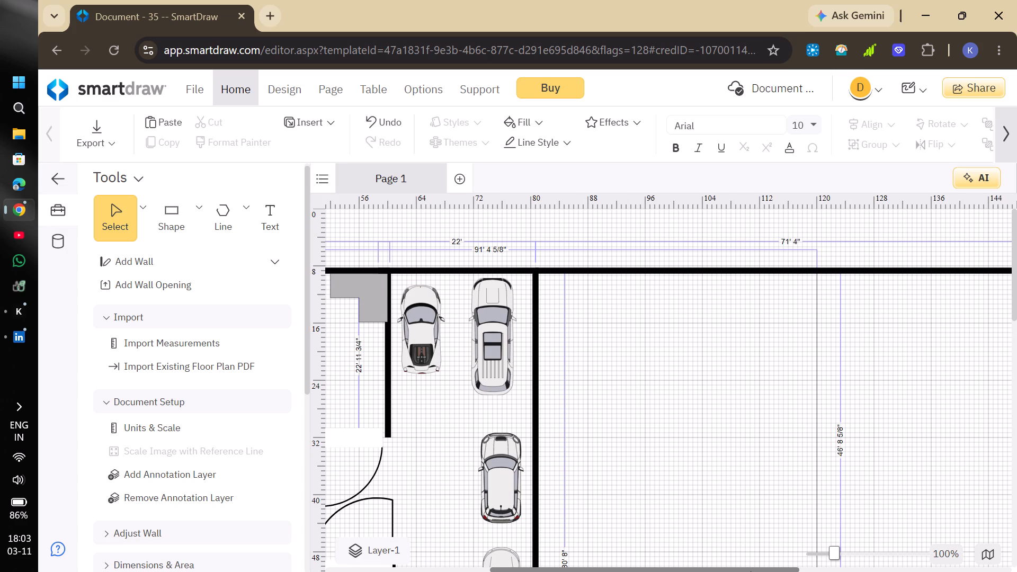
drag(751, 571, 721, 571)
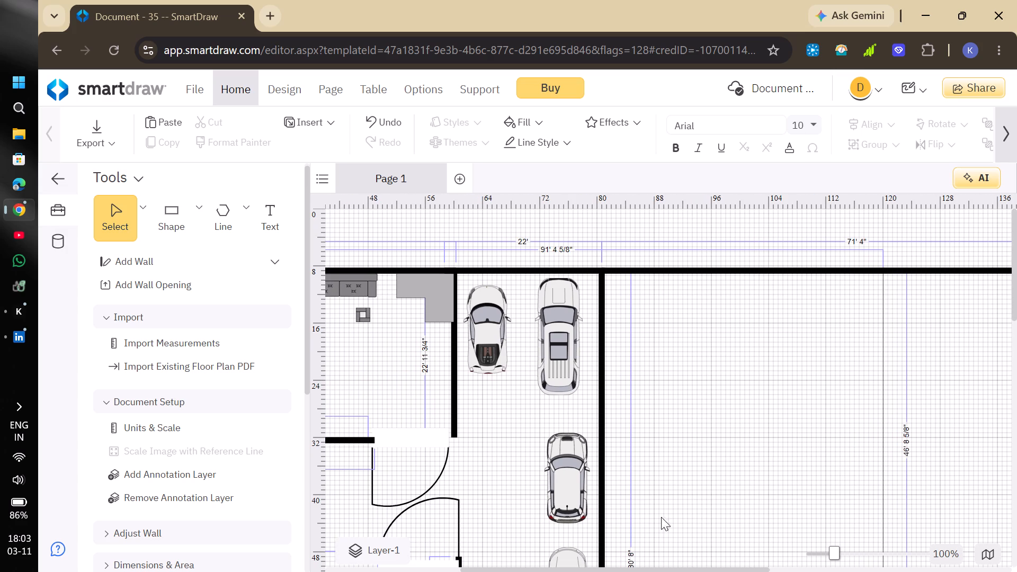
click(251, 233)
click(269, 277)
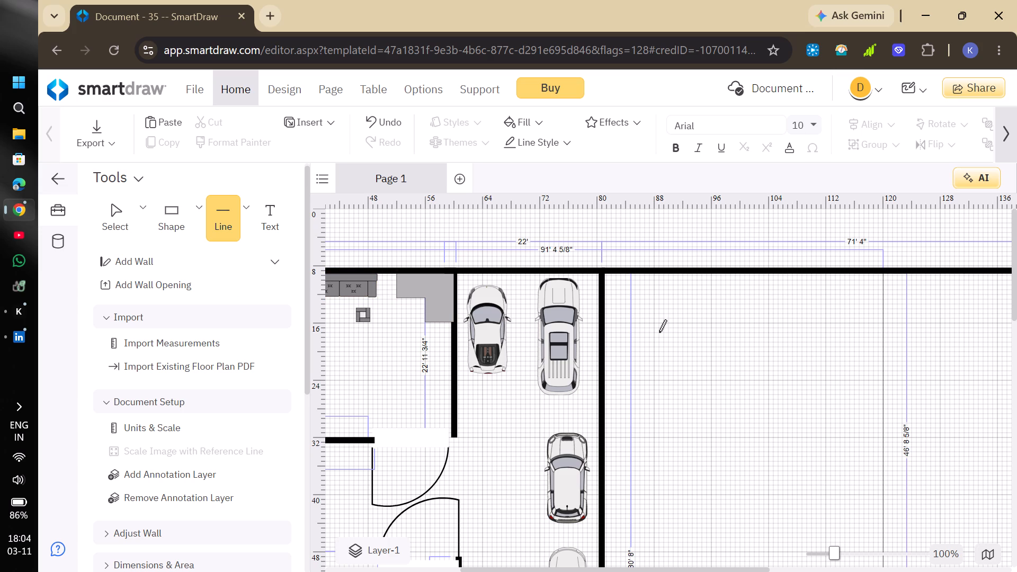
click(710, 275)
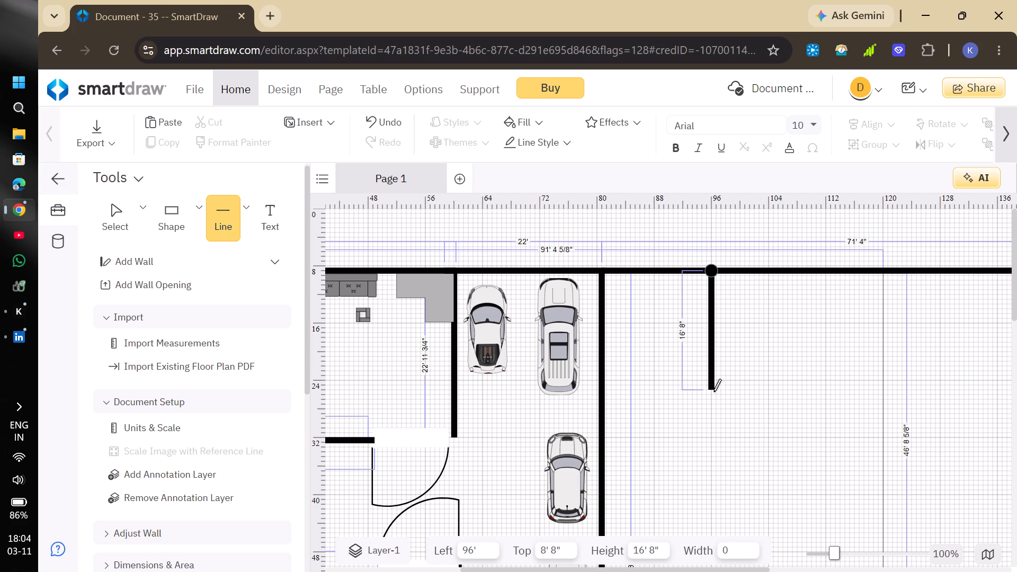
click(704, 437)
Draw a near-horizontal line about 45' 4" long from left 106' 8", top 31' 4" to the new enclosure's far vertical boundary.
click(219, 229)
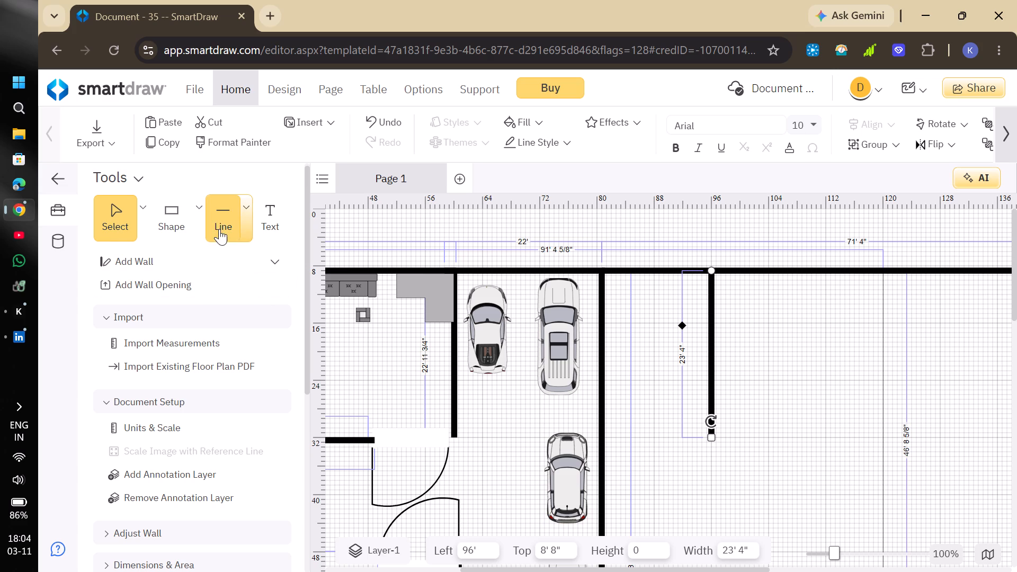
click(785, 438)
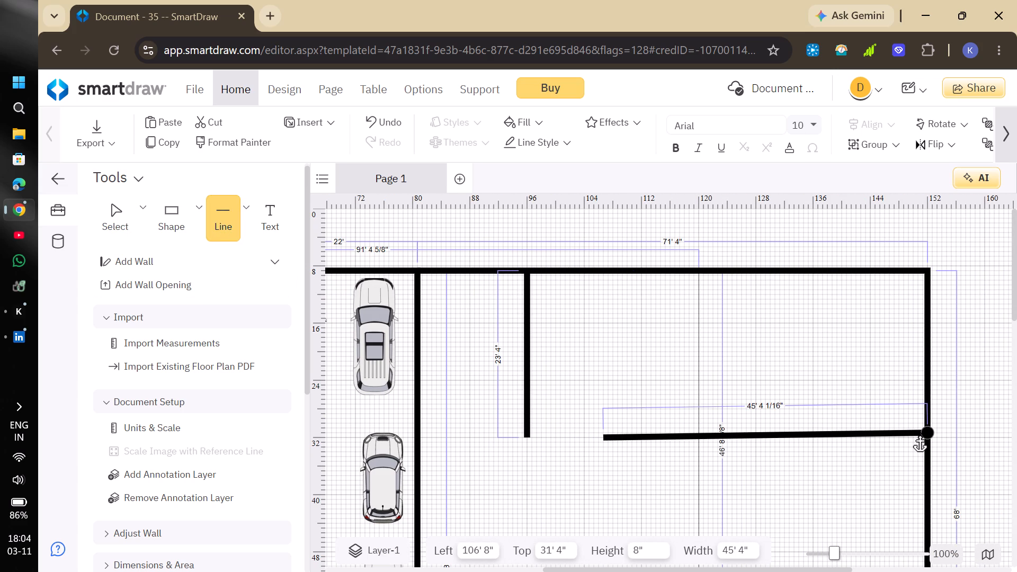
click(920, 433)
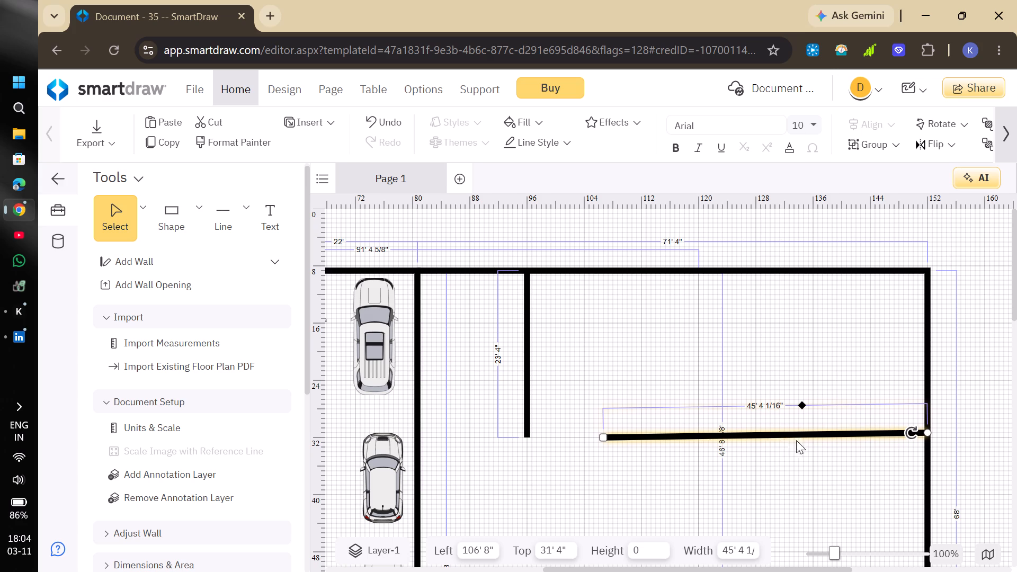
Look through the table symbols in the symbol library and collapse the Tables category.
scroll(247, 418, down, 1)
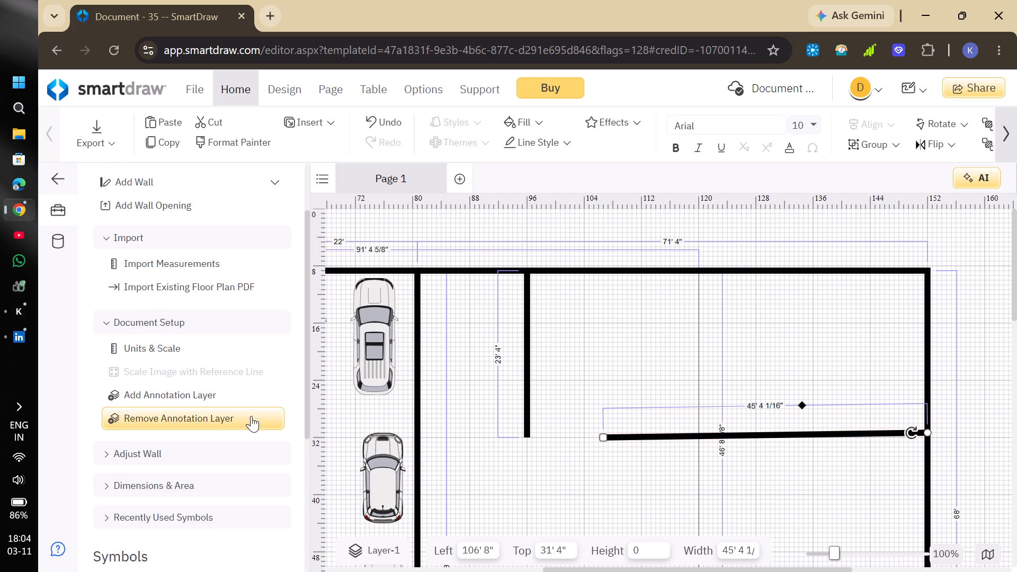
scroll(251, 416, down, 1)
scroll(166, 486, down, 2)
scroll(193, 447, down, 1)
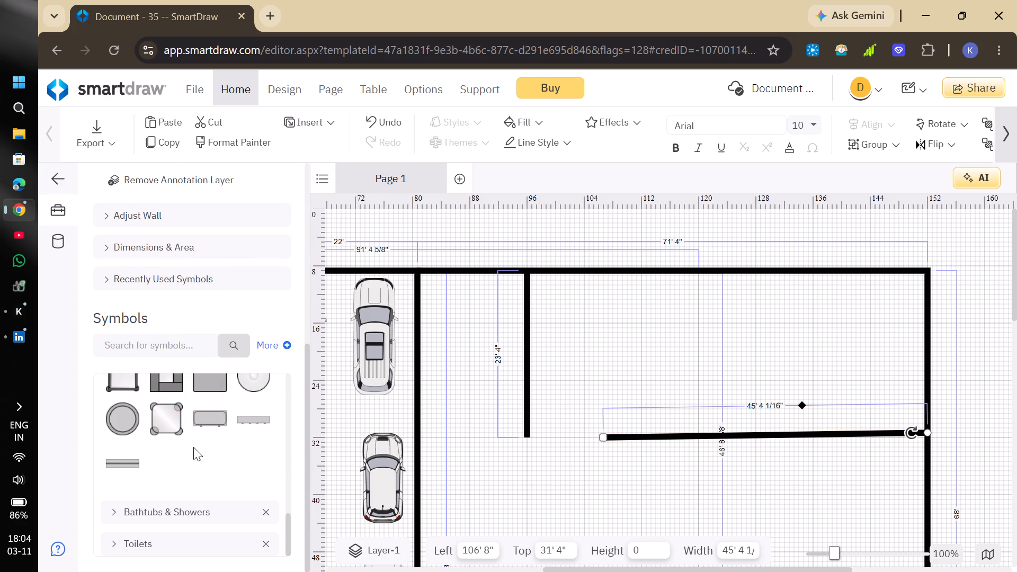
scroll(193, 447, down, 3)
scroll(183, 467, up, 1)
scroll(183, 467, down, 2)
scroll(144, 457, up, 4)
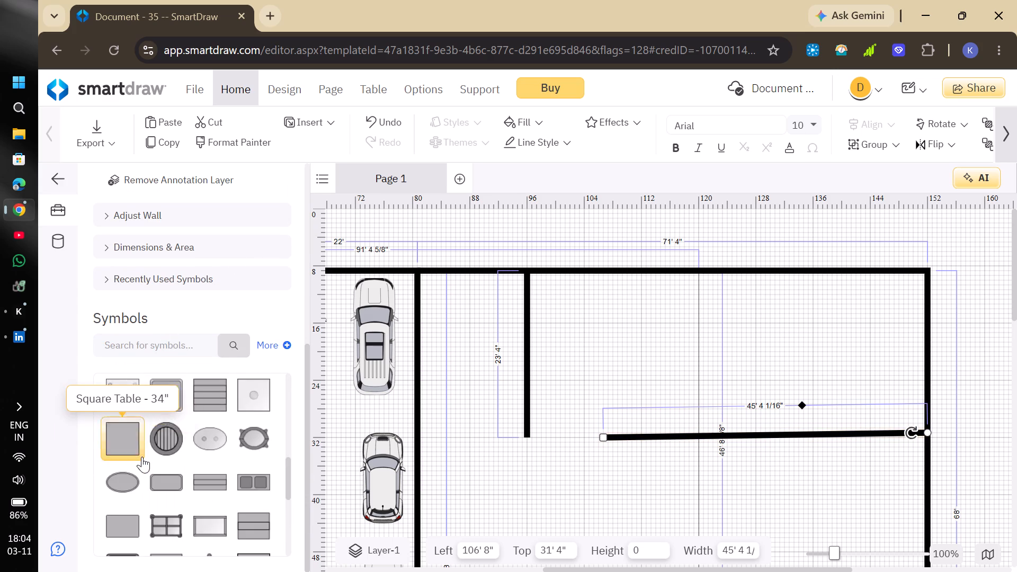
scroll(142, 457, up, 3)
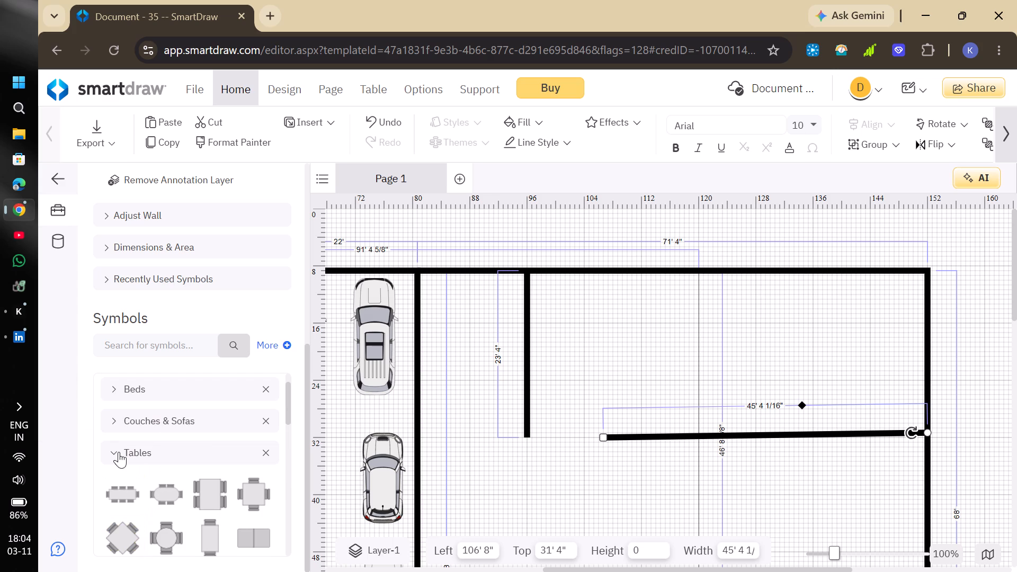
click(114, 453)
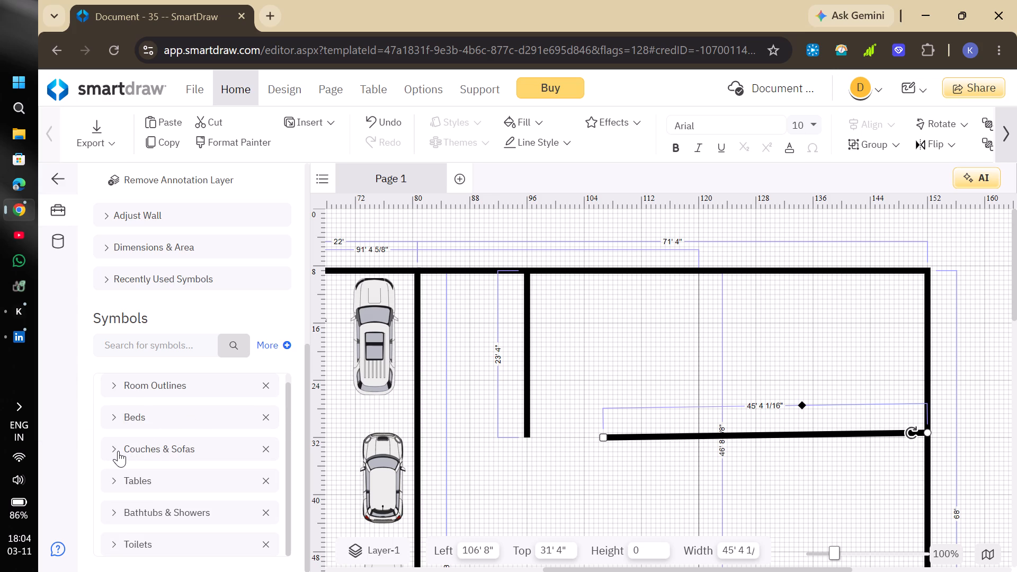
Browse the Room Outlines symbols and the remaining category list in the symbol library.
click(114, 387)
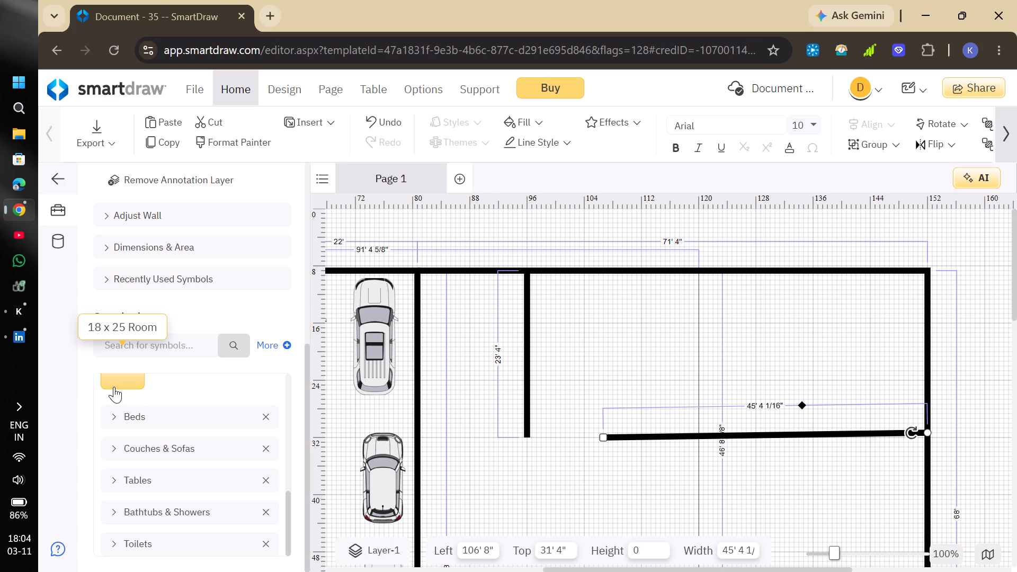
scroll(164, 430, up, 1)
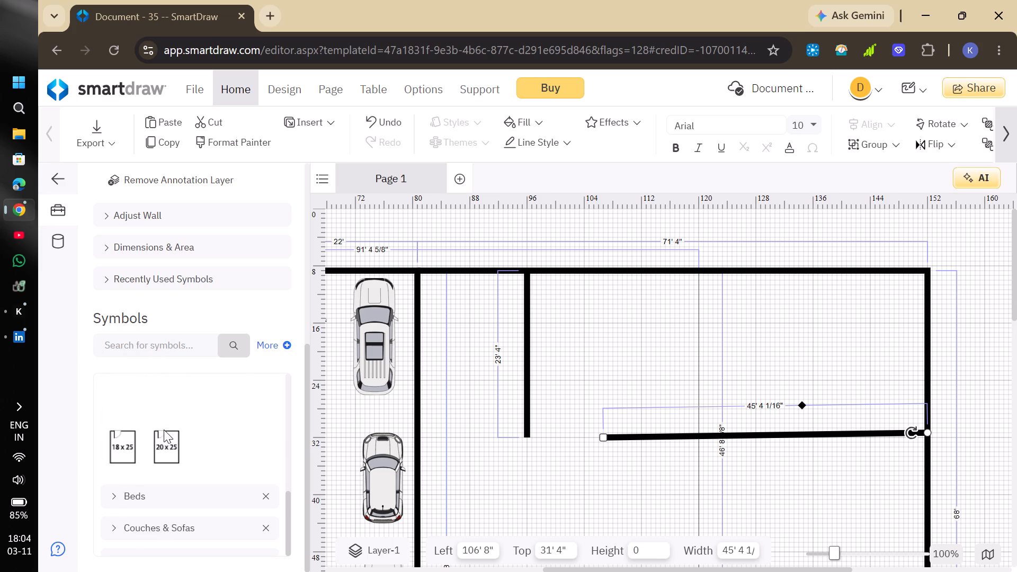
scroll(164, 430, up, 4)
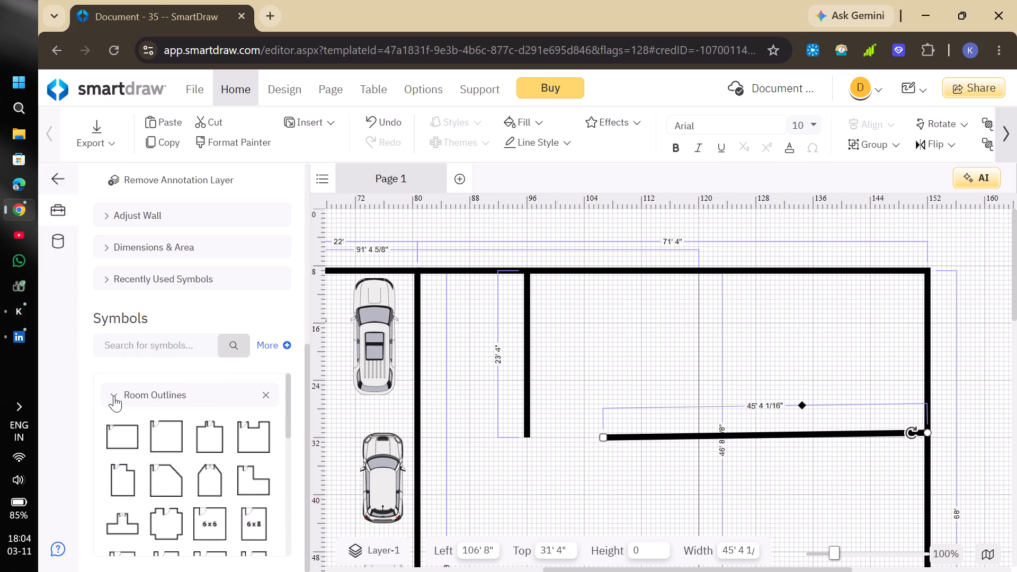
click(114, 395)
scroll(130, 403, down, 2)
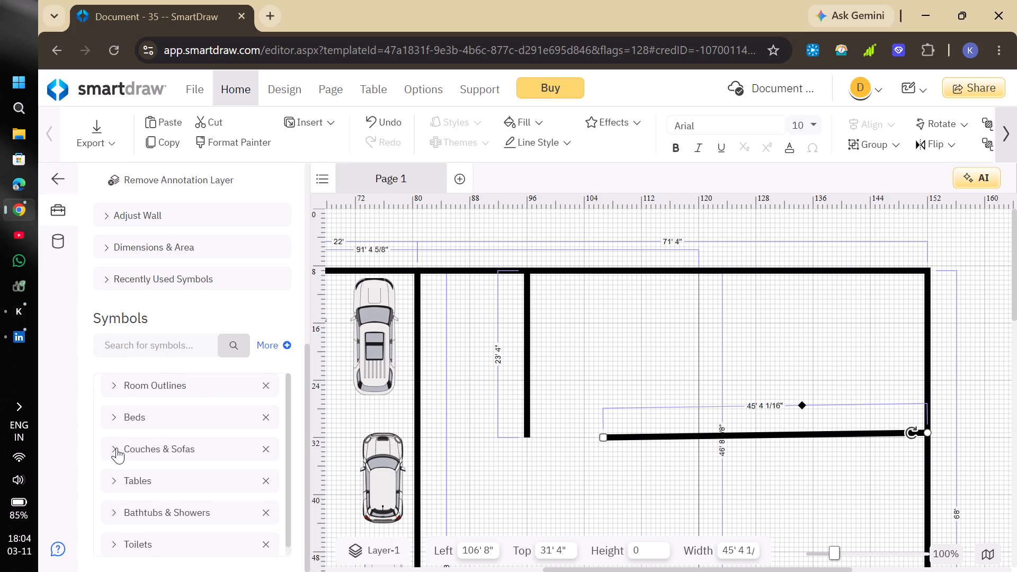
scroll(166, 420, up, 3)
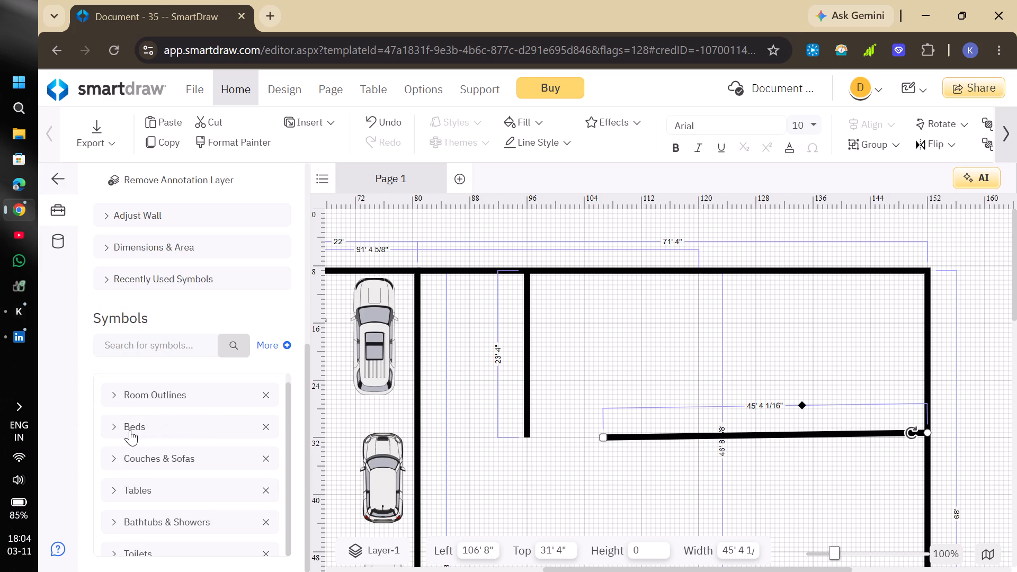
scroll(169, 350, up, 2)
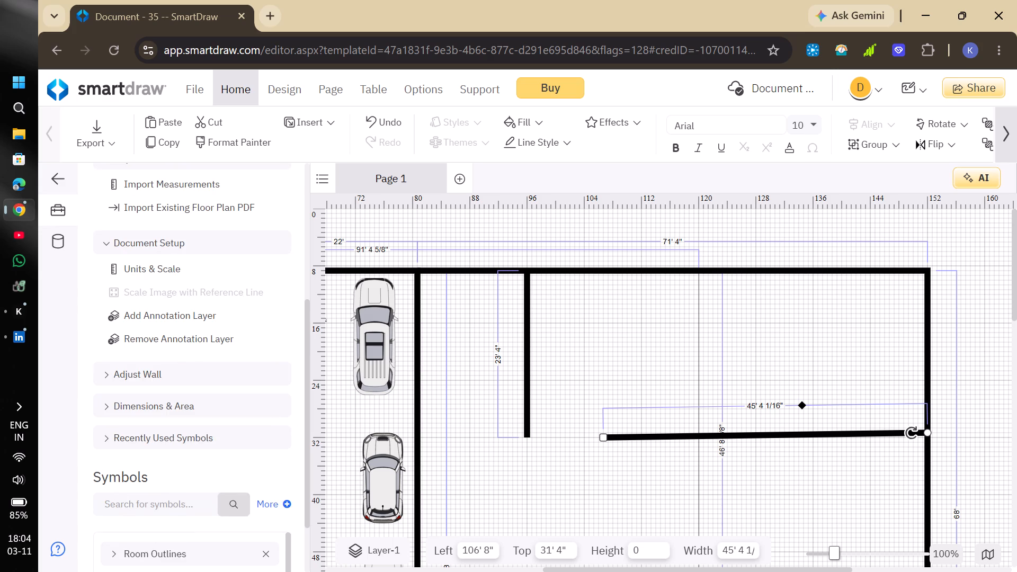
scroll(172, 361, down, 5)
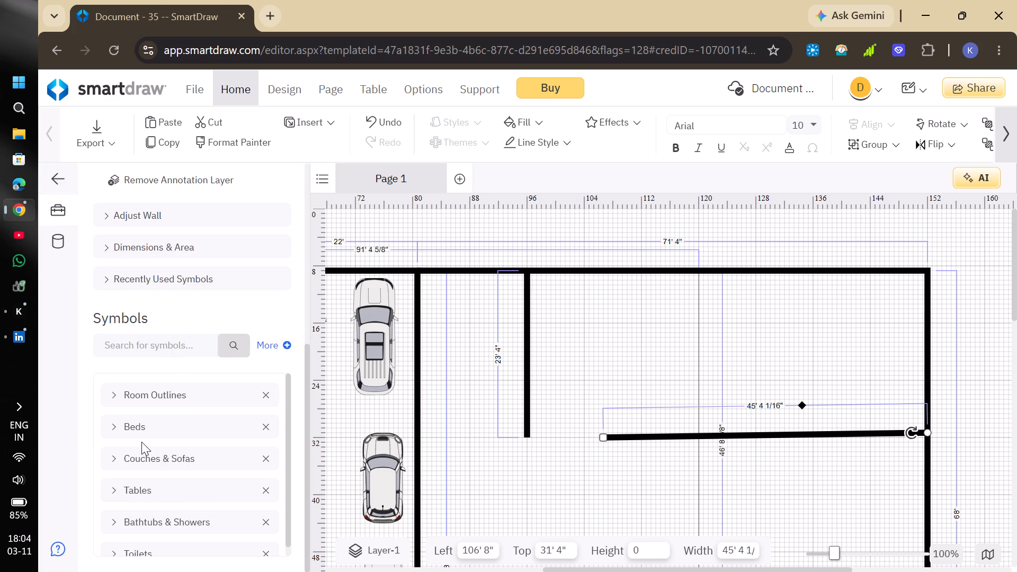
scroll(141, 442, down, 1)
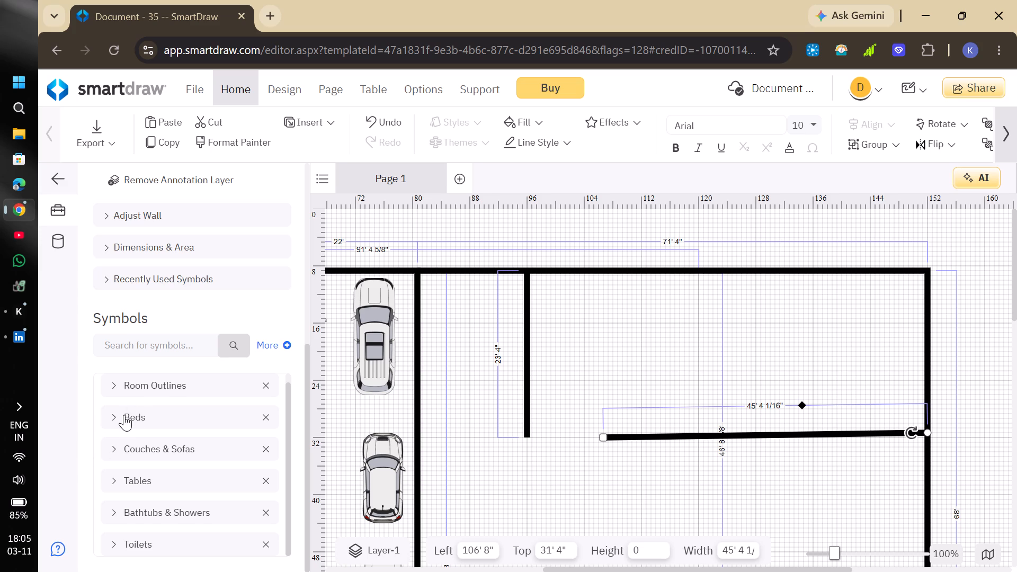
click(170, 387)
scroll(150, 394, up, 2)
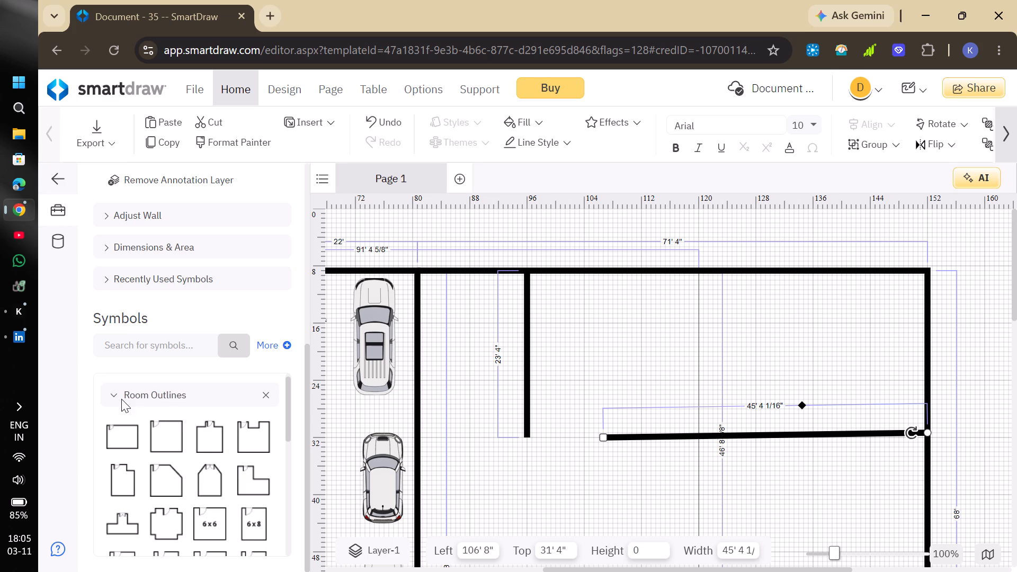
click(113, 394)
scroll(119, 394, up, 4)
scroll(141, 403, down, 1)
scroll(151, 401, up, 1)
scroll(159, 399, down, 1)
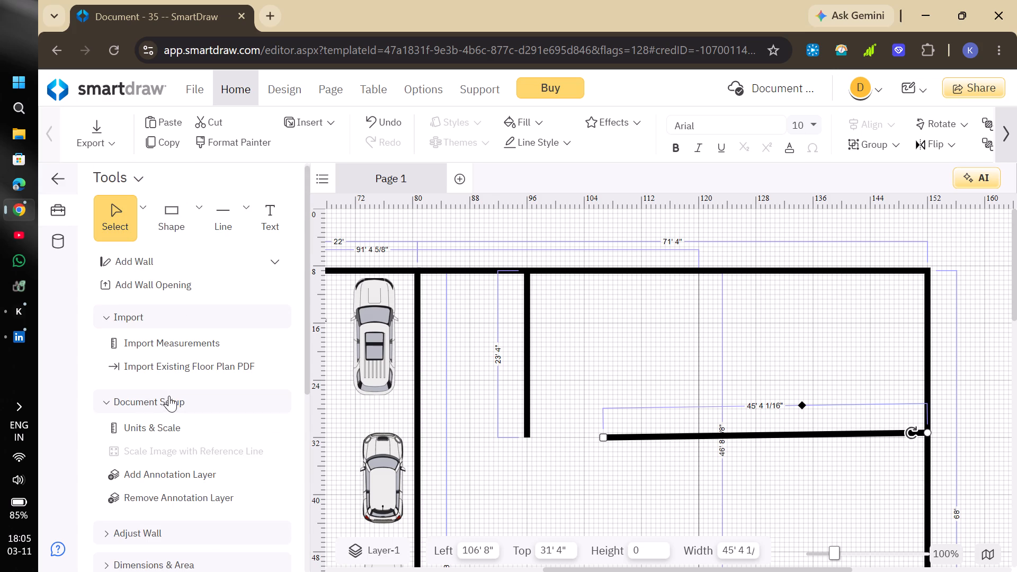
scroll(158, 440, down, 3)
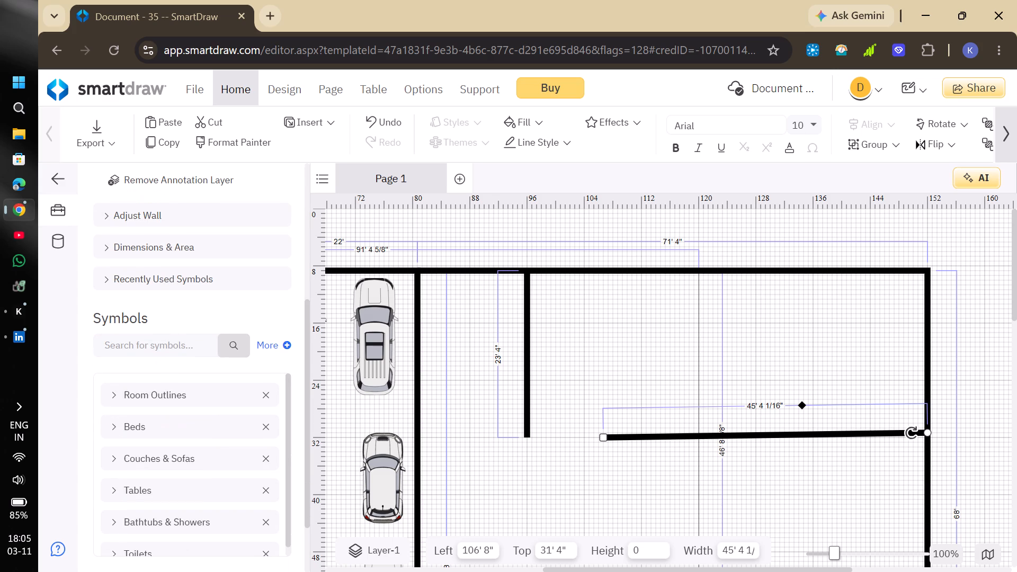
scroll(162, 432, down, 1)
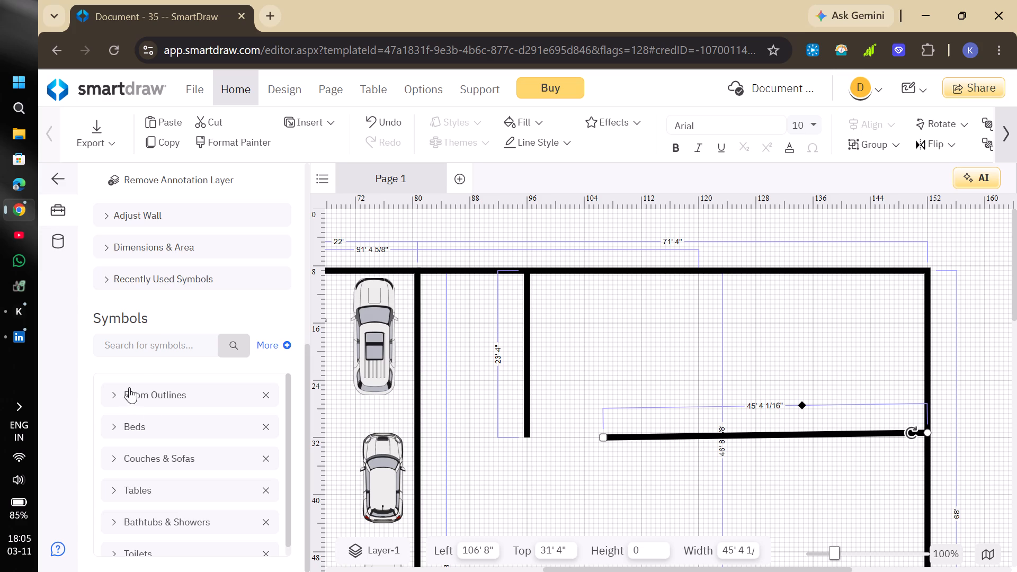
Search the symbol library for "door".
click(147, 345)
text(door)
key(Return)
click(228, 350)
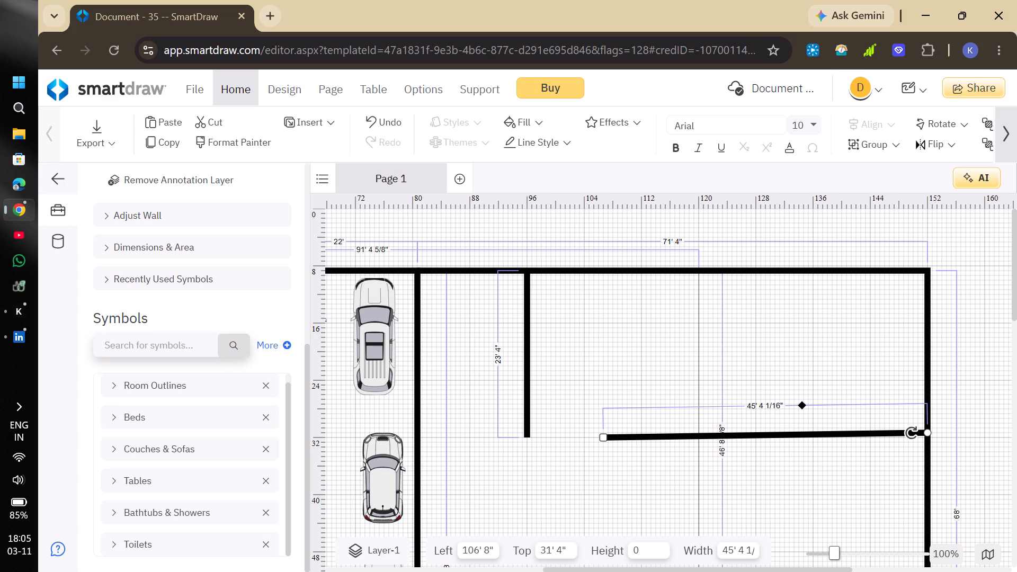
click(190, 356)
text(door)
key(Return)
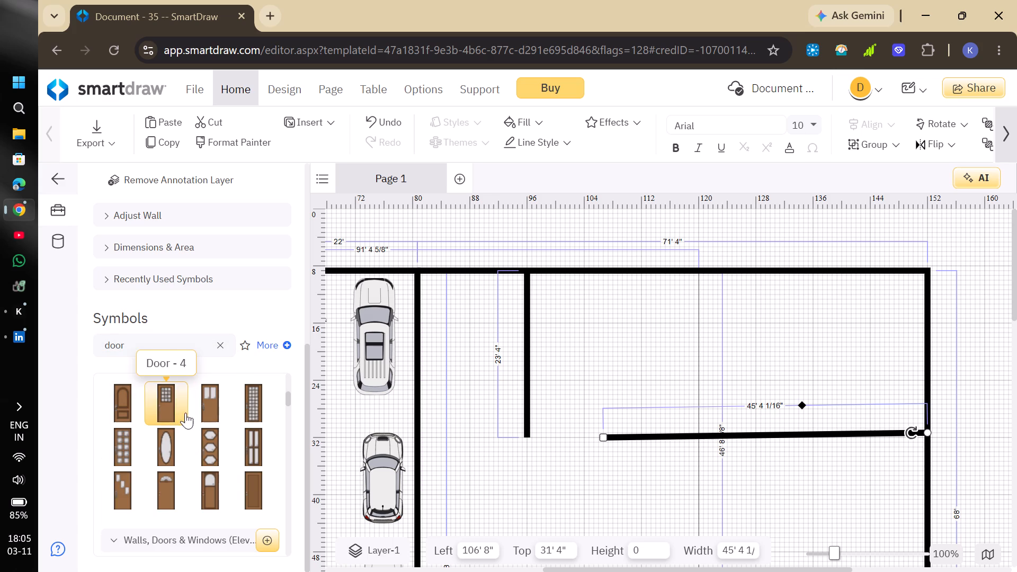
Place a quarter-swing door from Doors & Windows in the gap between the two new interior lines, at left 1192", top 376".
scroll(225, 424, down, 2)
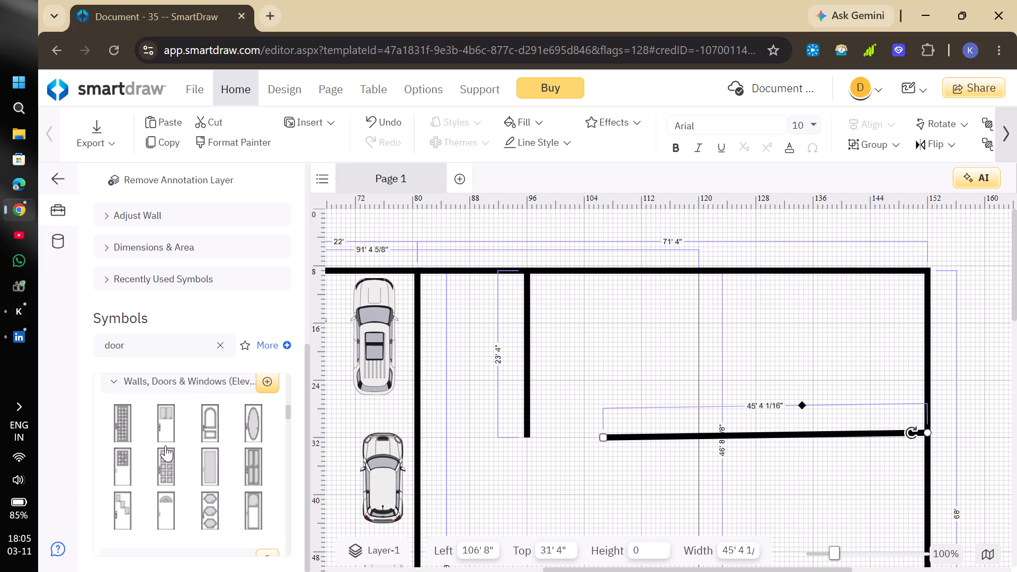
scroll(198, 439, down, 2)
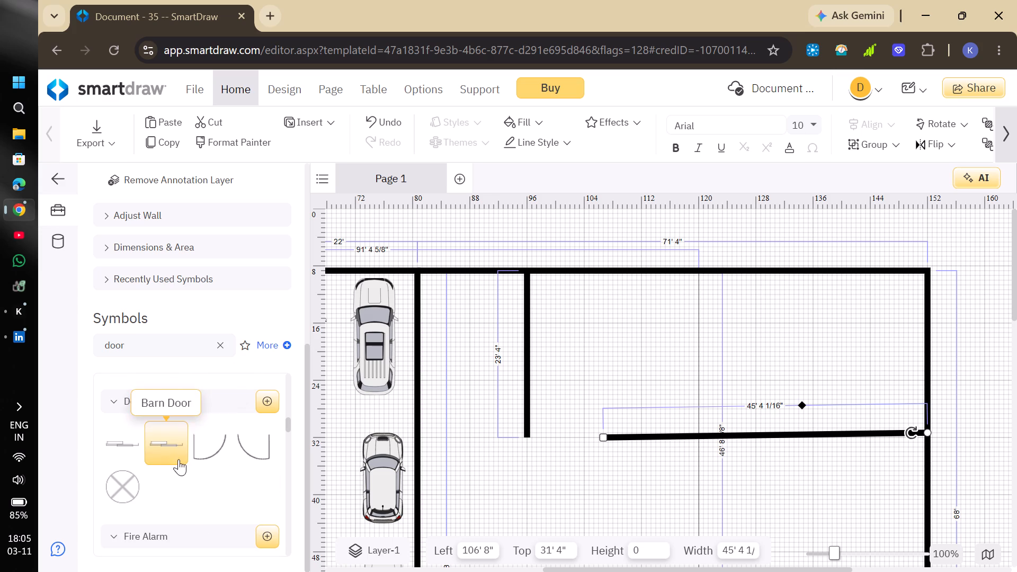
scroll(226, 450, up, 1)
drag(255, 533, 561, 455)
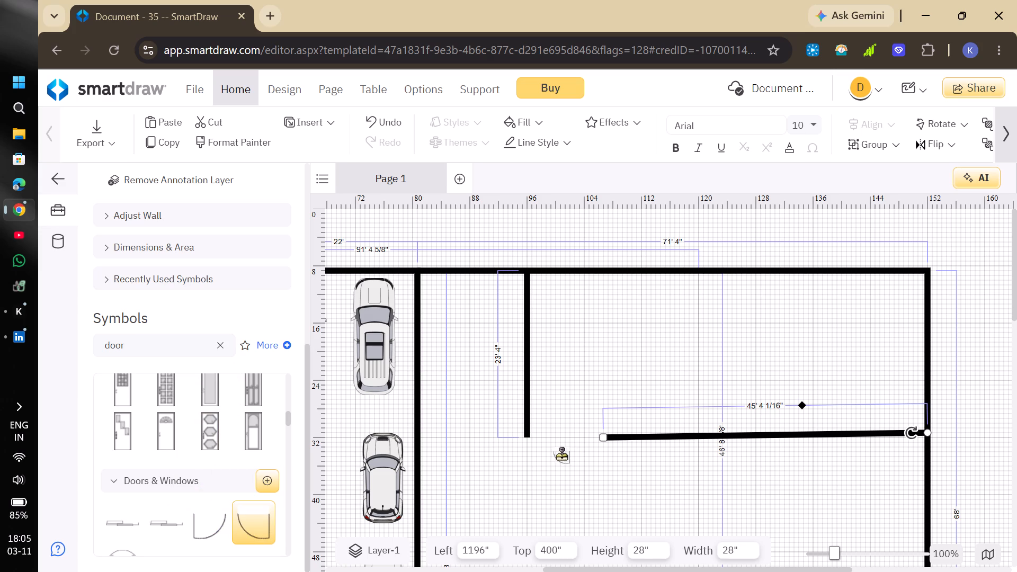
drag(561, 455, 559, 441)
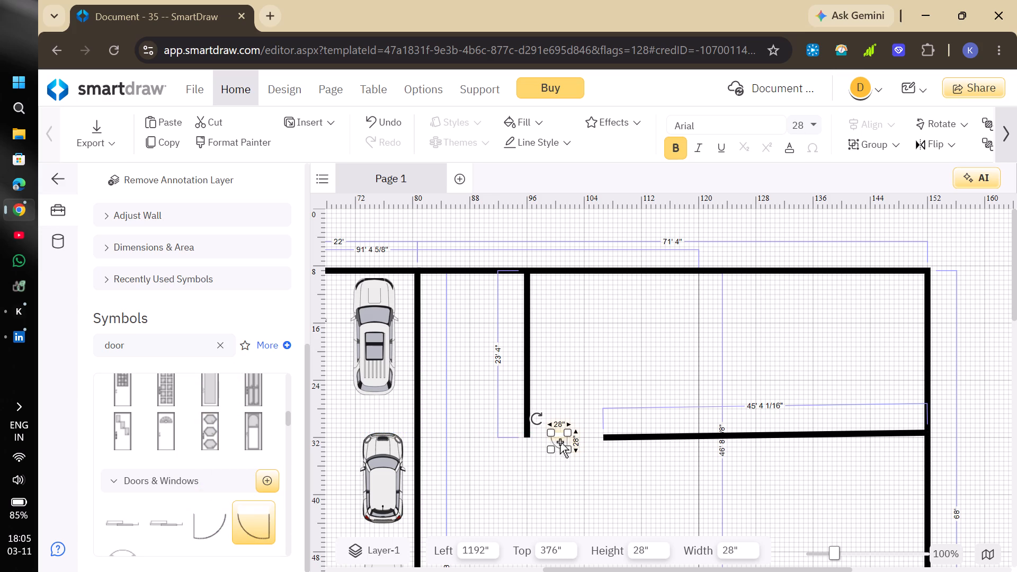
Enlarge the door to 96" by 96" and move it to left 1184", against the near-horizontal line's open end.
drag(567, 449, 606, 481)
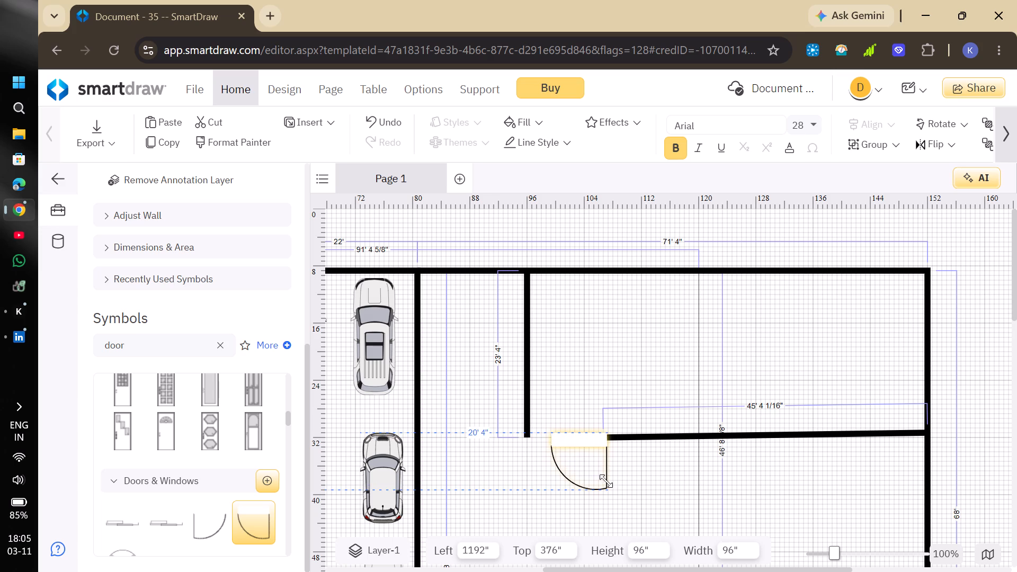
drag(606, 481, 606, 482)
drag(571, 444, 550, 444)
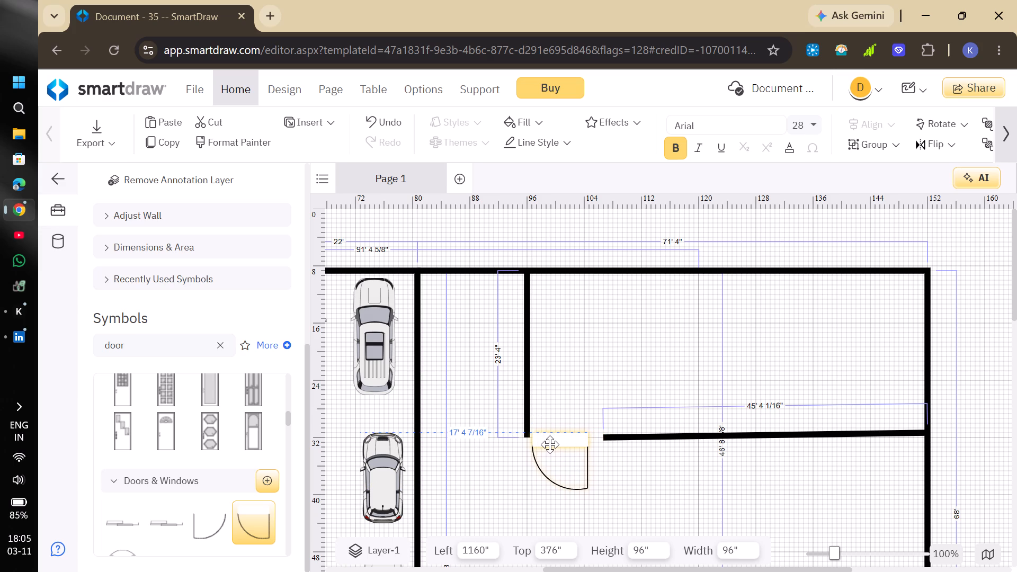
drag(550, 444, 561, 445)
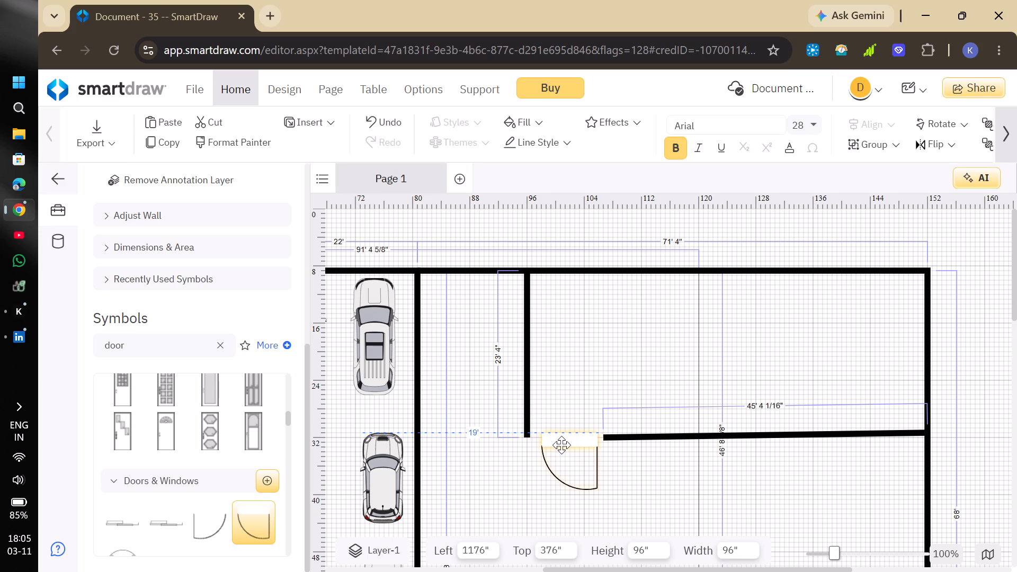
drag(561, 445, 566, 445)
Draw a 2' 8" horizontal line from the lower end of the 23' 4" vertical line to the door.
scroll(226, 344, up, 2)
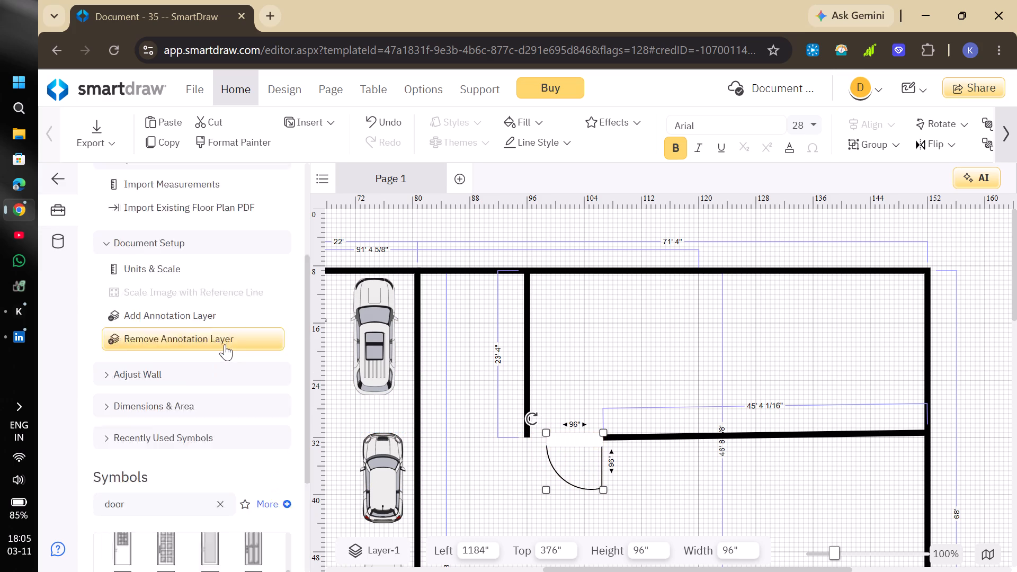
scroll(225, 344, up, 6)
click(217, 230)
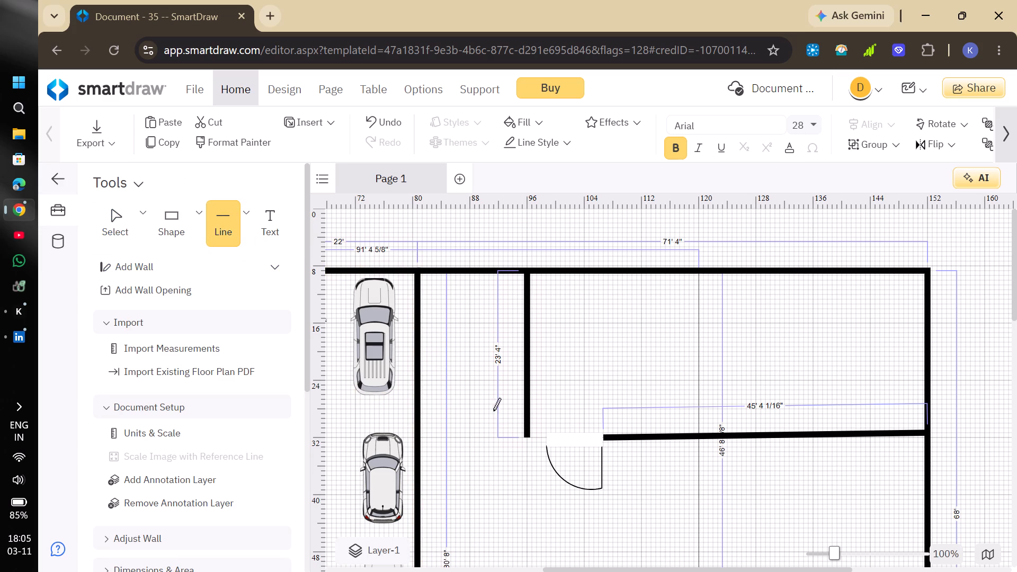
click(525, 437)
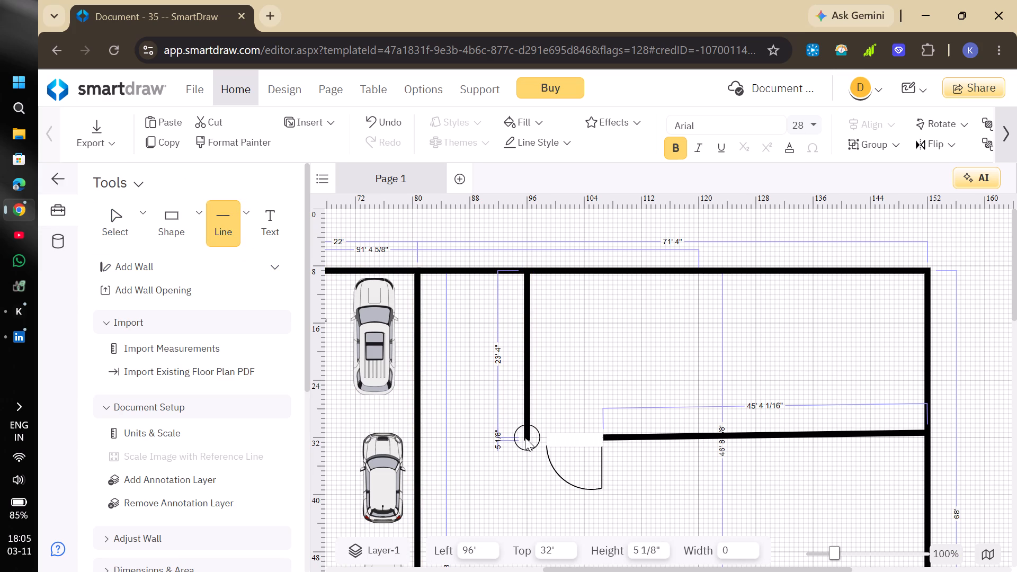
click(545, 437)
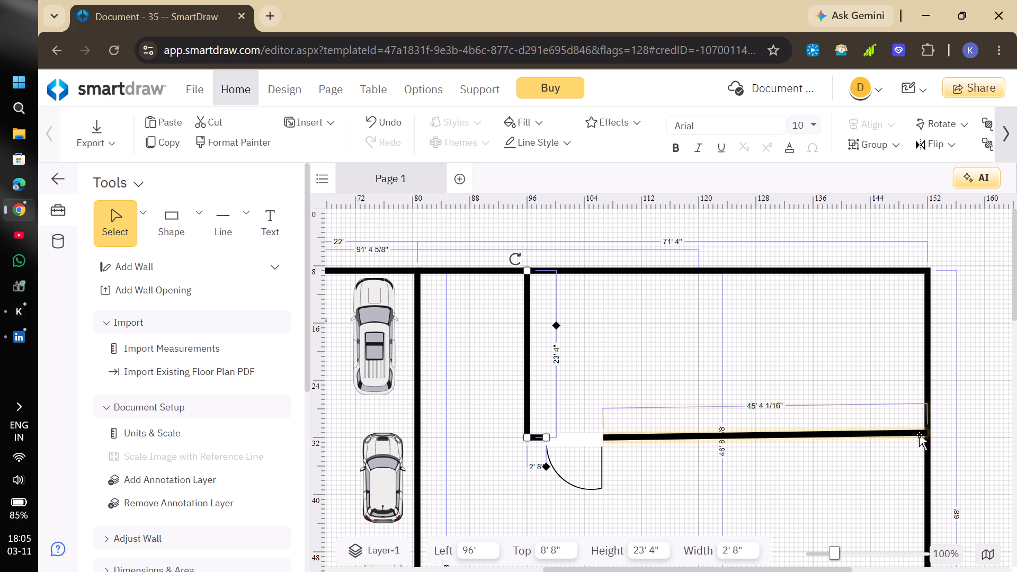
Move the near-horizontal 45' 4" line down to top 32'.
drag(919, 434, 919, 440)
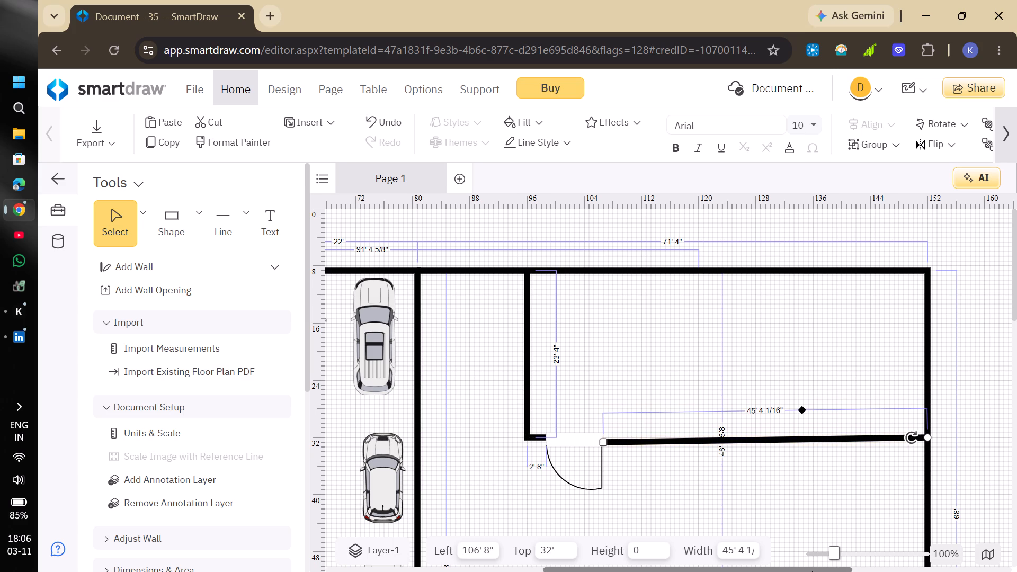
Draw a vertical line about 23' 6" long at left 137' 4", from the top wall to the near-horizontal line.
drag(812, 571, 784, 569)
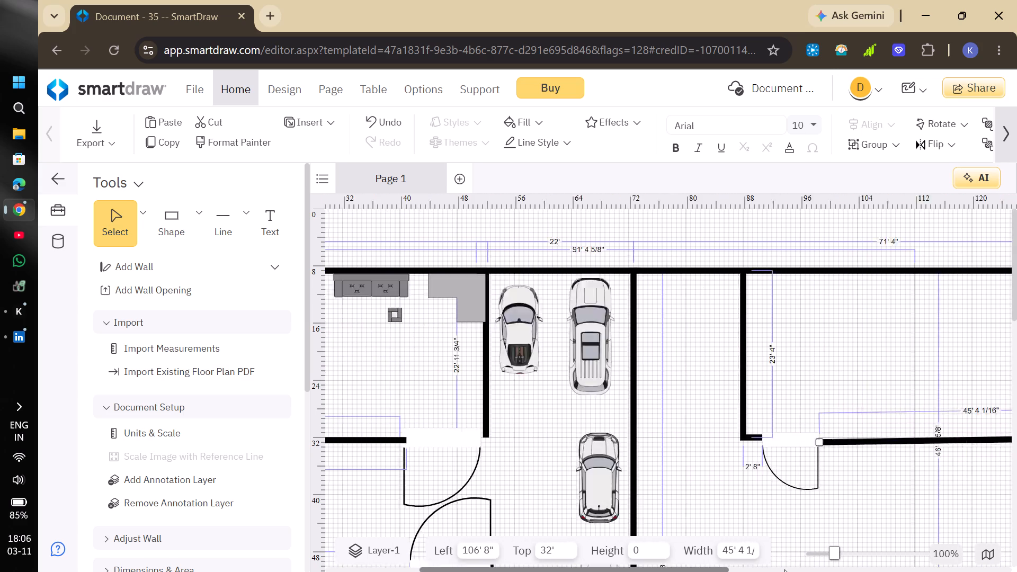
drag(784, 569, 843, 569)
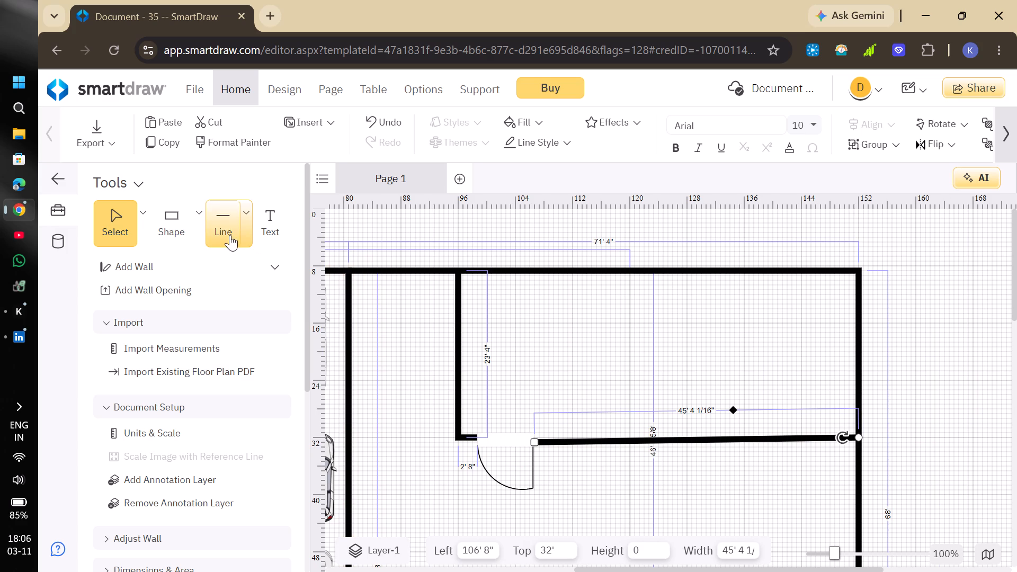
click(229, 234)
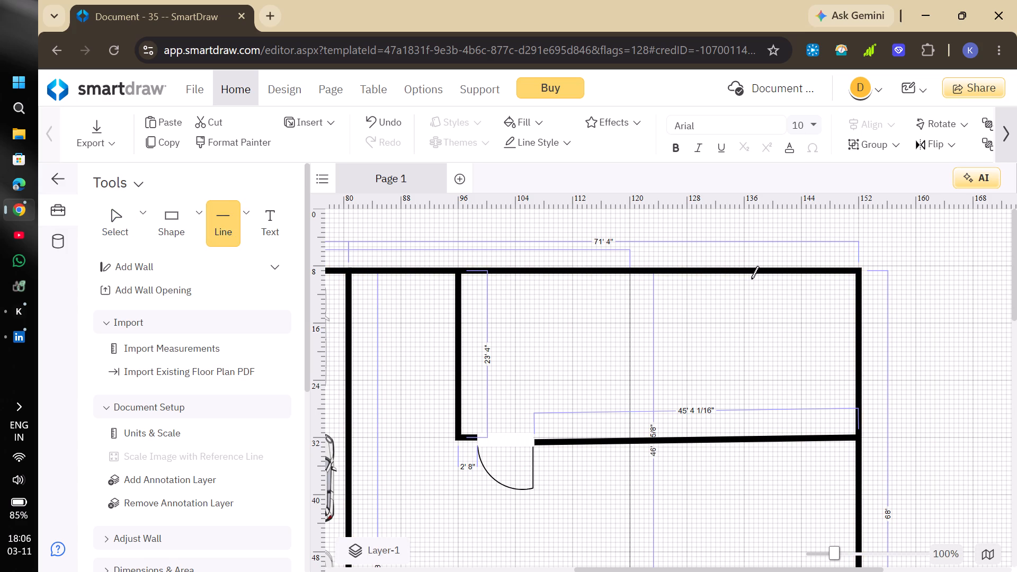
click(752, 278)
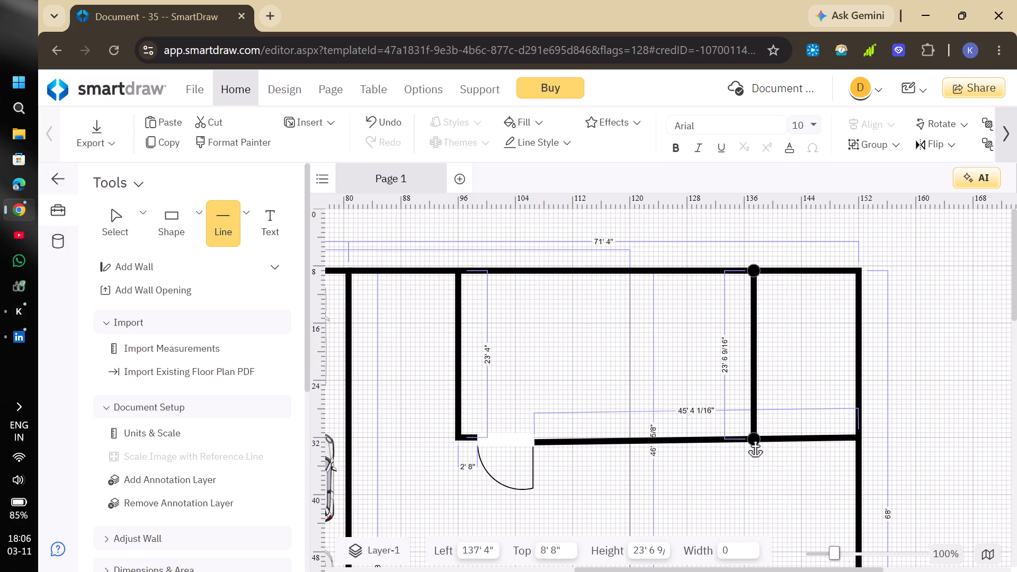
click(755, 438)
Add a Door (28") symbol from Doors & Windows inside the upper room and enlarge it to 52" by 52".
scroll(208, 338, down, 5)
drag(245, 527, 245, 527)
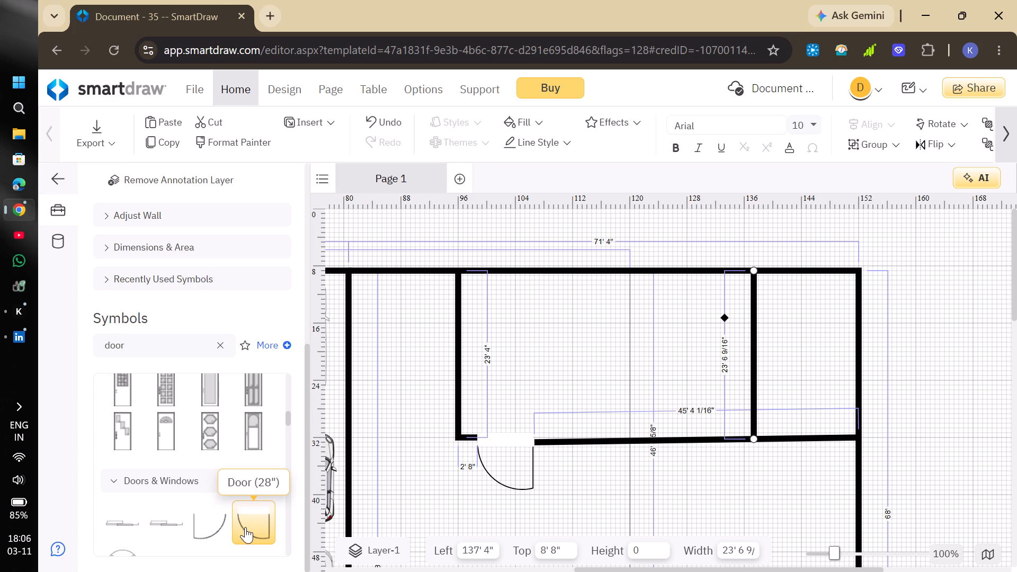
drag(245, 527, 665, 382)
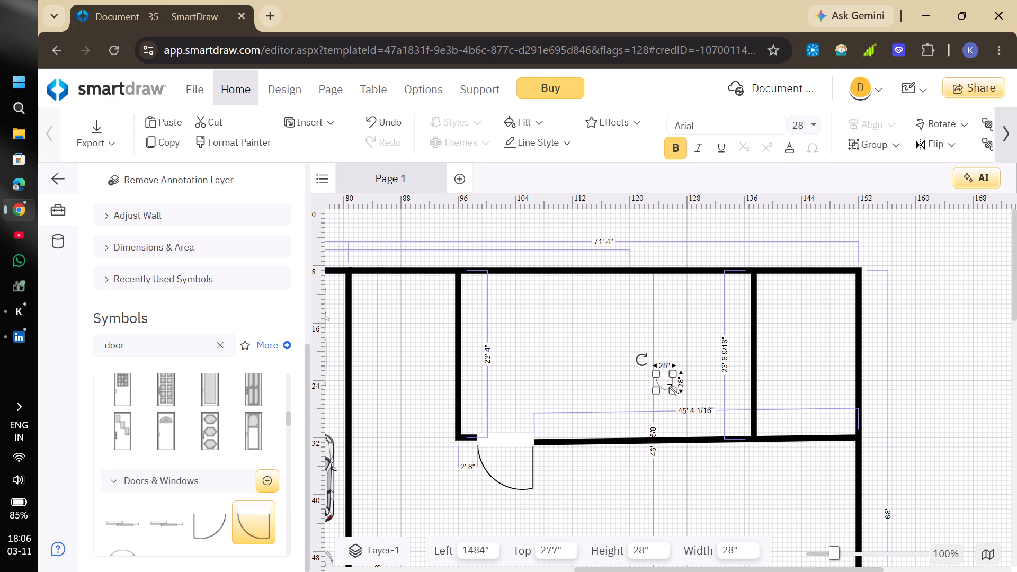
drag(673, 390, 686, 407)
Rotate the door a quarter turn clockwise and set it into the new vertical line near its lower end, at top 294".
drag(642, 361, 716, 348)
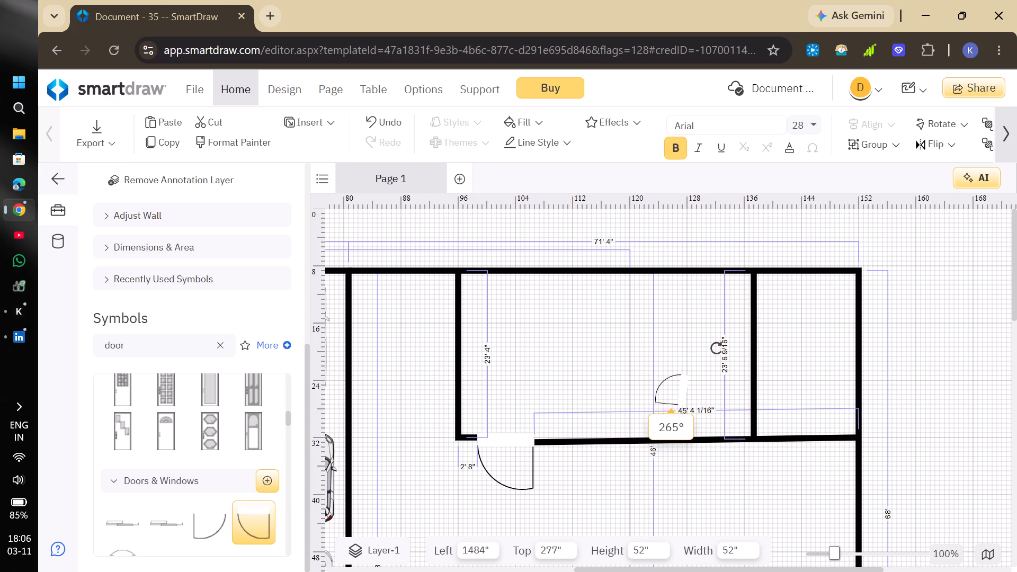
drag(716, 348, 712, 344)
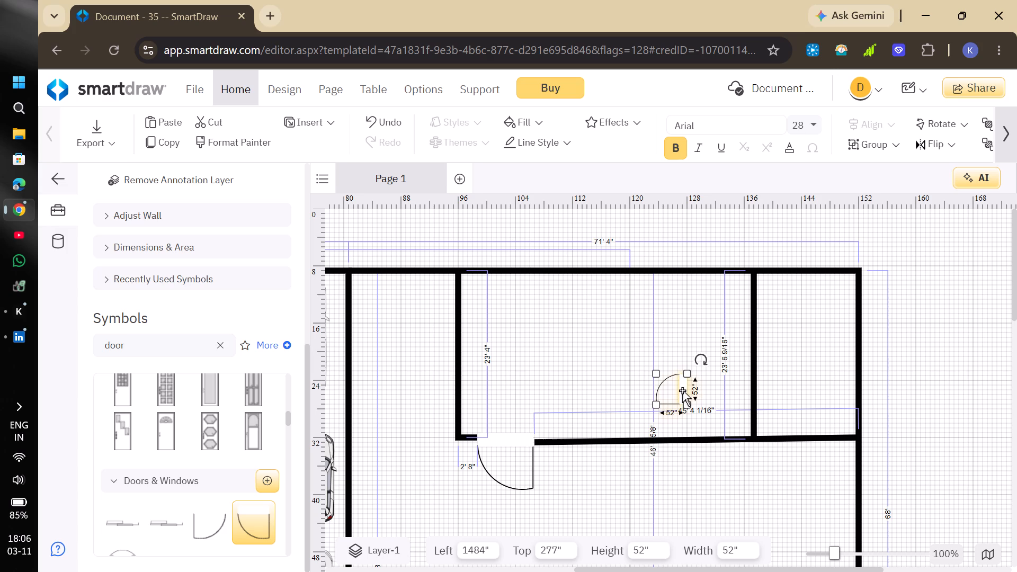
drag(682, 390, 784, 399)
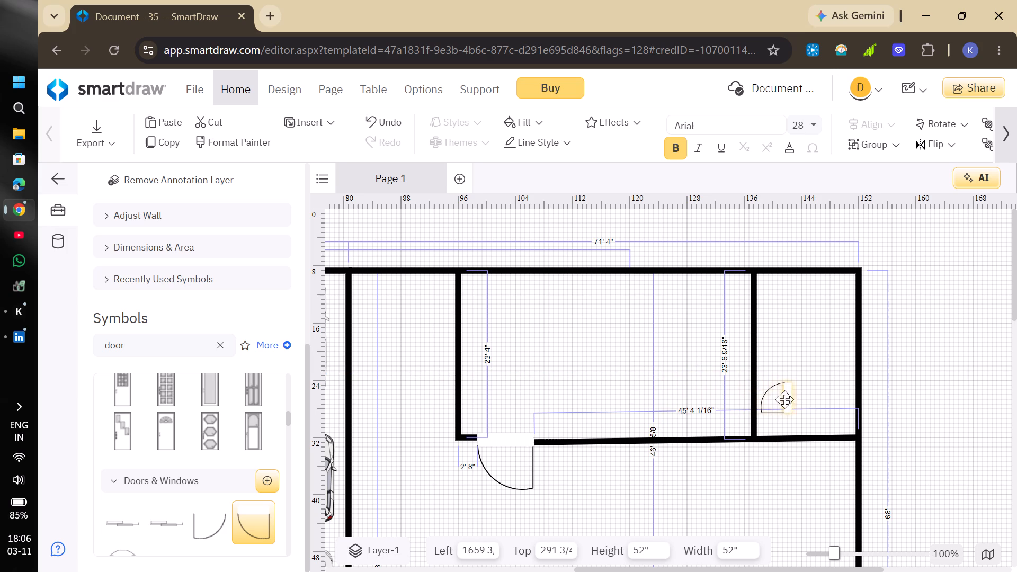
drag(784, 399, 753, 402)
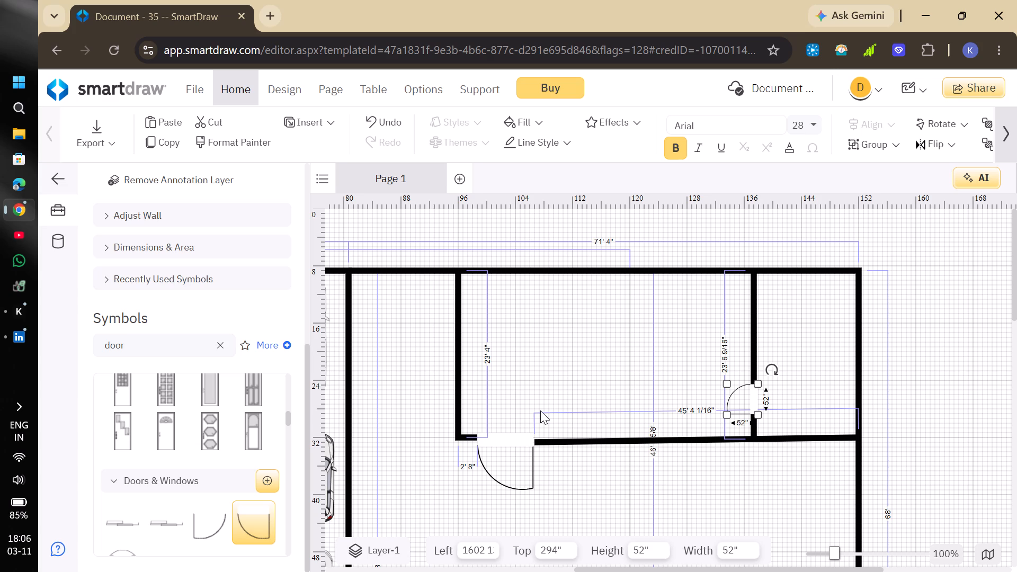
Place a Recliner Bed from the Beds symbols in the small corner room at left 144', top 20' 8".
click(217, 344)
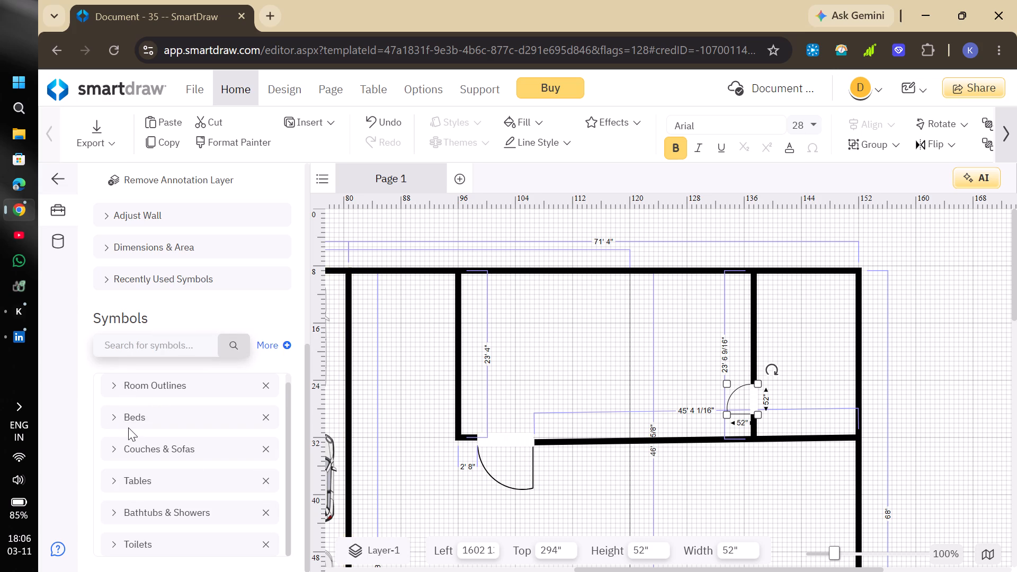
click(112, 417)
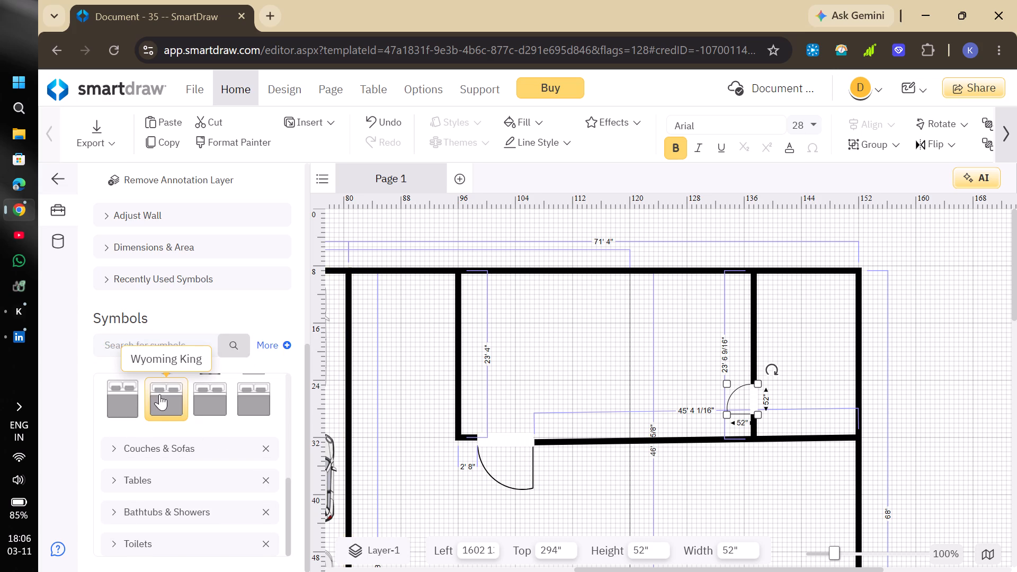
scroll(158, 392, up, 2)
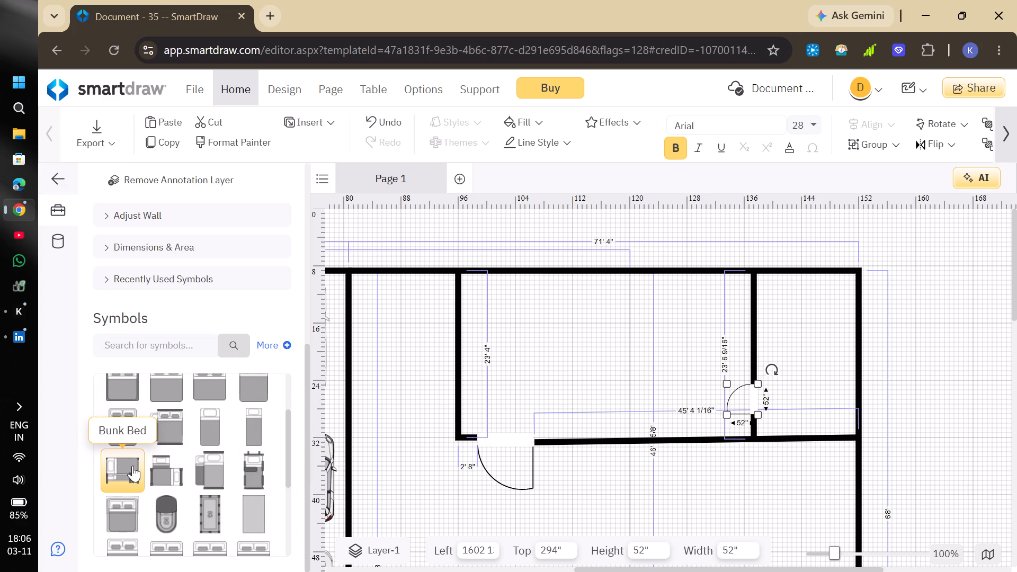
drag(128, 507, 740, 370)
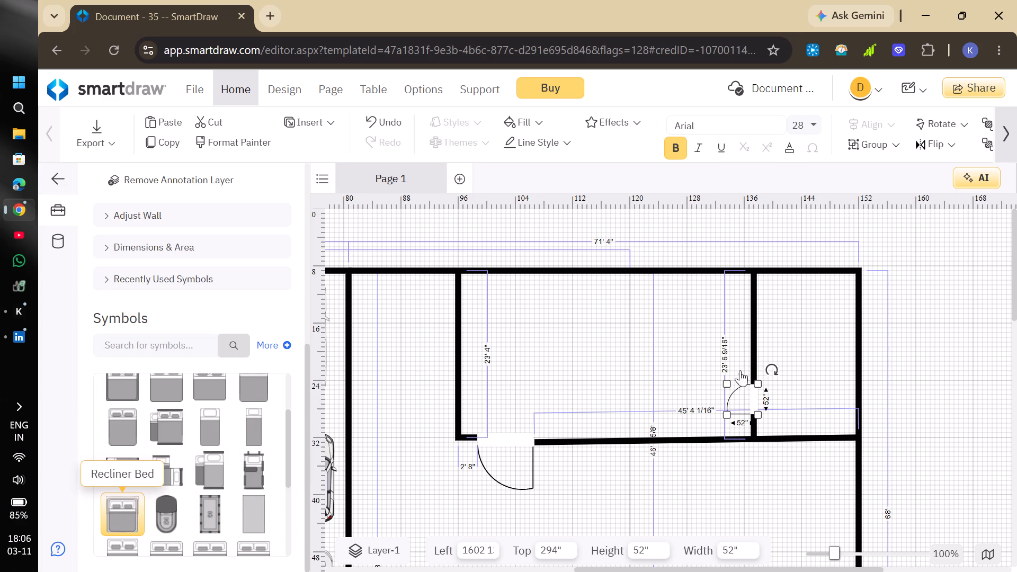
drag(740, 370, 827, 386)
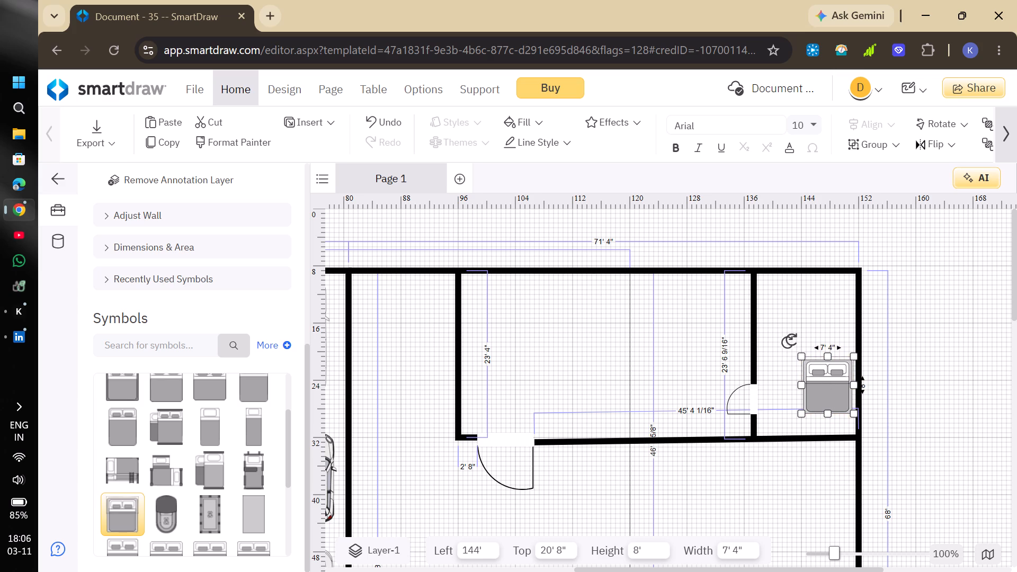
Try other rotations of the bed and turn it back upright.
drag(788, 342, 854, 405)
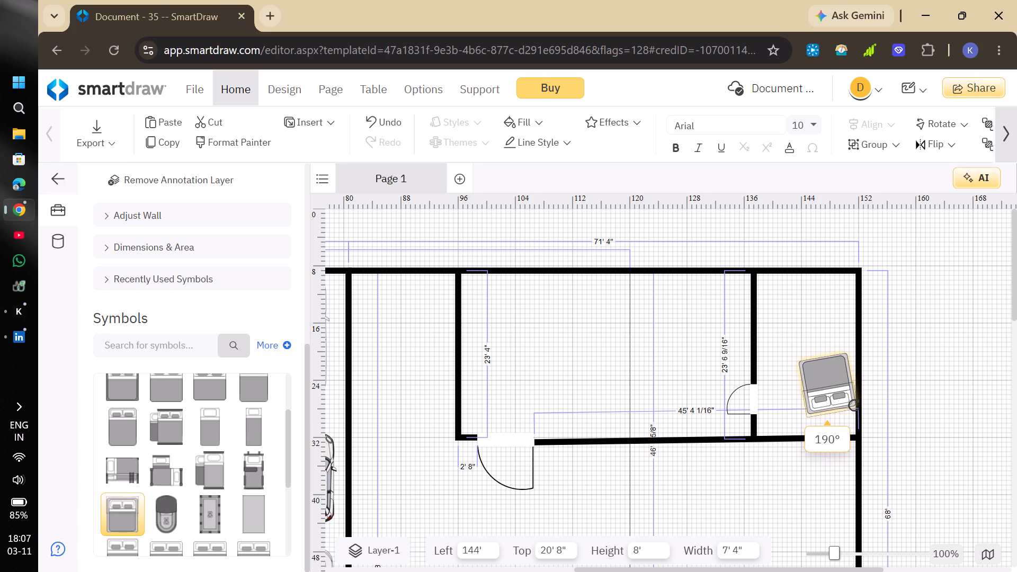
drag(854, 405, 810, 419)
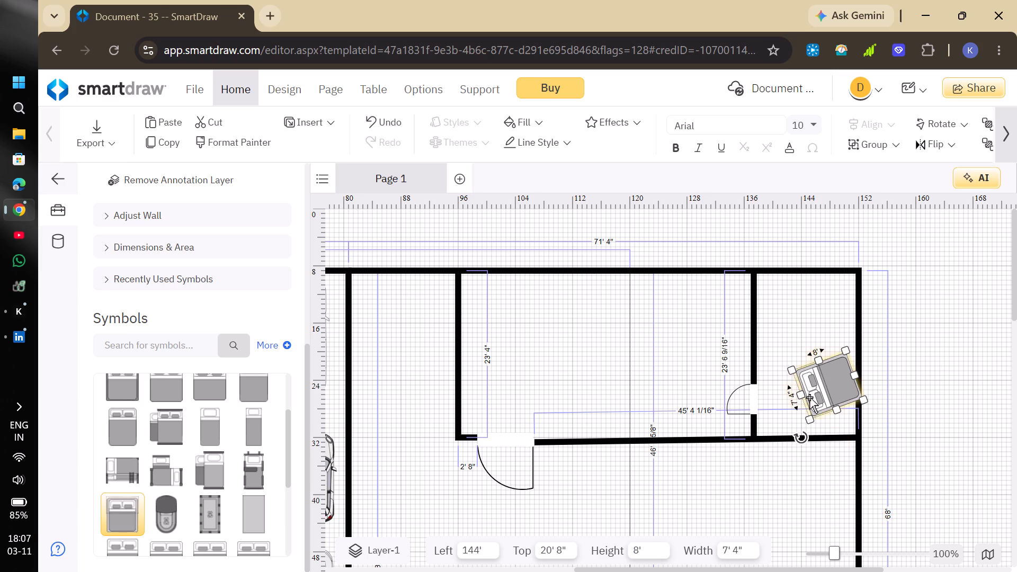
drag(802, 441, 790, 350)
Move the bed into the small room's upper outer corner, at left 144', top about 9' 4".
drag(840, 392, 823, 311)
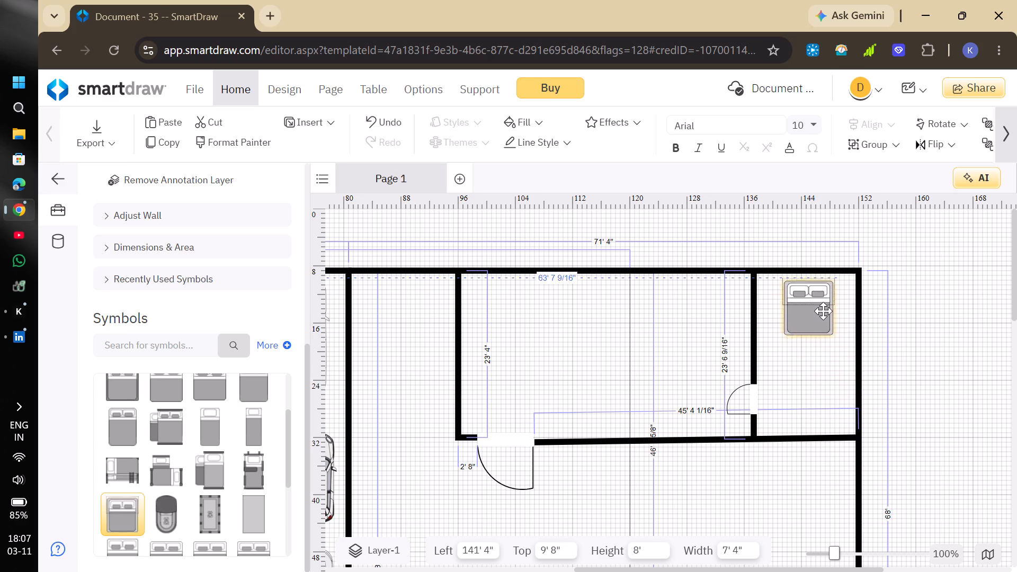
drag(823, 311, 838, 311)
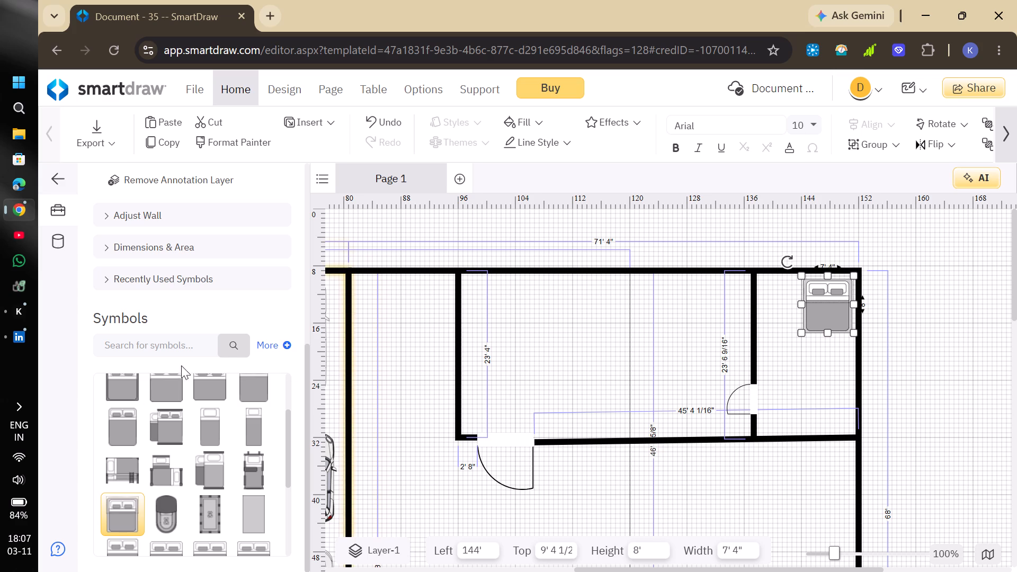
Place a 9' 10" by 3' 5" three-seat sofa from Couches & Sofas along the small room's lower wall, at left 140', top 27' 11".
scroll(150, 428, up, 1)
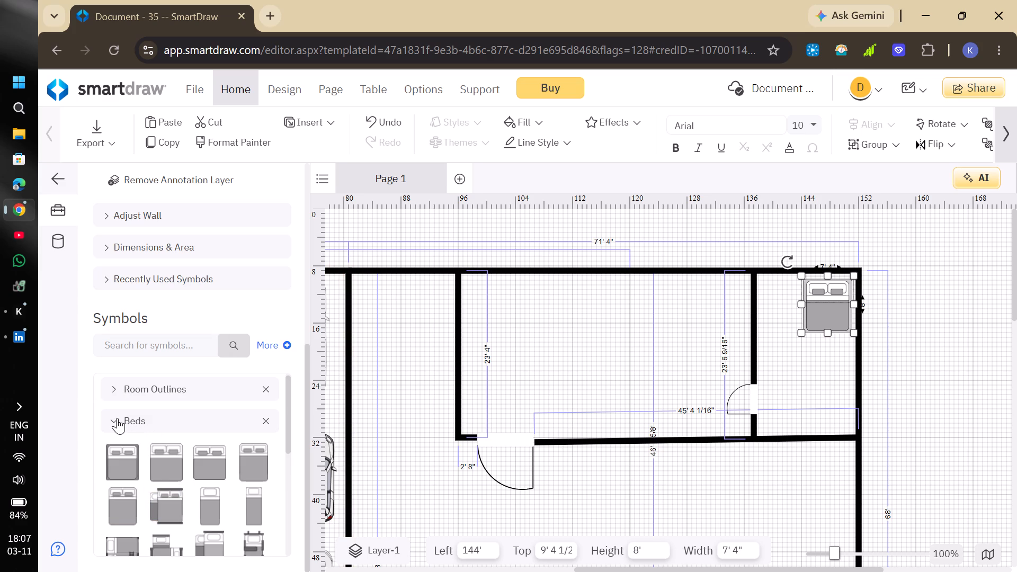
click(115, 418)
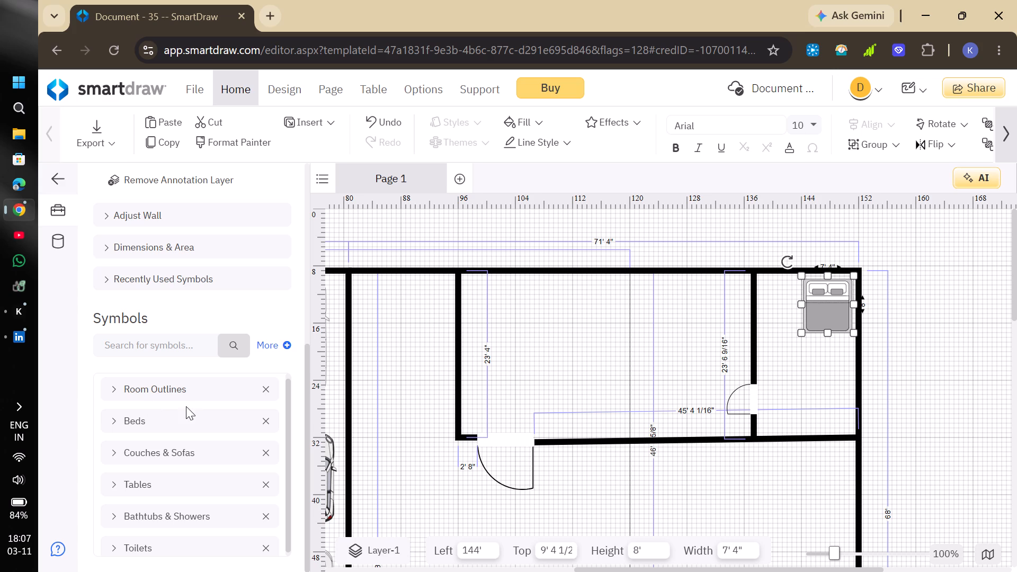
scroll(260, 421, down, 1)
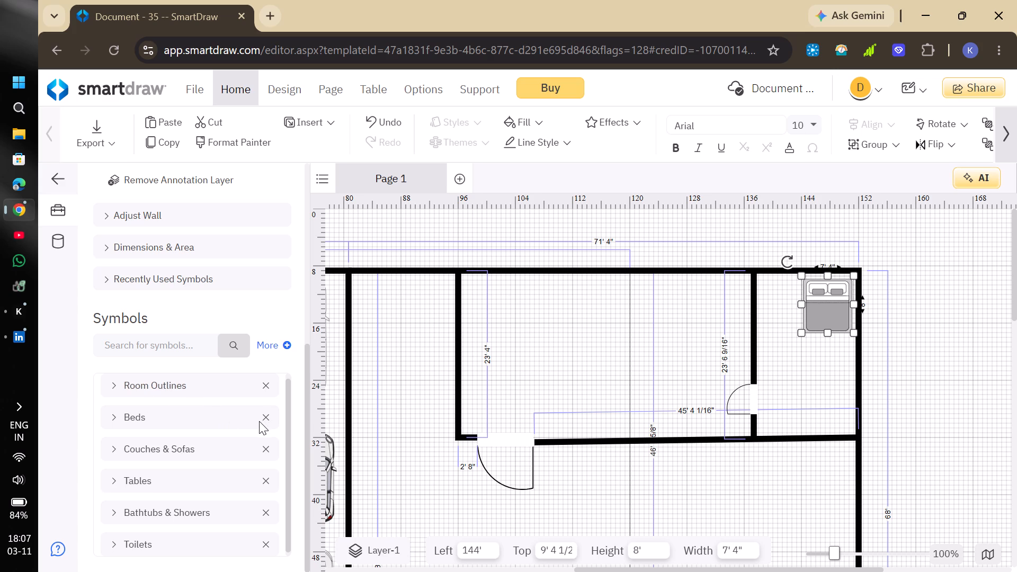
scroll(242, 440, down, 1)
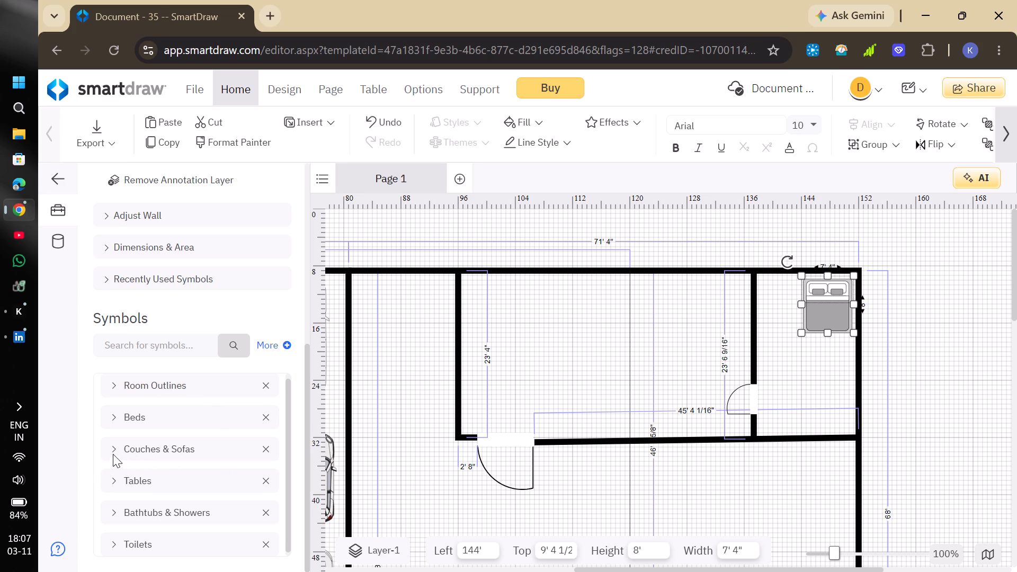
click(113, 451)
scroll(195, 507, down, 1)
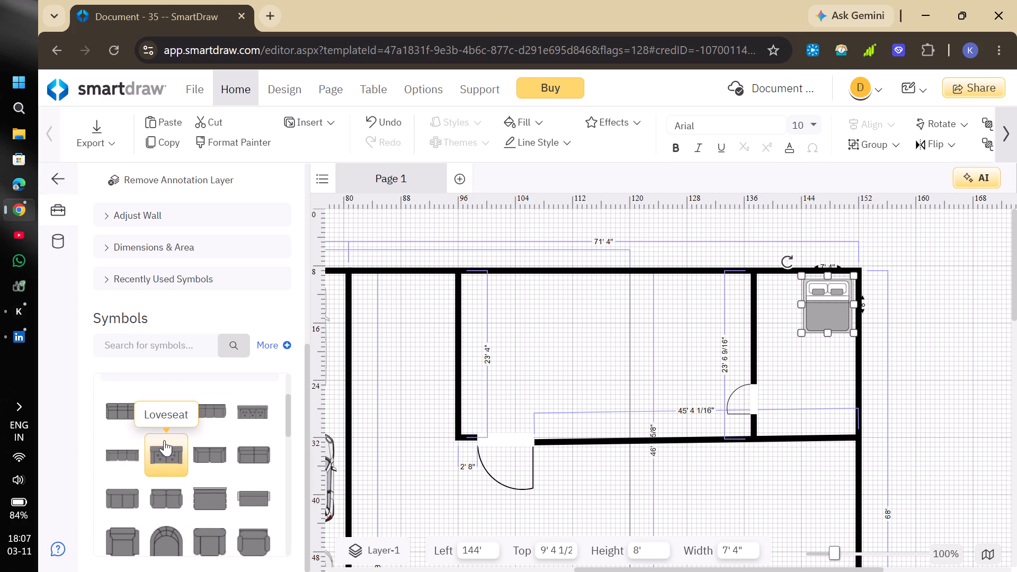
drag(129, 458, 808, 383)
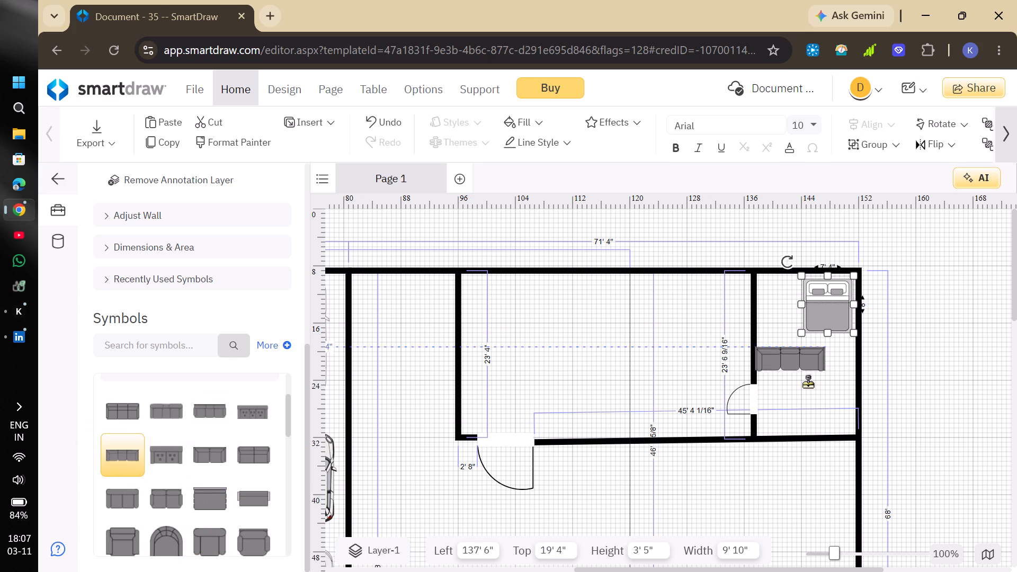
drag(808, 383, 194, 441)
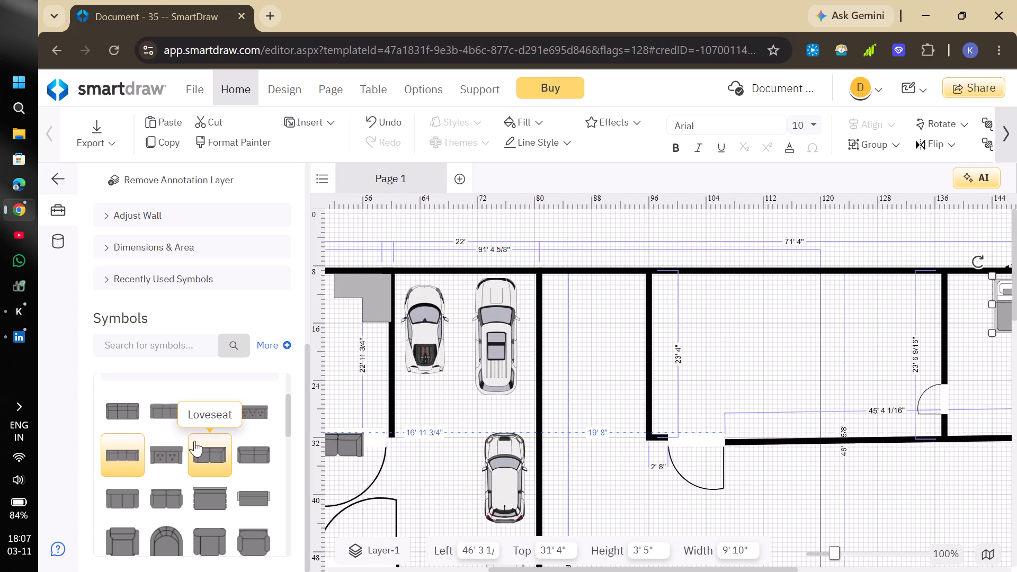
drag(194, 441, 1016, 505)
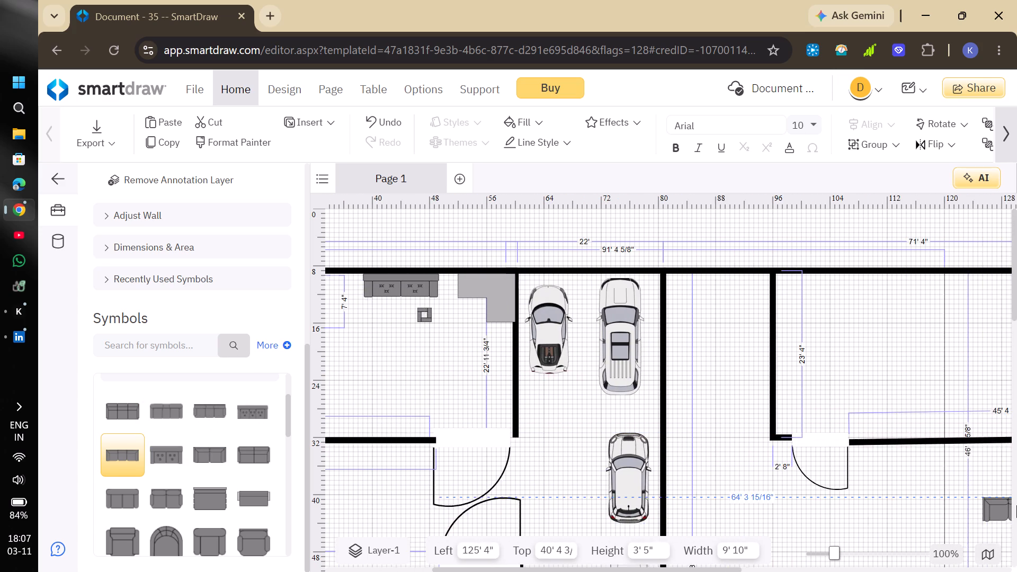
drag(1016, 505, 903, 421)
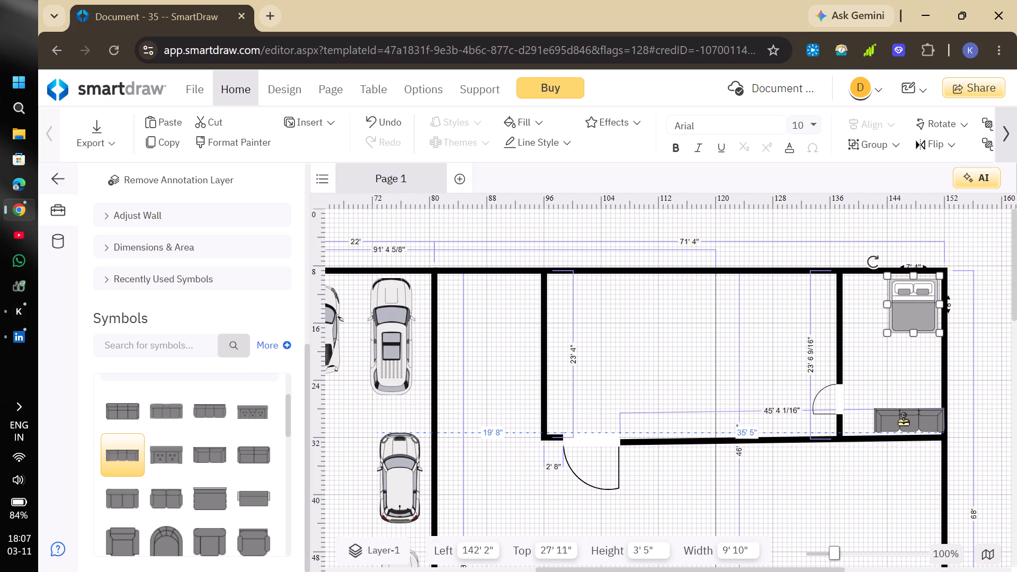
drag(903, 421, 892, 418)
Rotate the sofa half a turn and shift it to left about 140' 9", top about 27' 10", against the lower wall.
drag(839, 389, 840, 389)
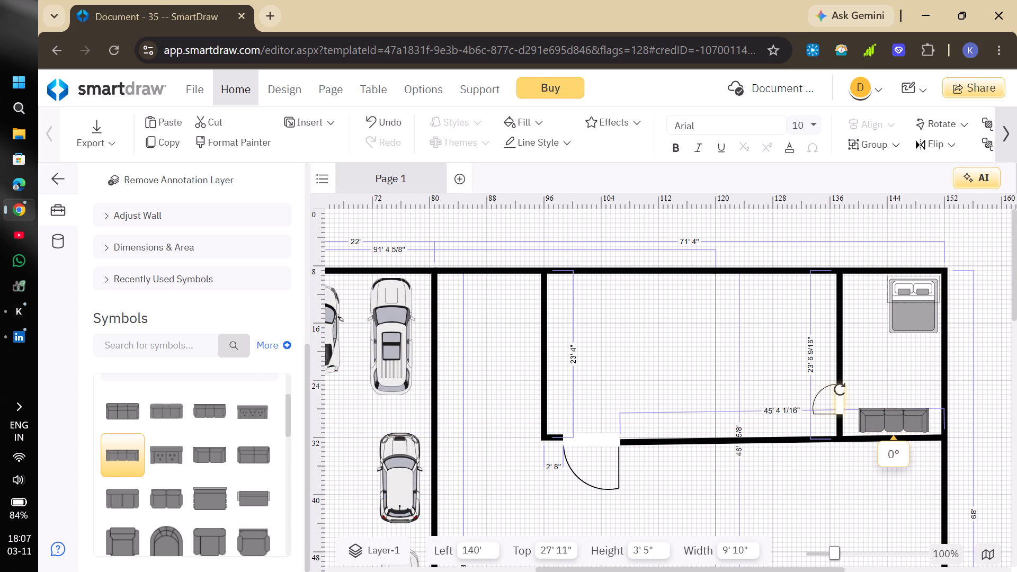
drag(840, 389, 962, 460)
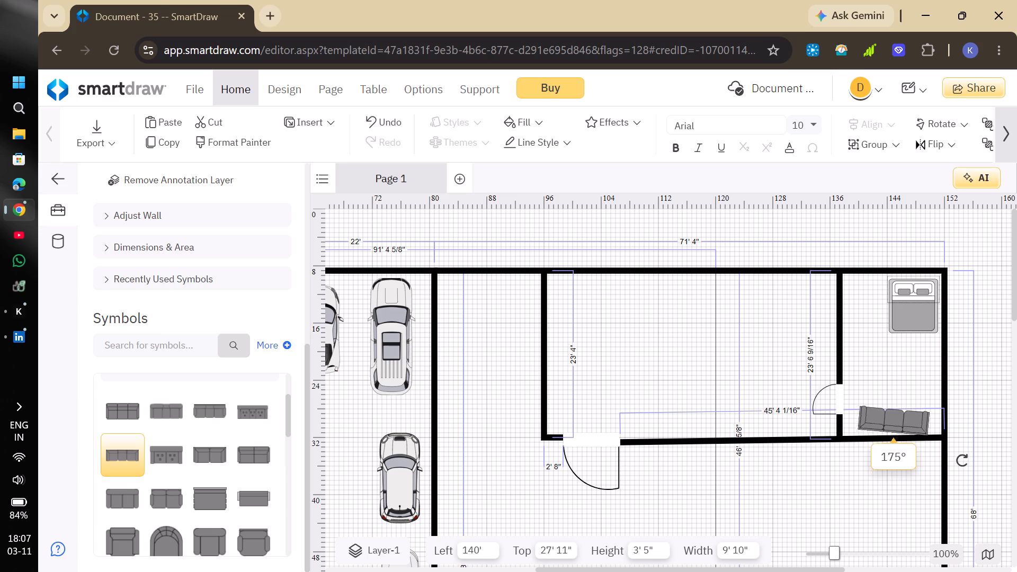
drag(962, 460, 962, 459)
drag(904, 423, 904, 424)
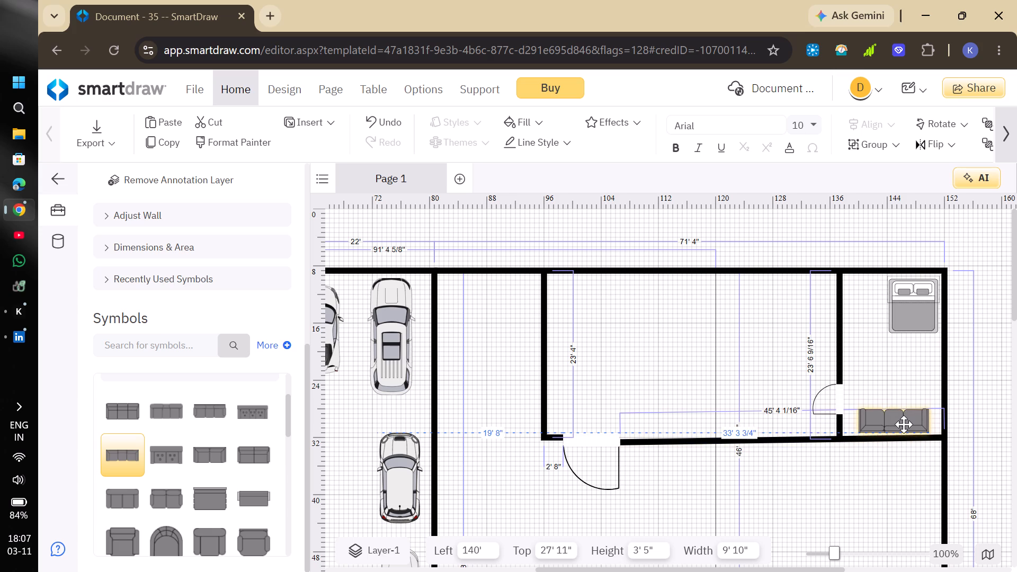
drag(904, 424, 909, 428)
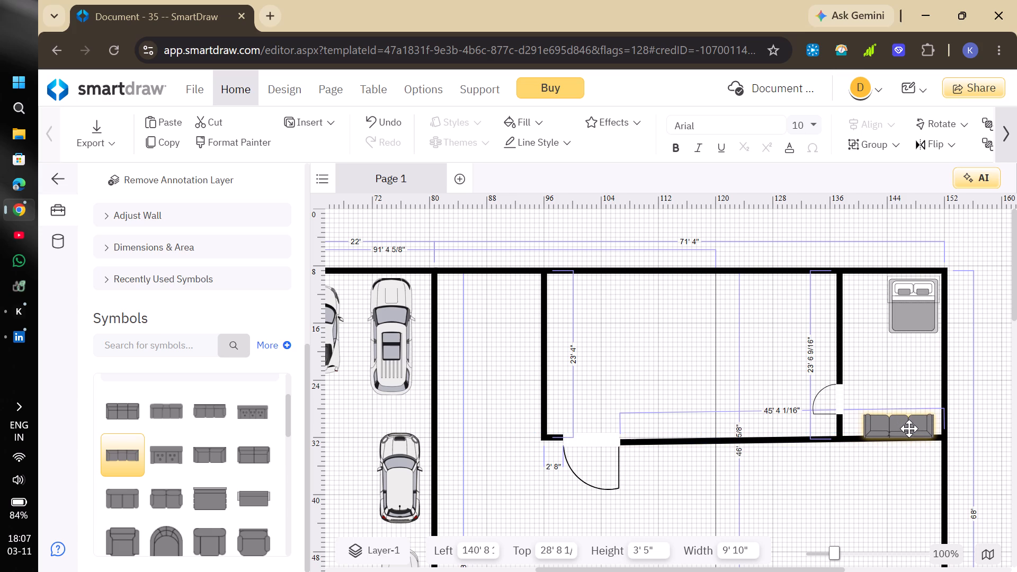
drag(909, 428, 910, 425)
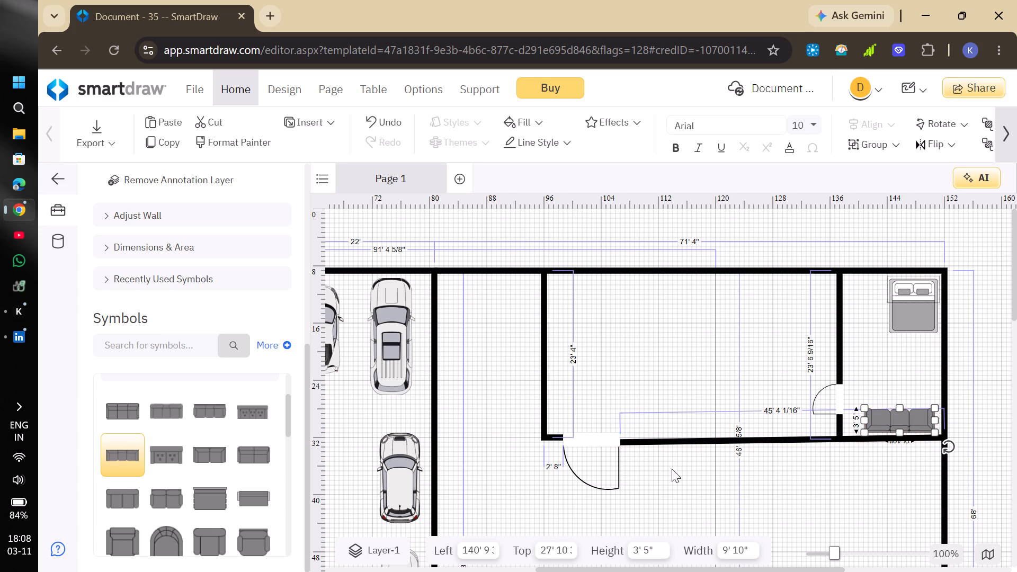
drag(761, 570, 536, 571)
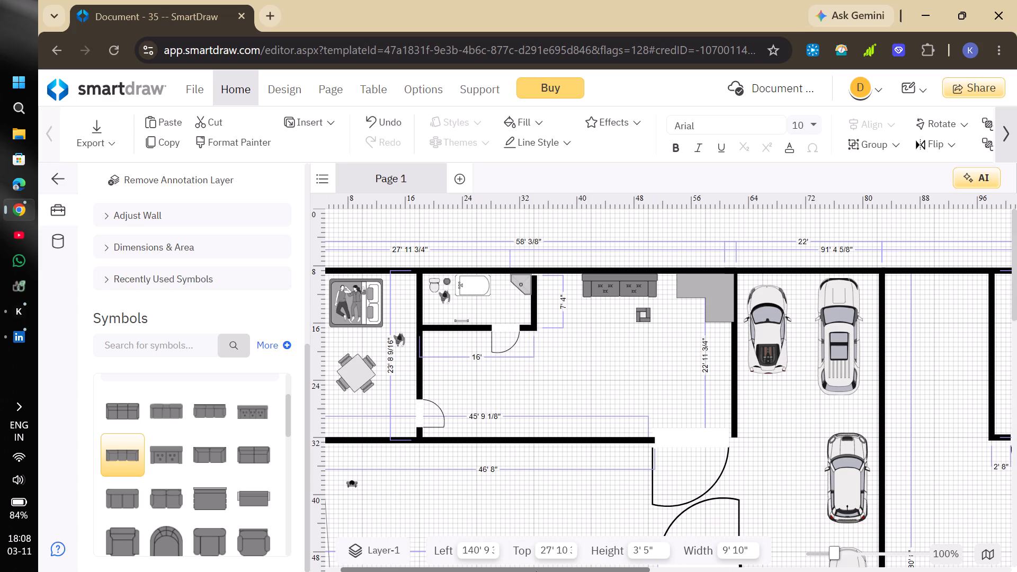
Draw a slanted partition wall about 24' 2" long from the upper wall to the lower wall, starting at left 115' 4", top 8' 8".
drag(536, 571, 755, 571)
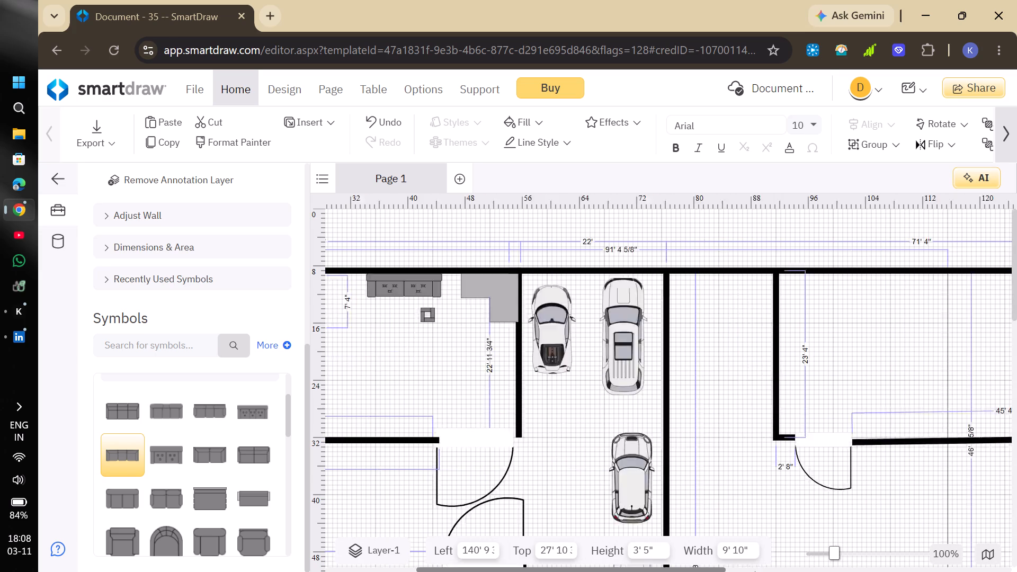
drag(755, 571, 786, 534)
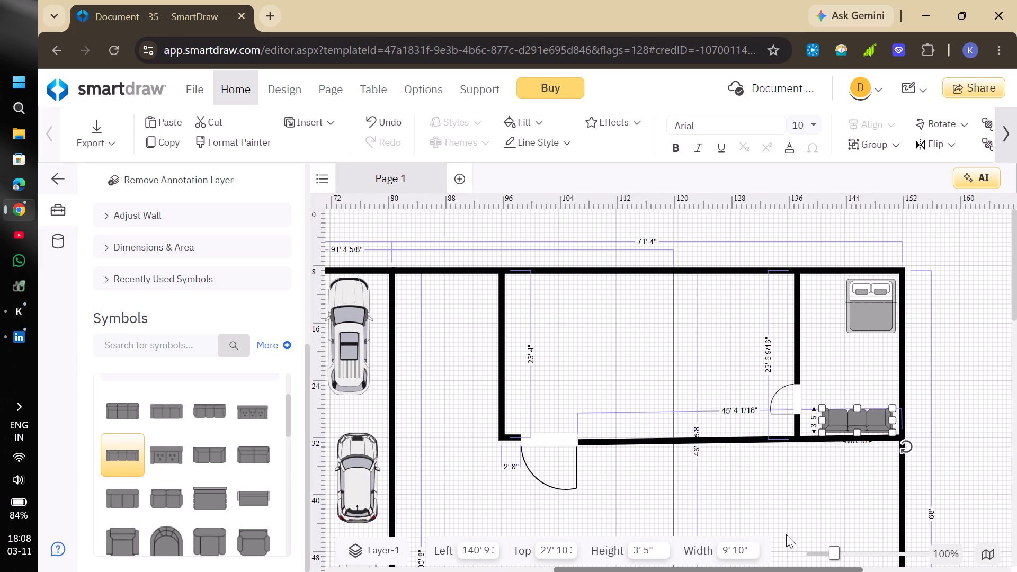
drag(786, 534, 808, 535)
scroll(240, 419, up, 2)
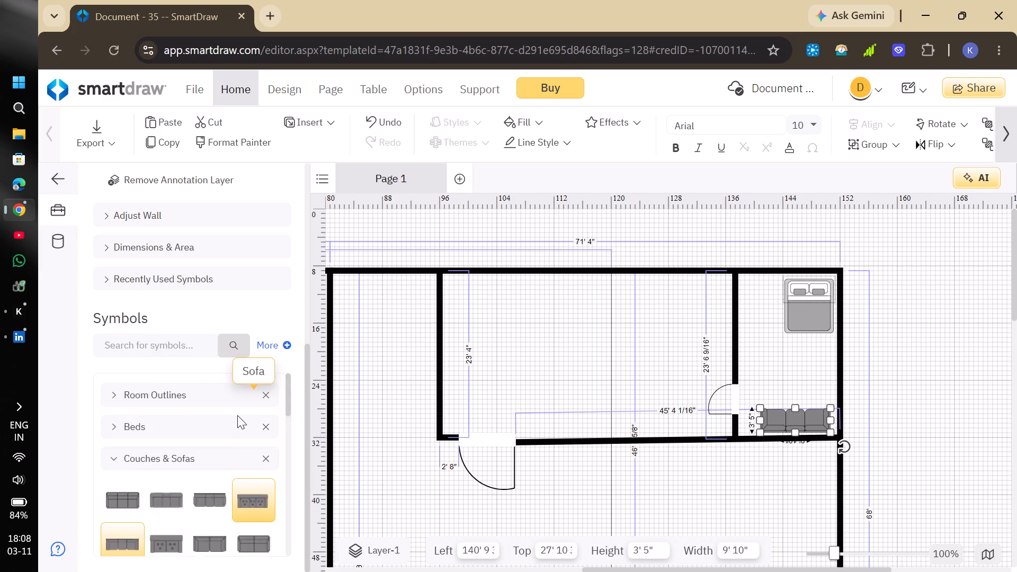
scroll(237, 415, up, 4)
scroll(216, 269, down, 1)
scroll(216, 269, up, 3)
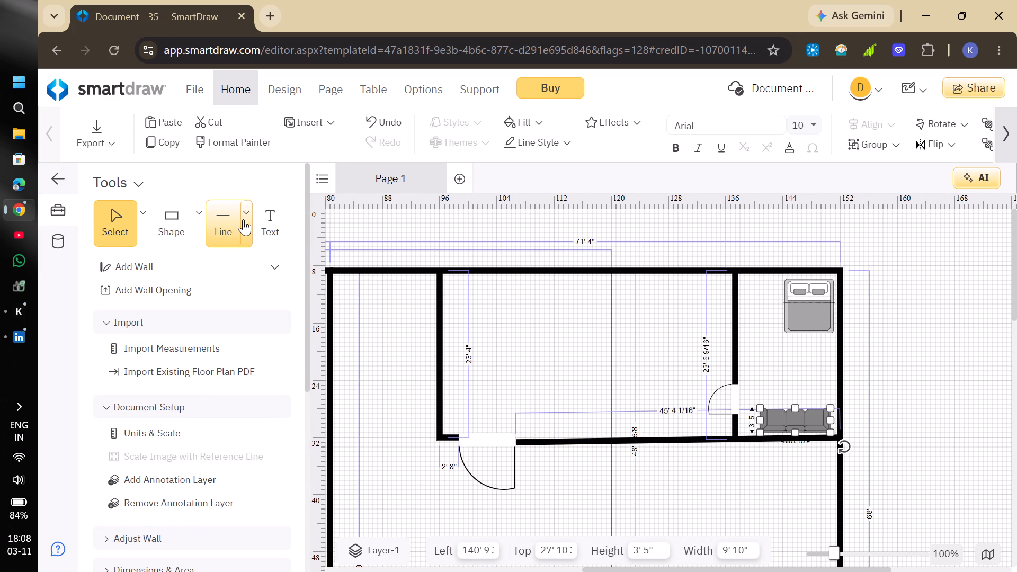
click(245, 219)
click(292, 351)
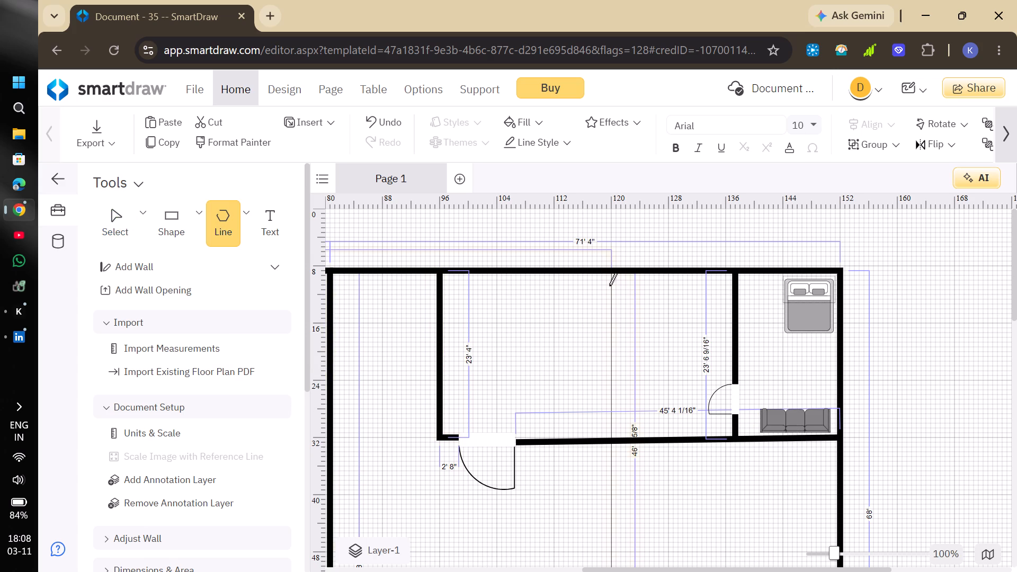
click(578, 274)
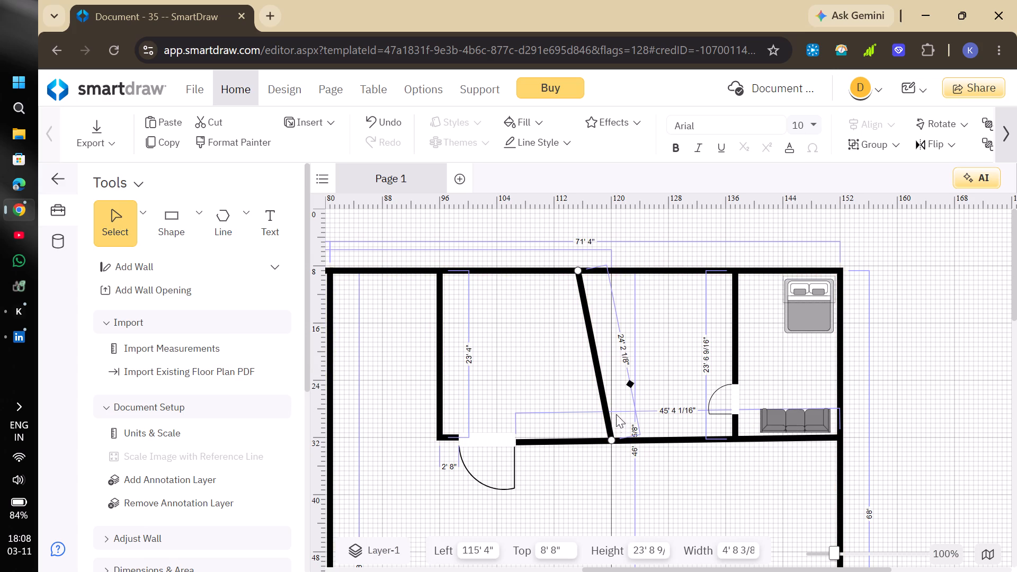
Shift the slanted partition together with its connected walls so the partition sits at left about 119' 3", top 8'.
drag(609, 420, 801, 394)
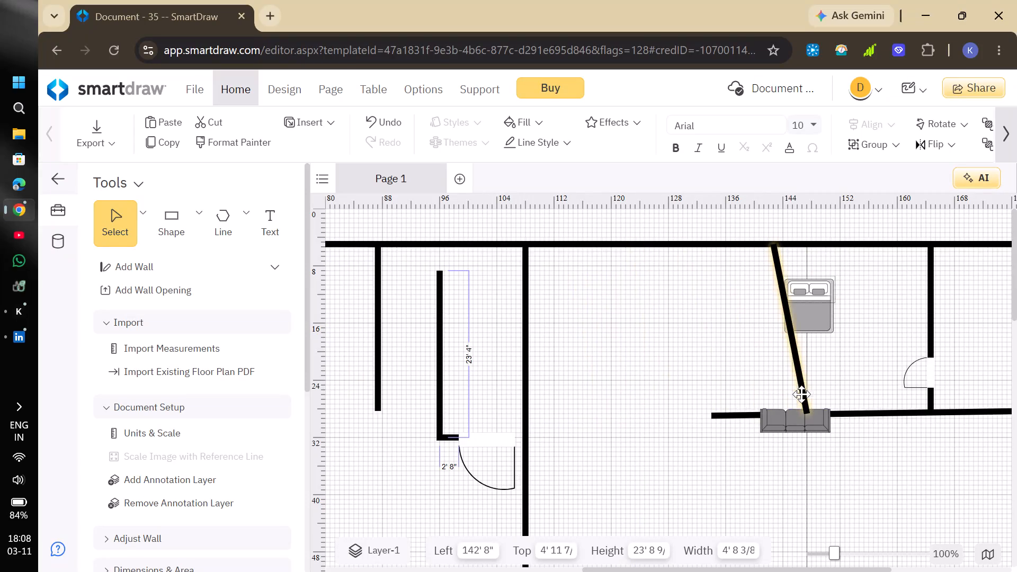
drag(801, 394, 706, 415)
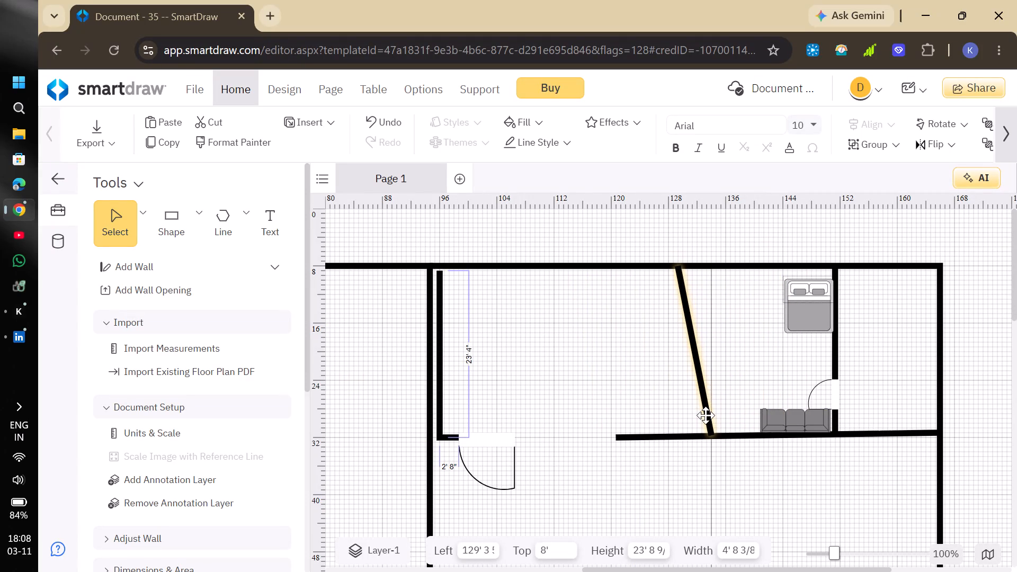
drag(706, 415, 700, 419)
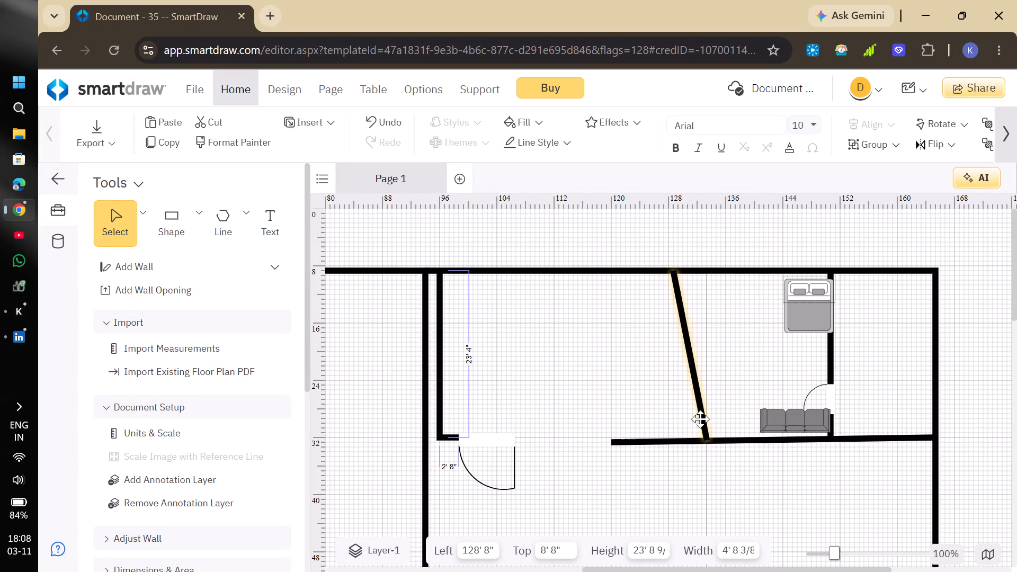
drag(700, 419, 616, 421)
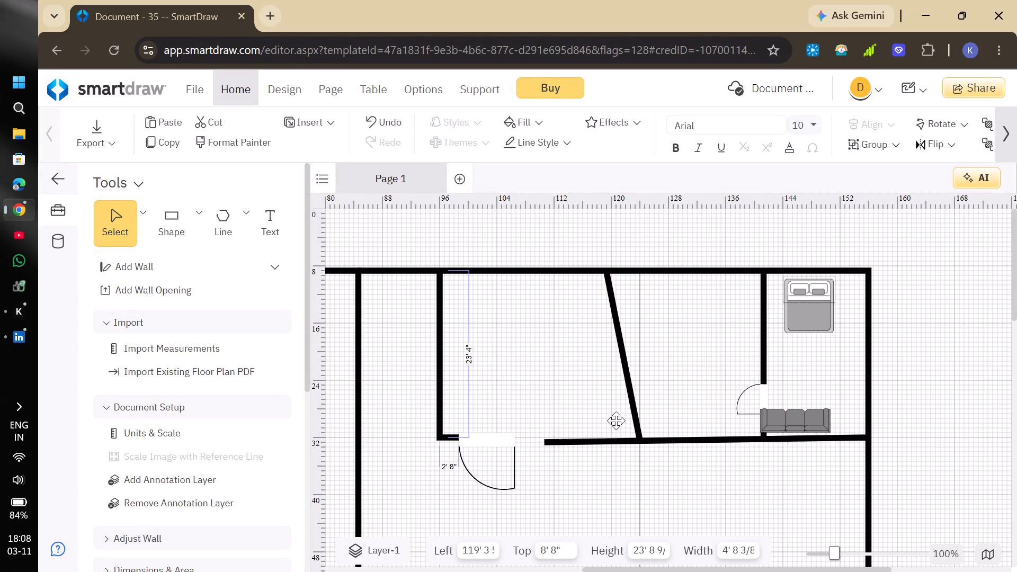
drag(616, 421, 606, 413)
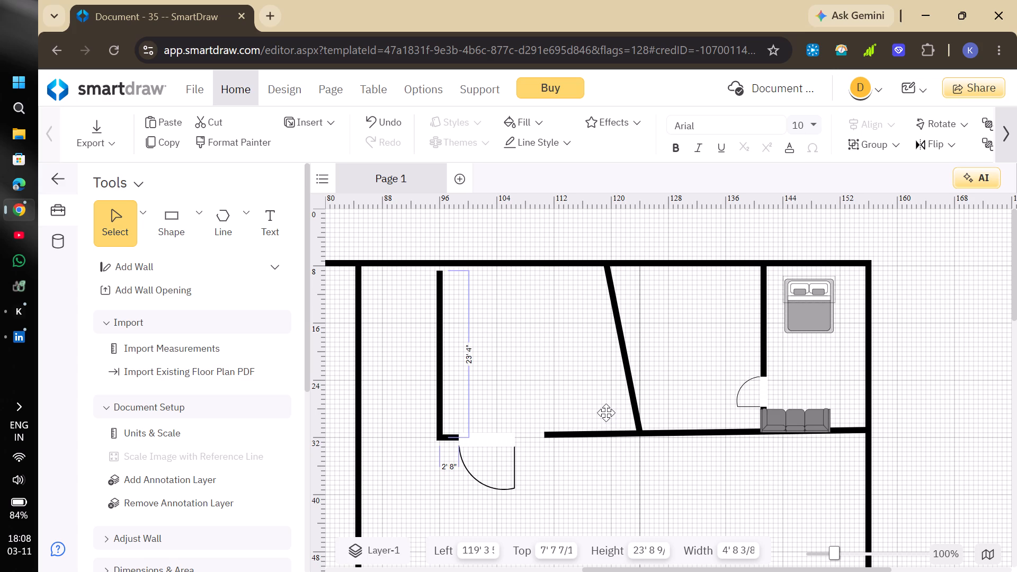
drag(606, 413, 600, 417)
drag(629, 399, 603, 388)
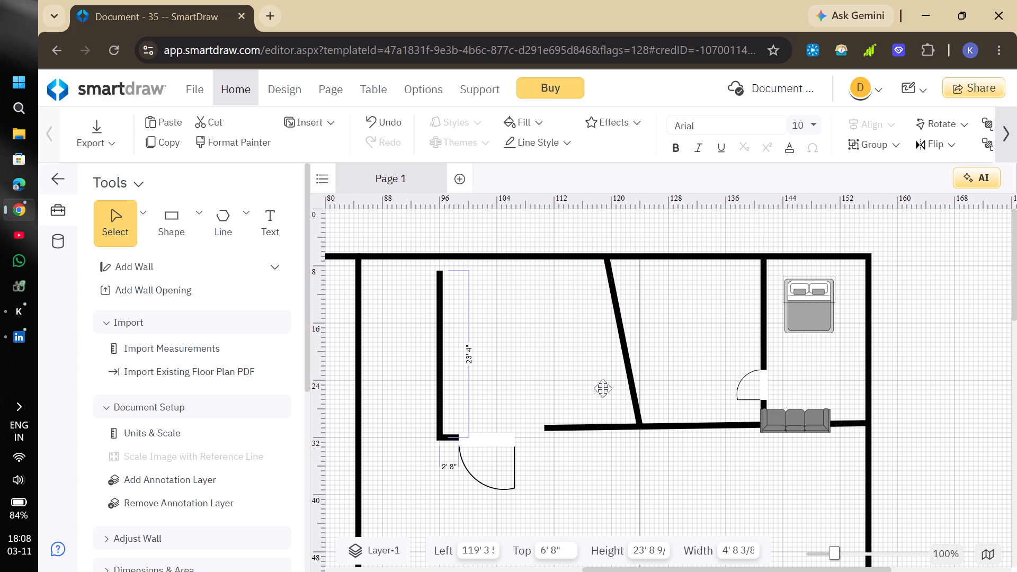
drag(603, 388, 536, 403)
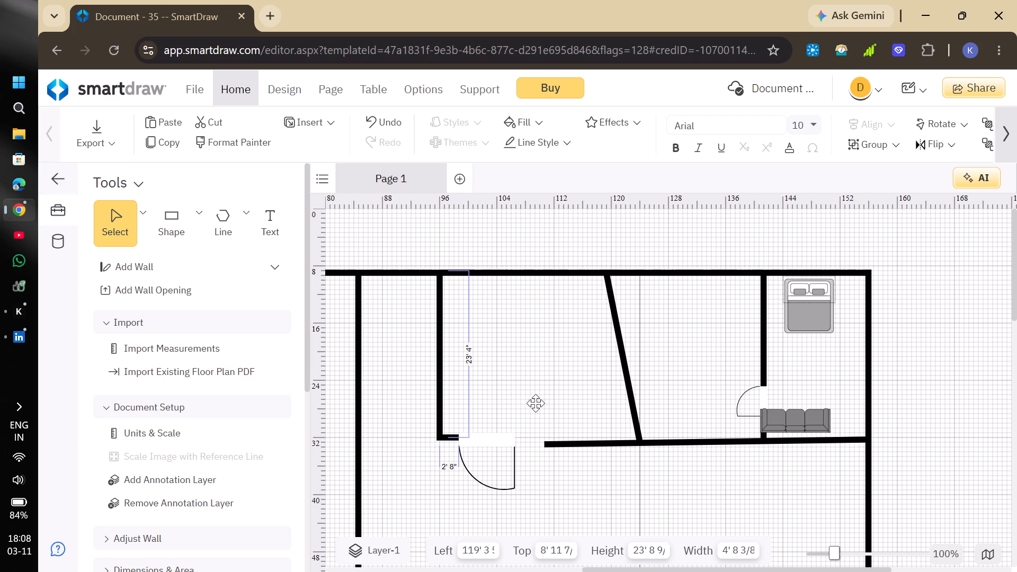
drag(536, 403, 513, 397)
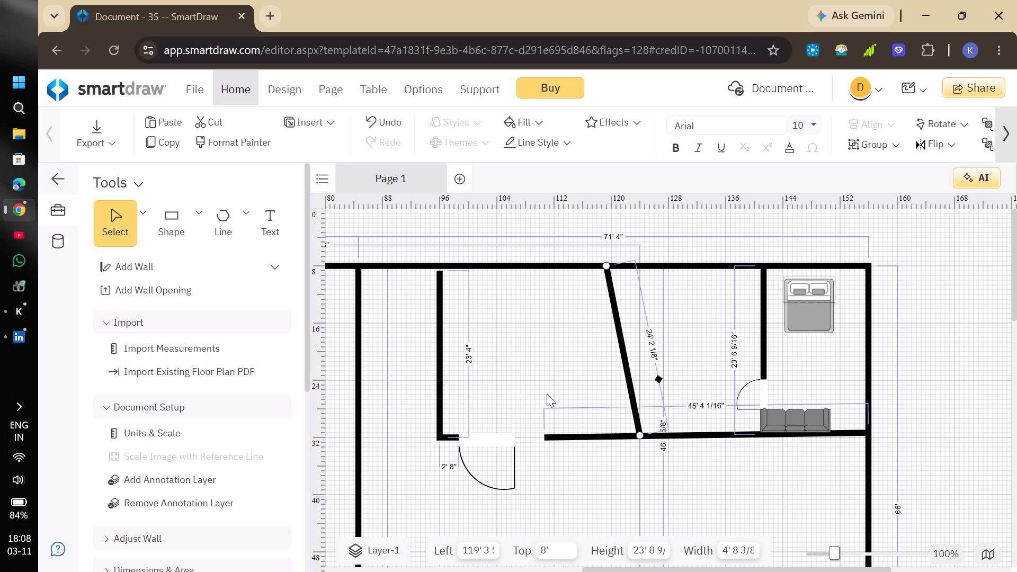
Slide the lower wall along its length to meet the short wall stub beside the large room's doorway.
drag(862, 434, 789, 428)
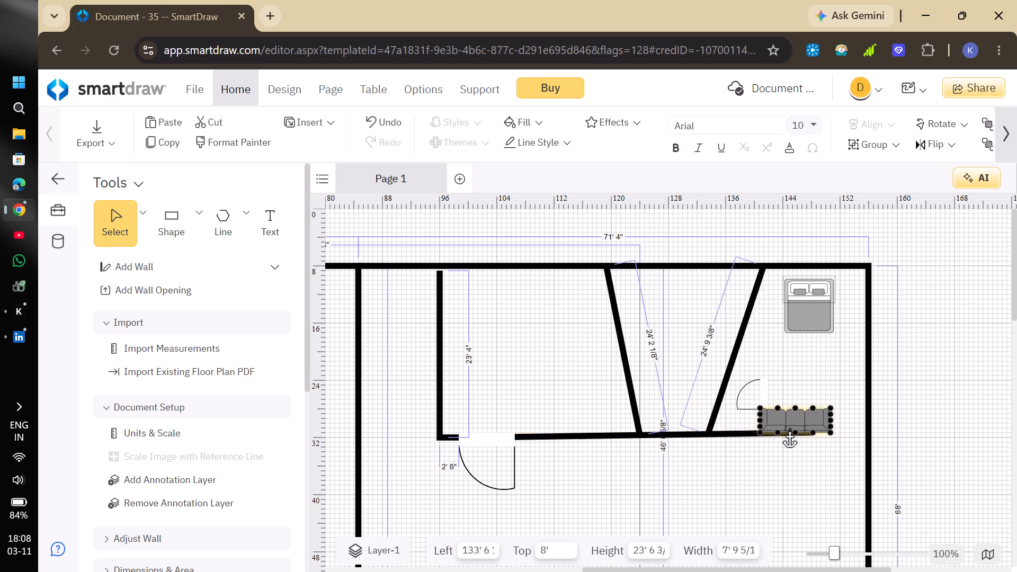
drag(789, 428, 775, 431)
Move the three-seat sofa back inside the small room, to left about 144' 9", top about 27' 10".
drag(702, 571, 498, 571)
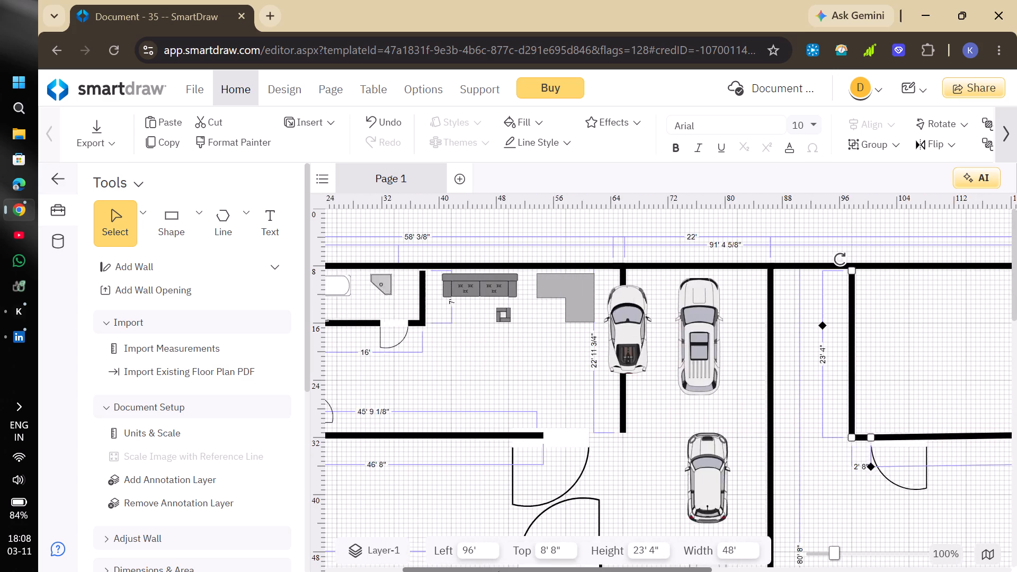
drag(498, 571, 558, 571)
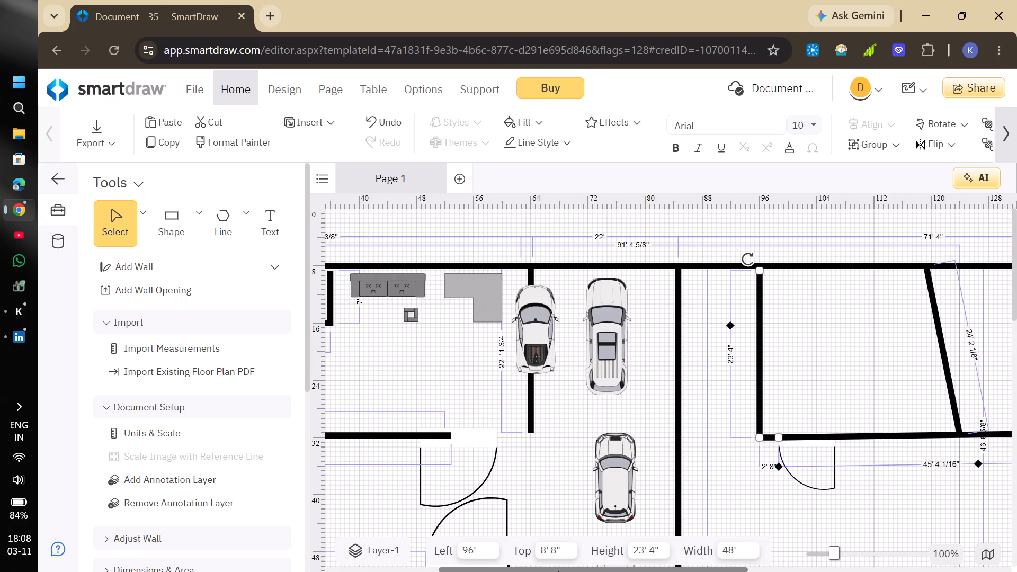
drag(558, 571, 947, 567)
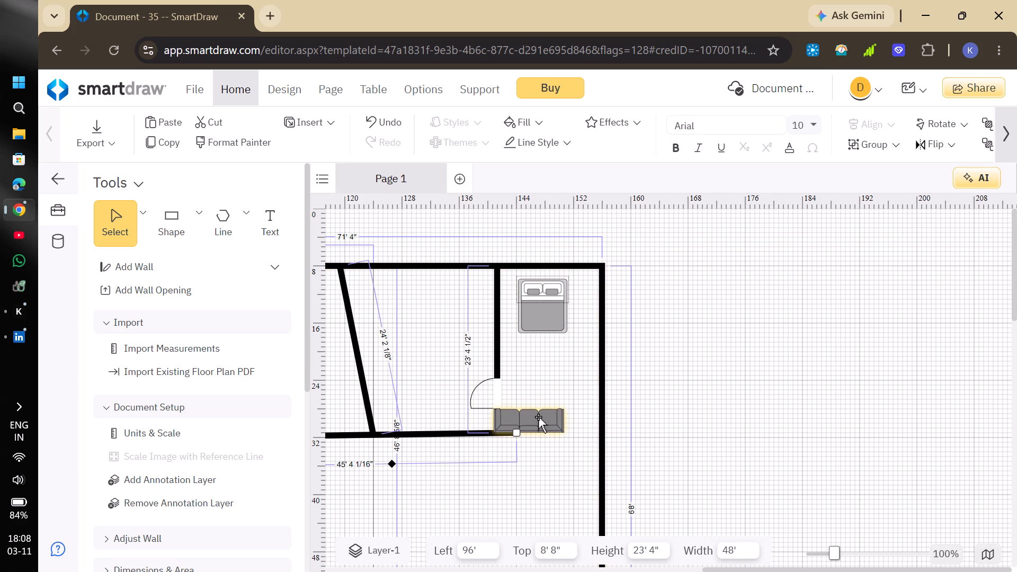
drag(537, 419, 567, 423)
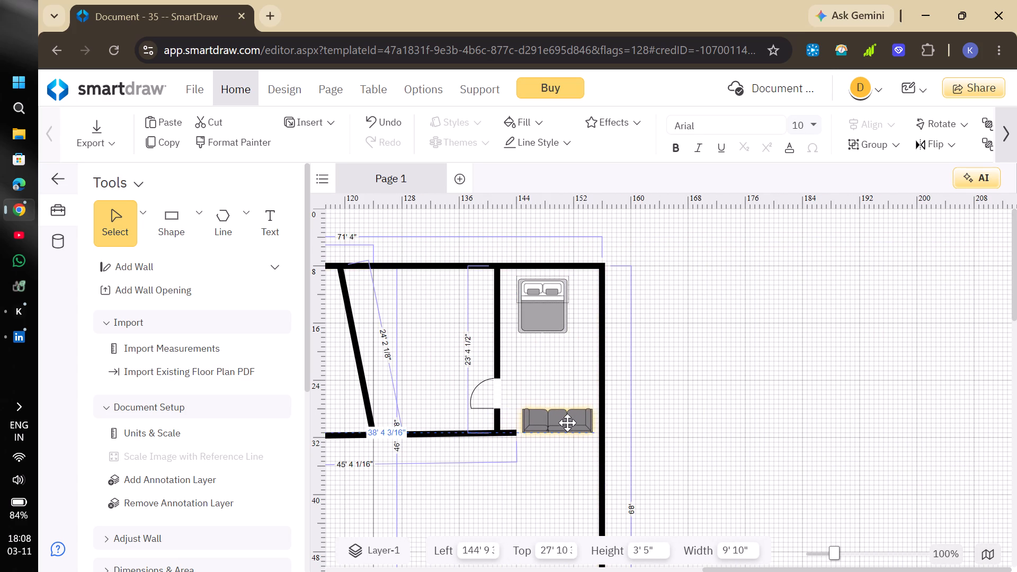
Draw a rectangular room 23' 8" wide by 18' 8" high below the sofa, at left 132', top 31' 4", against the outer wall.
scroll(514, 407, down, 2)
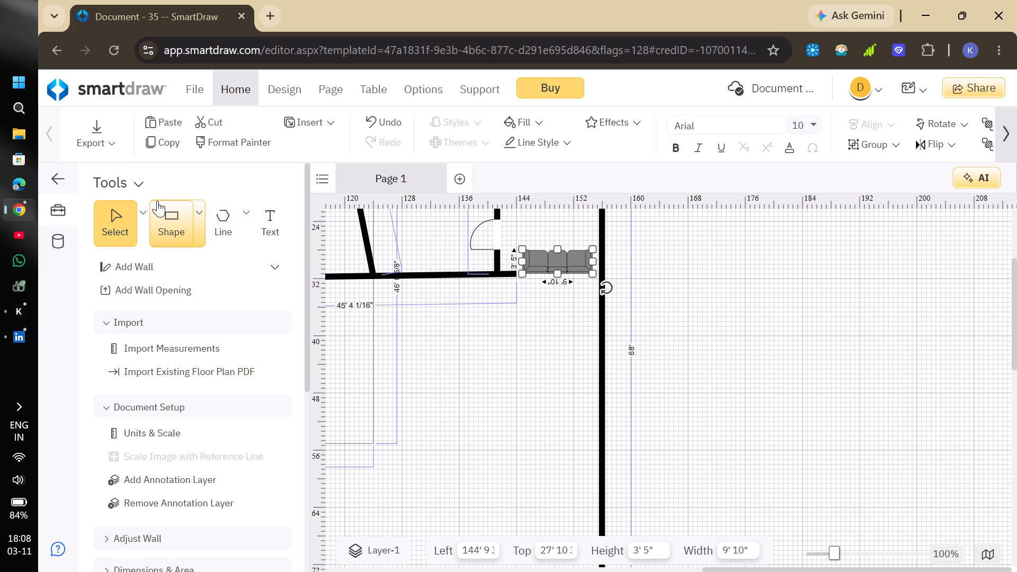
scroll(250, 314, down, 1)
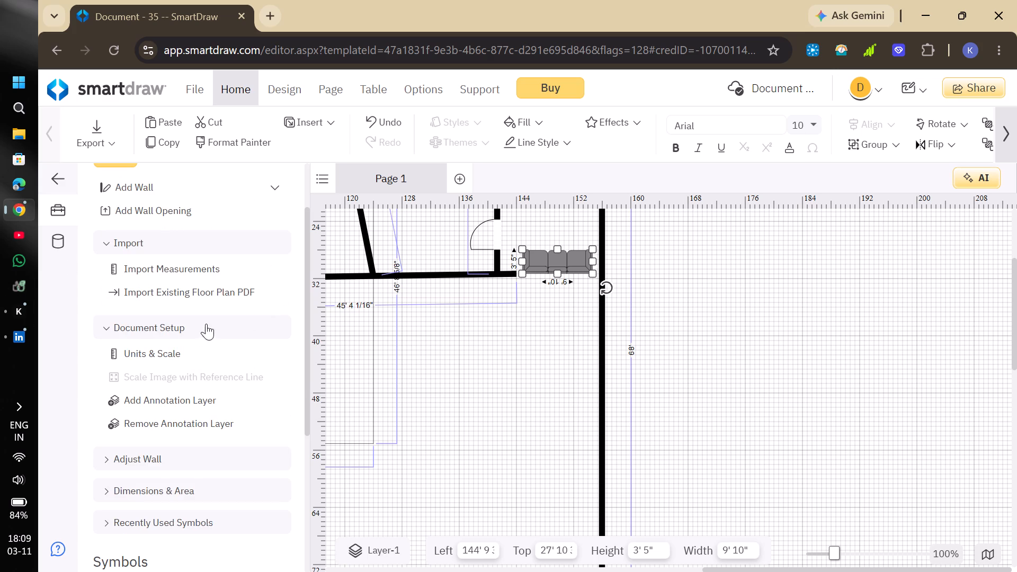
scroll(188, 267, up, 3)
click(206, 228)
click(199, 230)
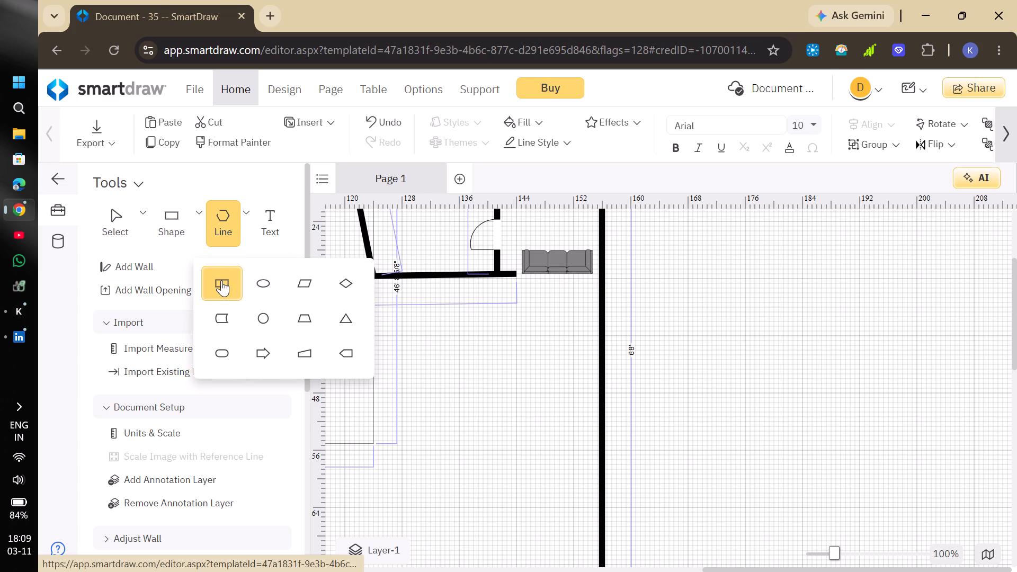
drag(221, 280, 545, 302)
drag(483, 333, 459, 380)
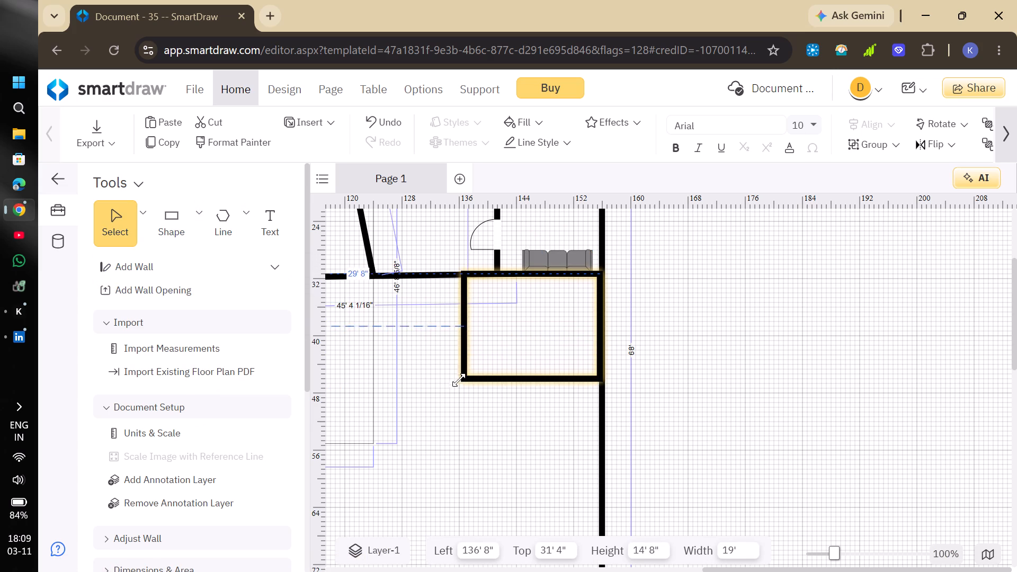
drag(459, 380, 432, 407)
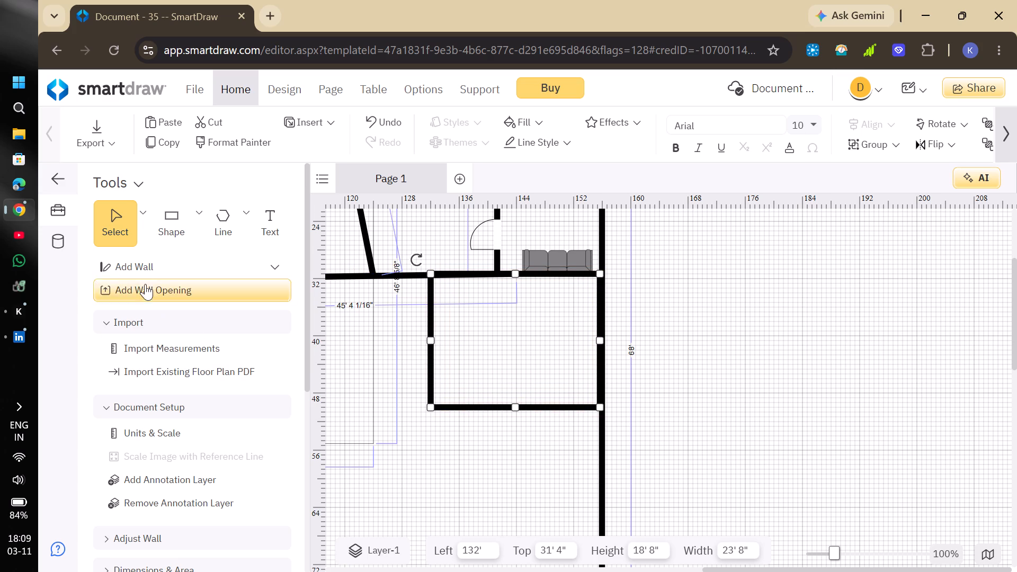
Add a recently used door enlarged to 78 1/2" by 78 1/2" in the new room's lower wall near the outer wall.
scroll(201, 363, down, 7)
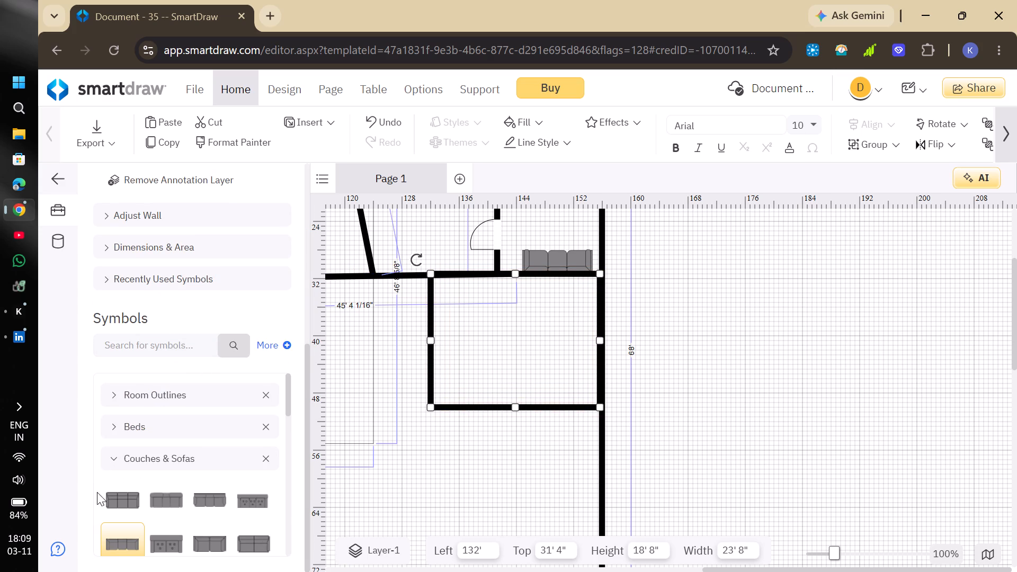
click(111, 459)
scroll(145, 383, up, 2)
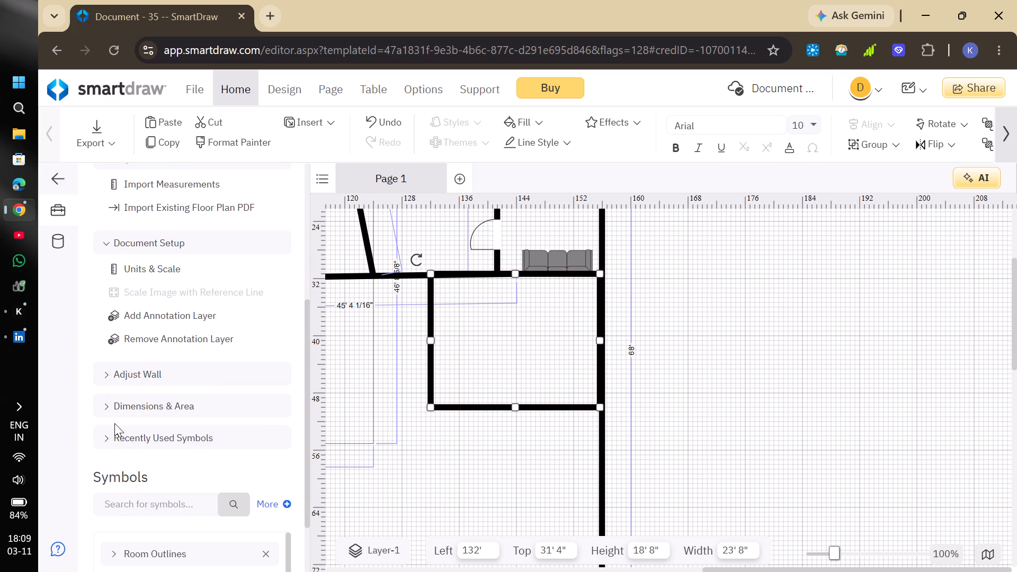
click(109, 443)
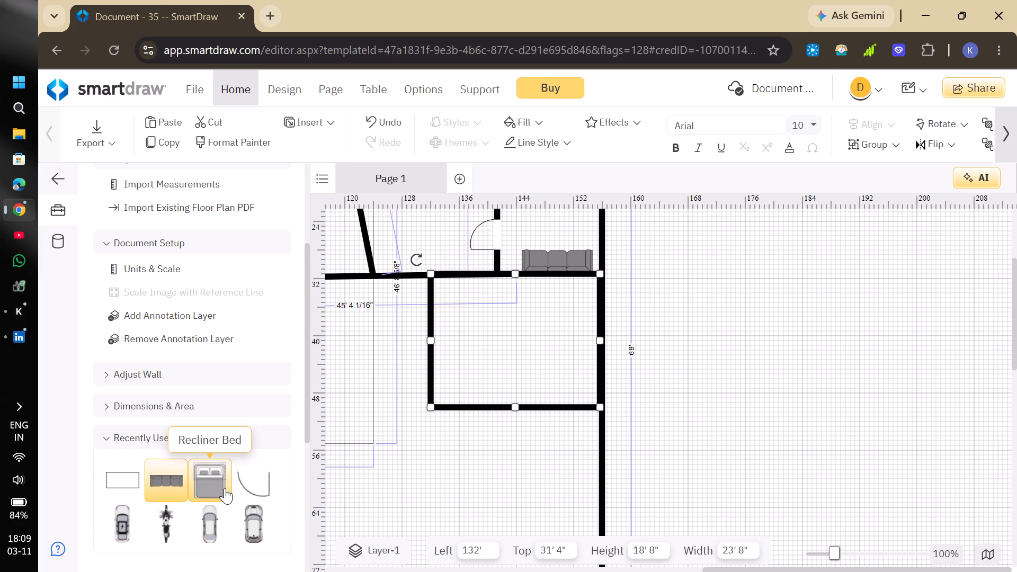
drag(244, 481, 561, 455)
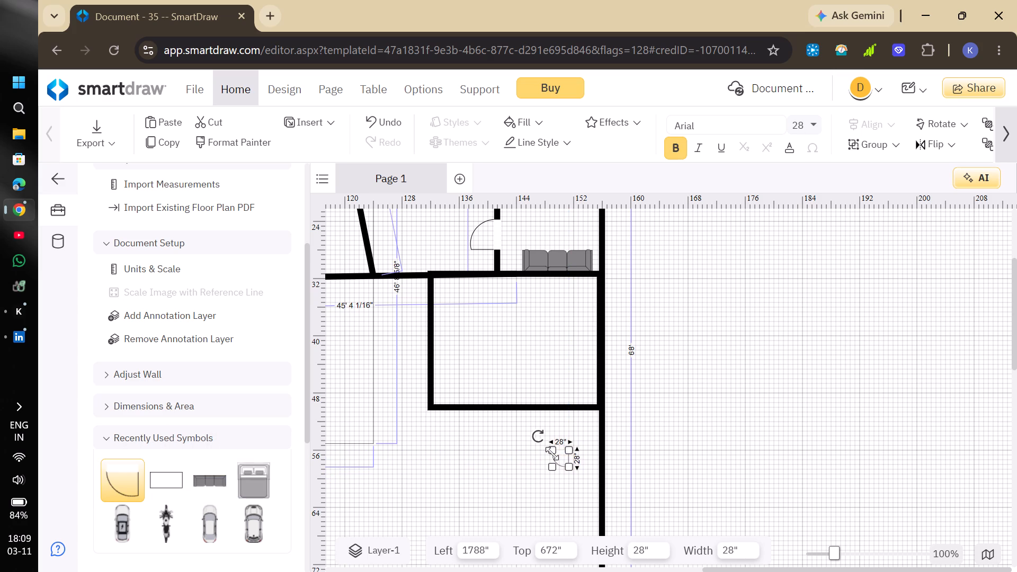
drag(552, 453, 524, 442)
drag(551, 428, 567, 422)
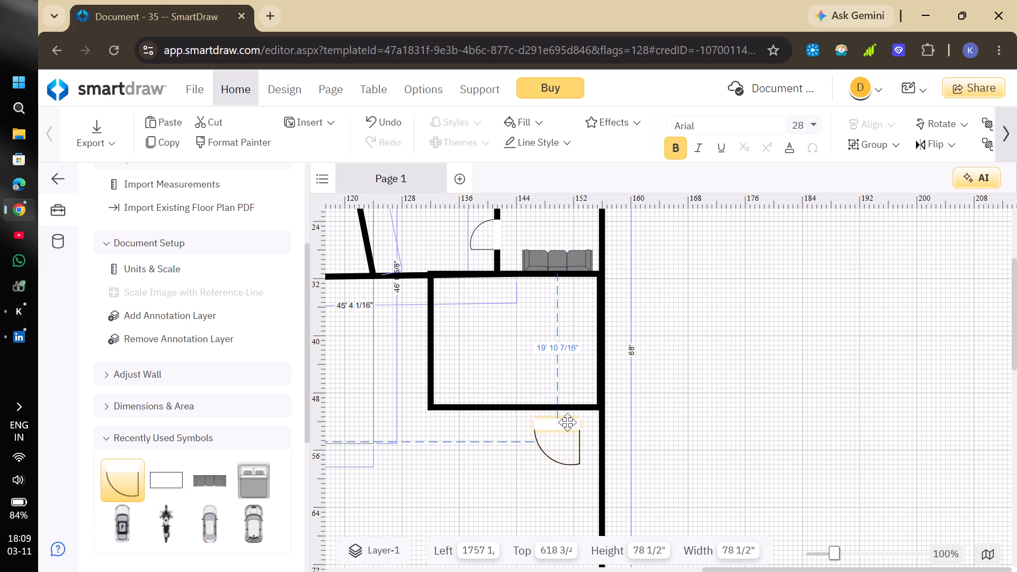
drag(567, 422, 566, 414)
click(644, 422)
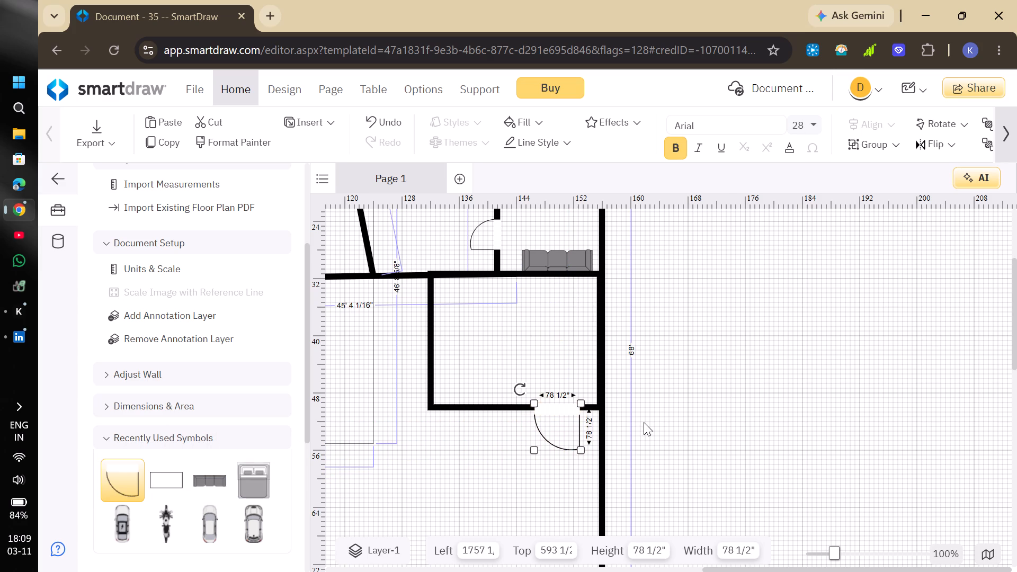
Place a diamond shape inside the new room at left 136', top 36', sized 16' 8" wide by 8' high.
scroll(224, 419, up, 3)
scroll(224, 419, down, 1)
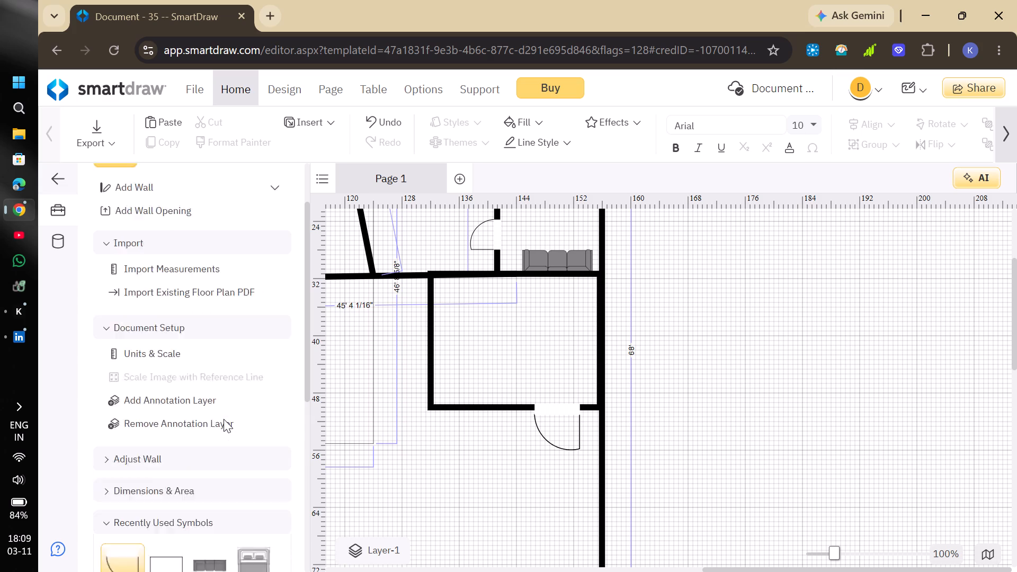
scroll(224, 419, up, 2)
click(201, 229)
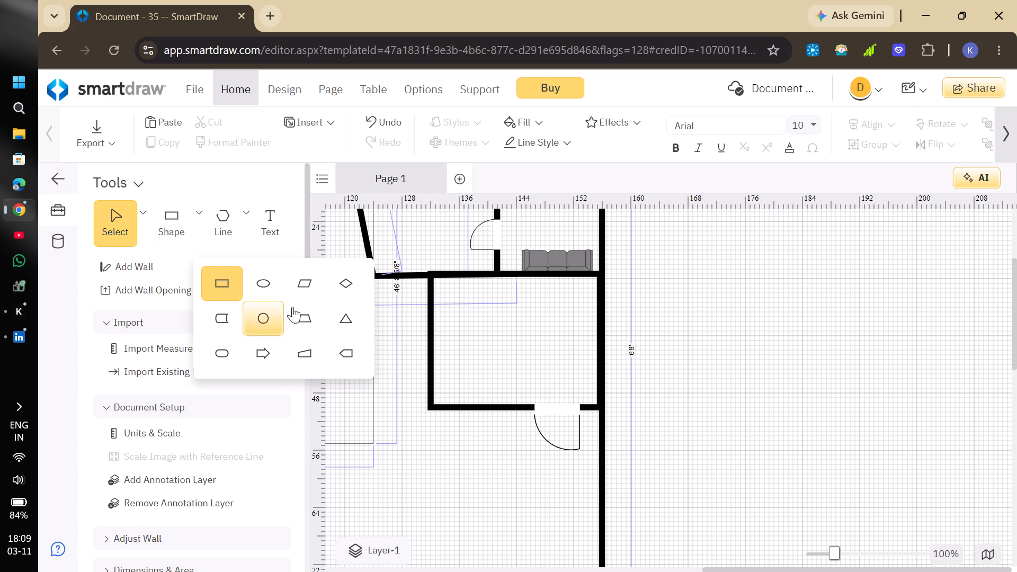
drag(331, 276, 516, 332)
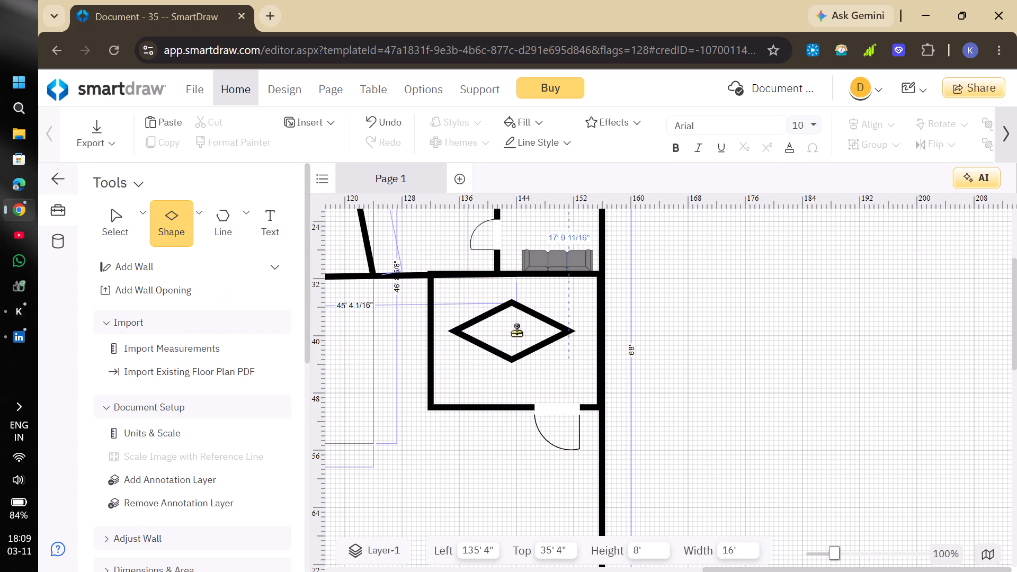
drag(516, 332, 519, 335)
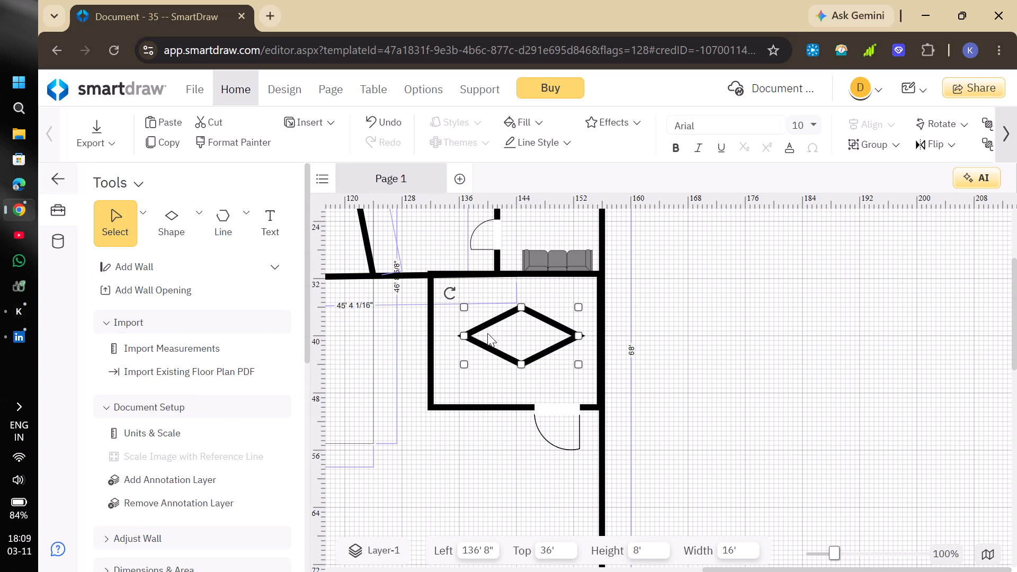
drag(467, 335, 461, 337)
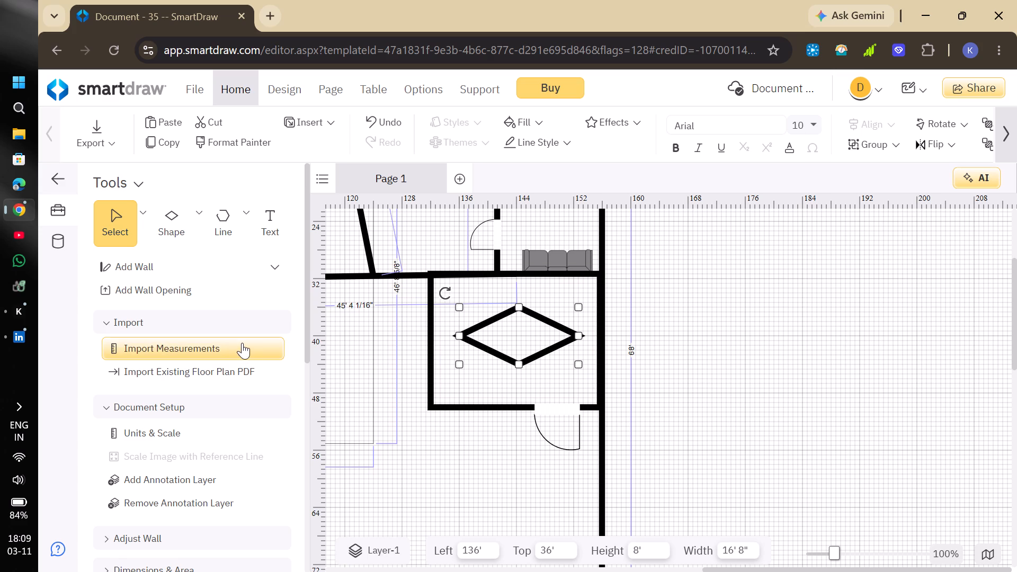
Place a recently used sports motorcycle inside the diamond at left 143' 4", top 36' 6".
scroll(242, 342, down, 4)
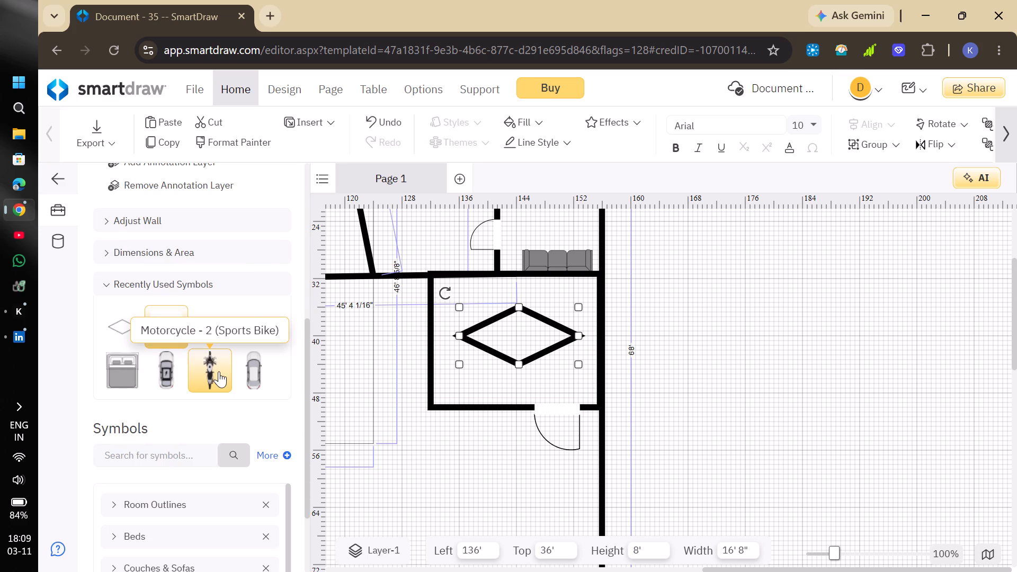
drag(219, 371, 520, 336)
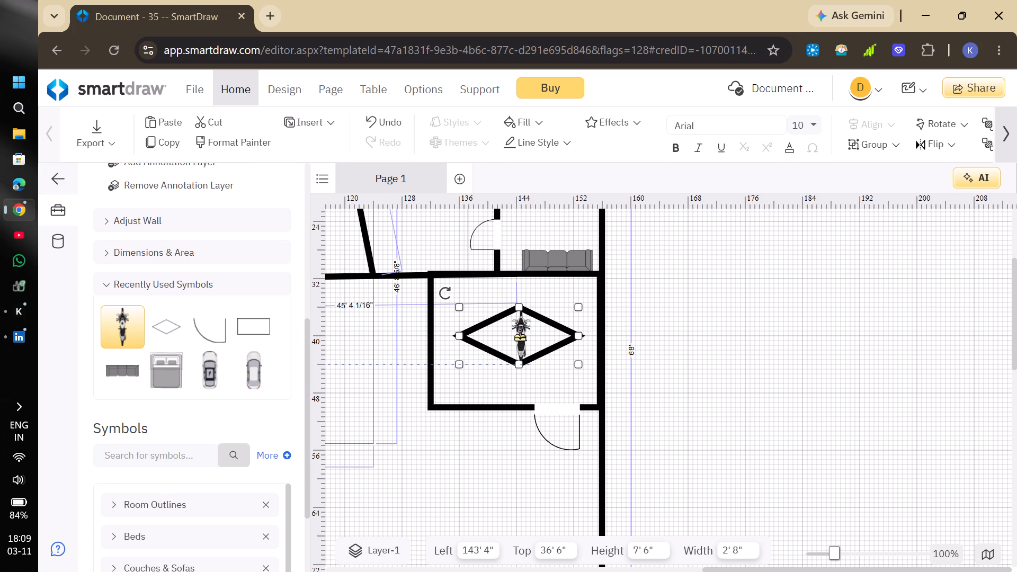
drag(520, 336, 519, 336)
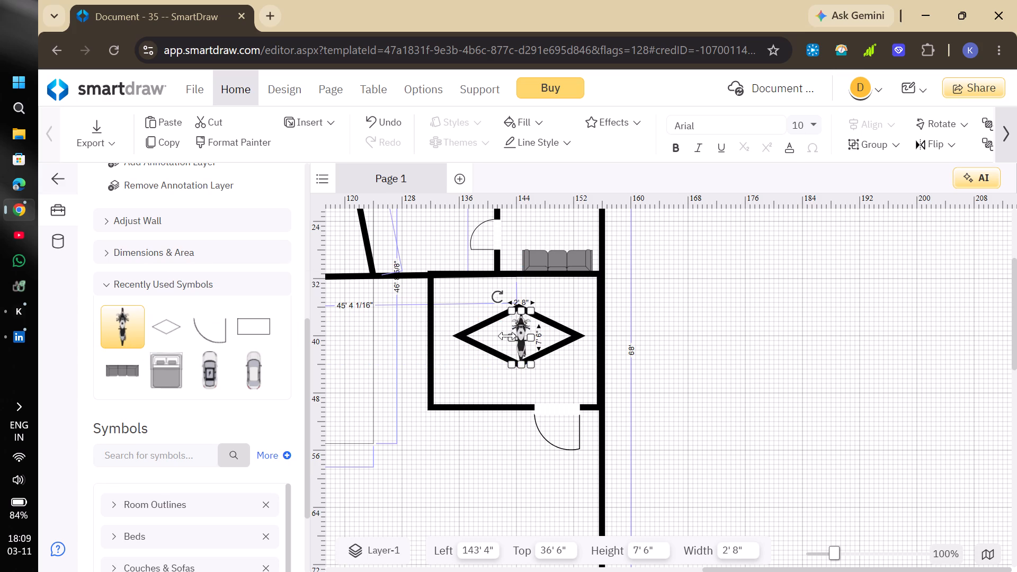
Place a recently used electric car just outside the diamond room's inner side wall, at left 124' 5", top about 34'.
drag(210, 369, 359, 378)
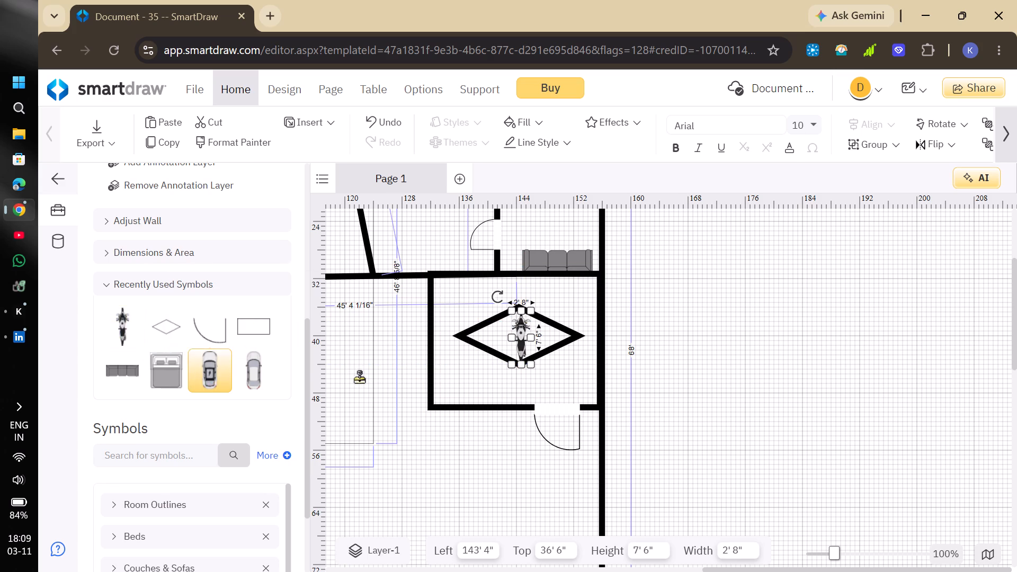
drag(359, 378, 397, 347)
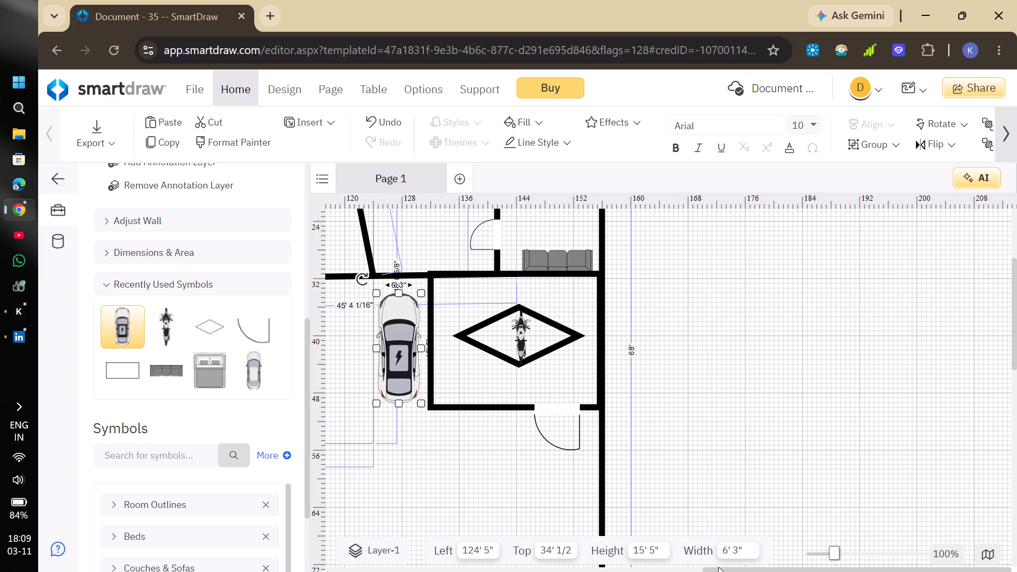
Add a rectangular four-chair dining table between the slanted partition and the bedroom, at left 130' 8", top about 9' 11".
drag(718, 567, 636, 571)
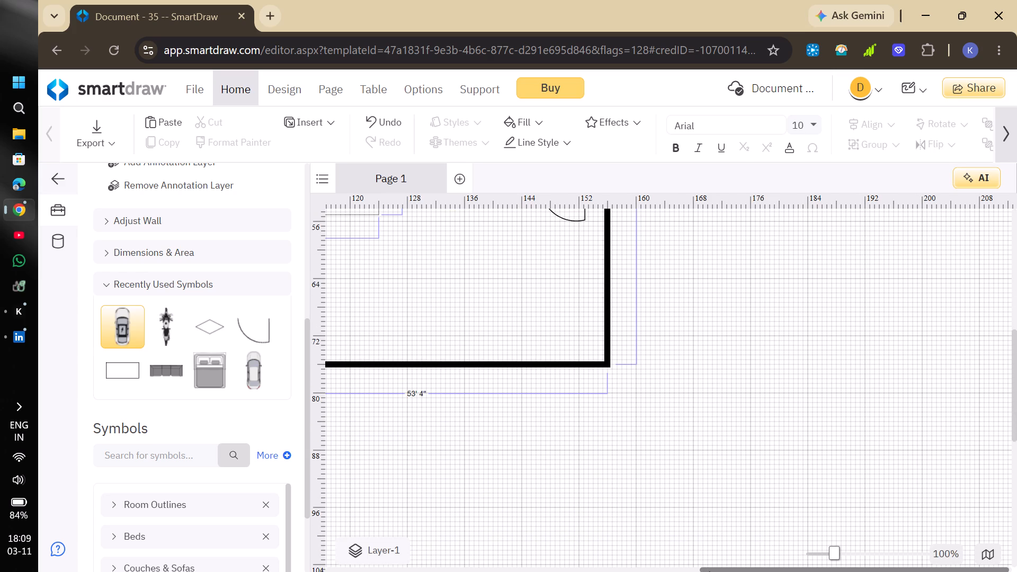
drag(716, 571, 563, 571)
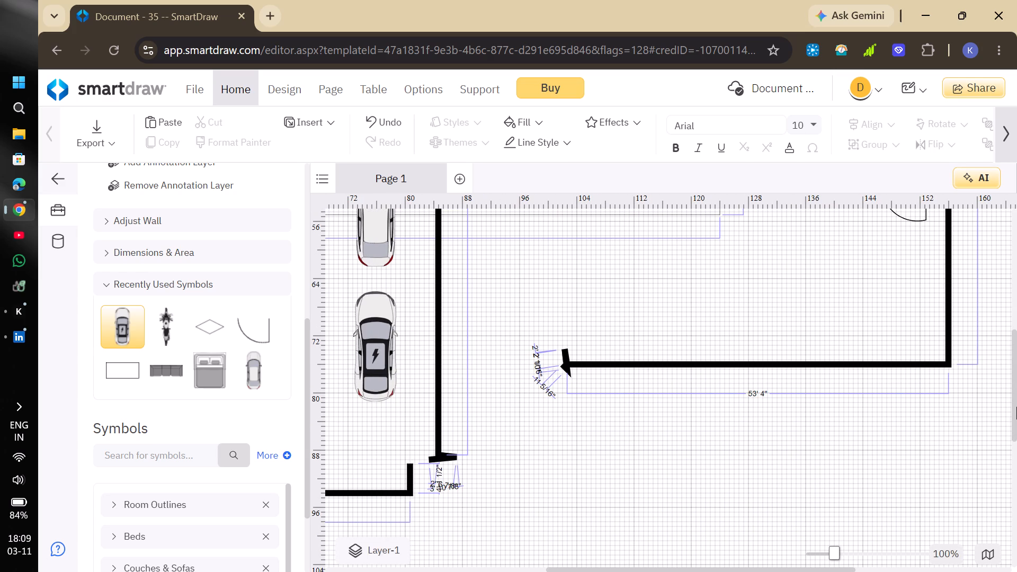
drag(1016, 418, 1016, 320)
drag(1016, 383, 1016, 271)
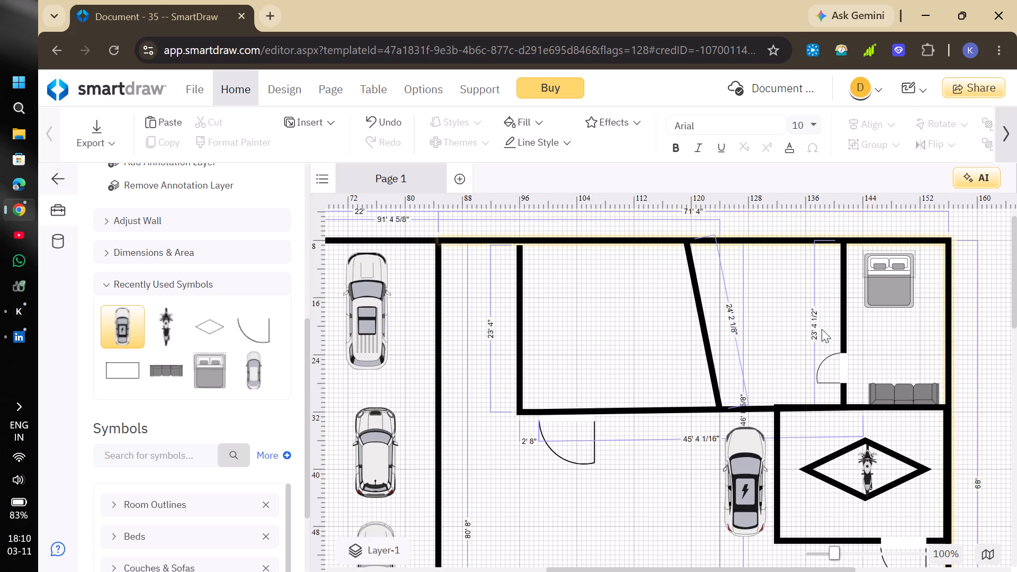
scroll(225, 365, down, 2)
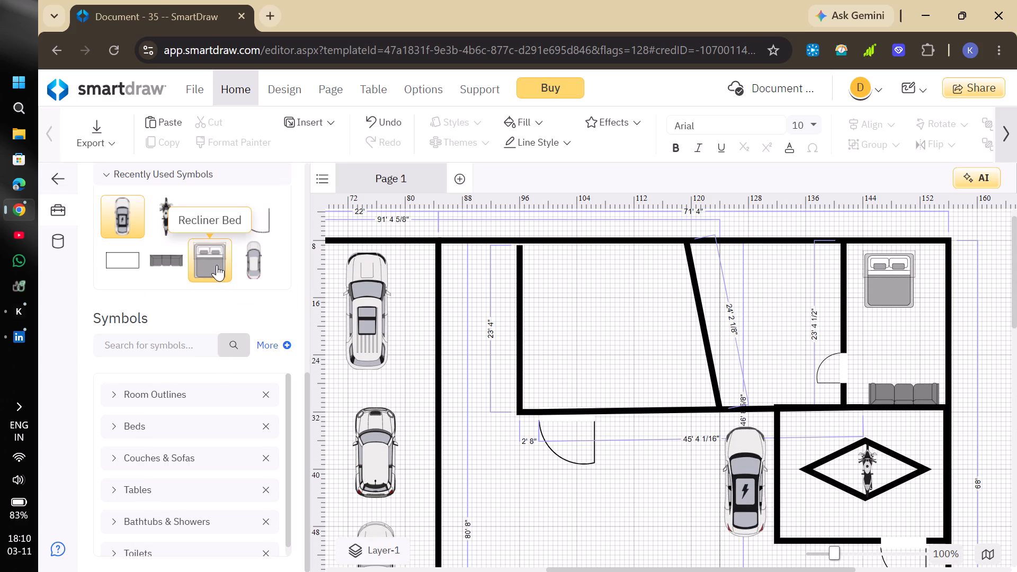
scroll(213, 267, down, 2)
scroll(165, 433, down, 3)
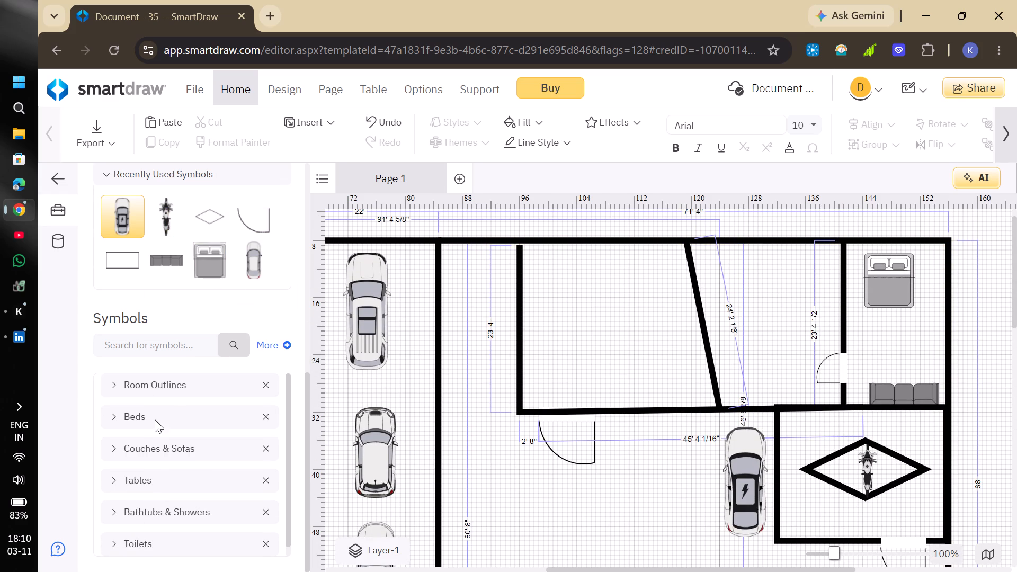
click(113, 478)
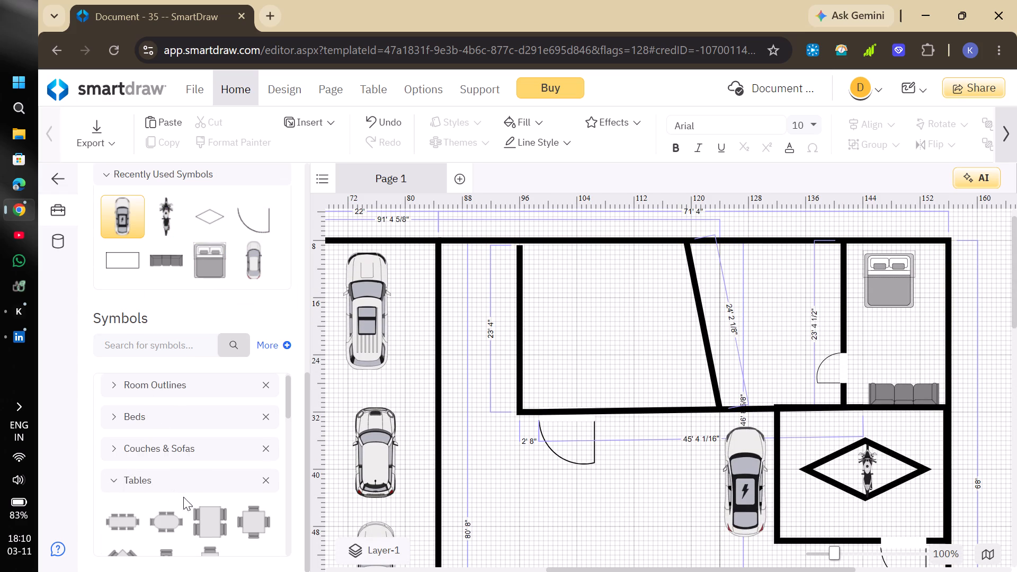
drag(195, 519, 806, 274)
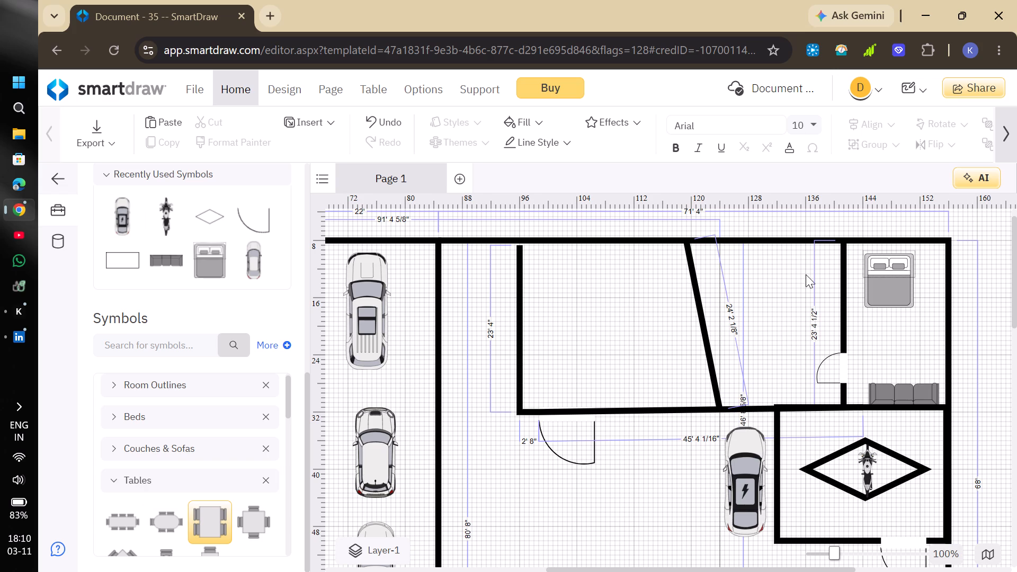
drag(806, 274, 784, 316)
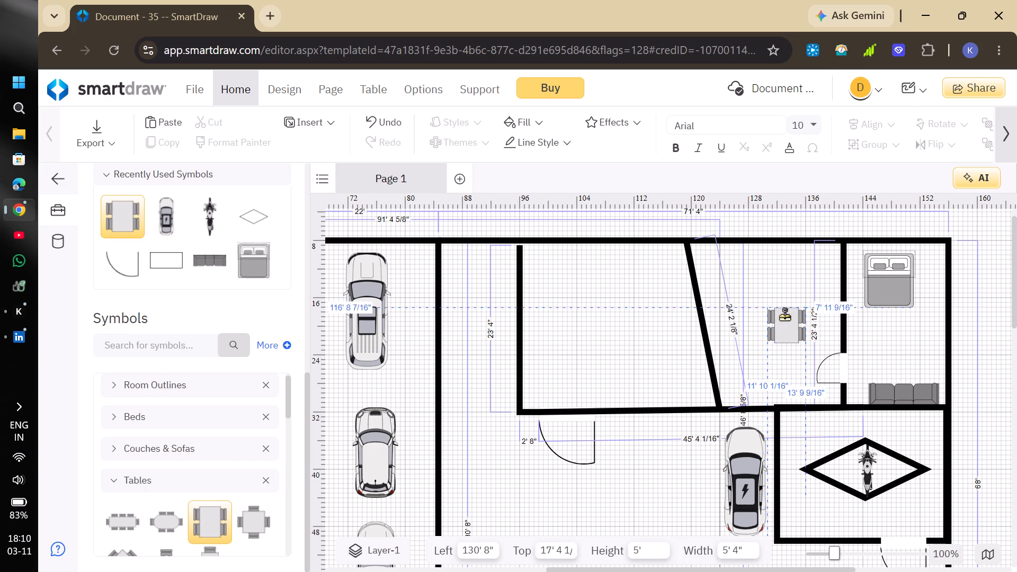
drag(784, 316, 789, 273)
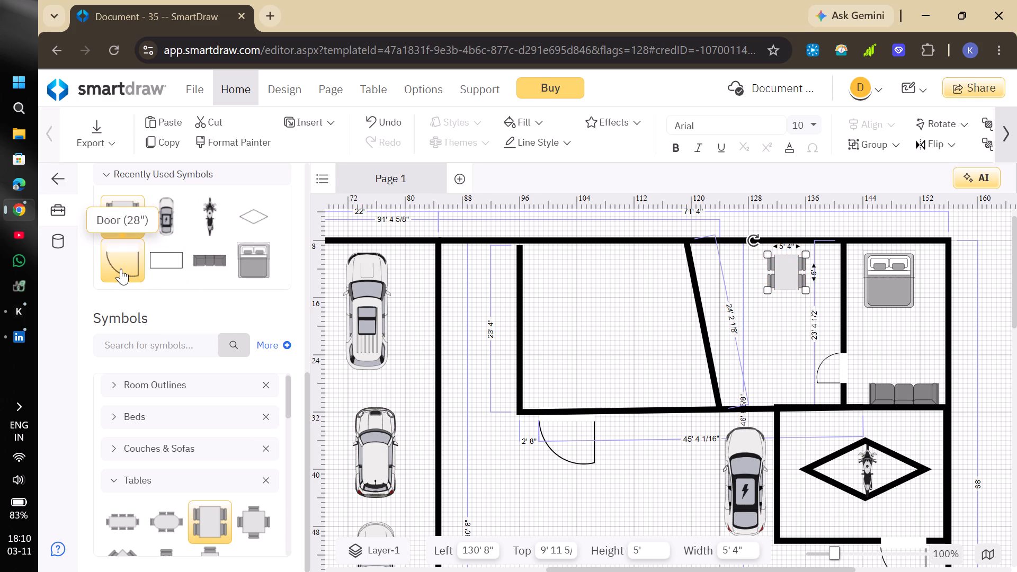
Add a Glass Rectangular Coffee Table directly below the four-chair dining table in the same room.
scroll(248, 227, down, 3)
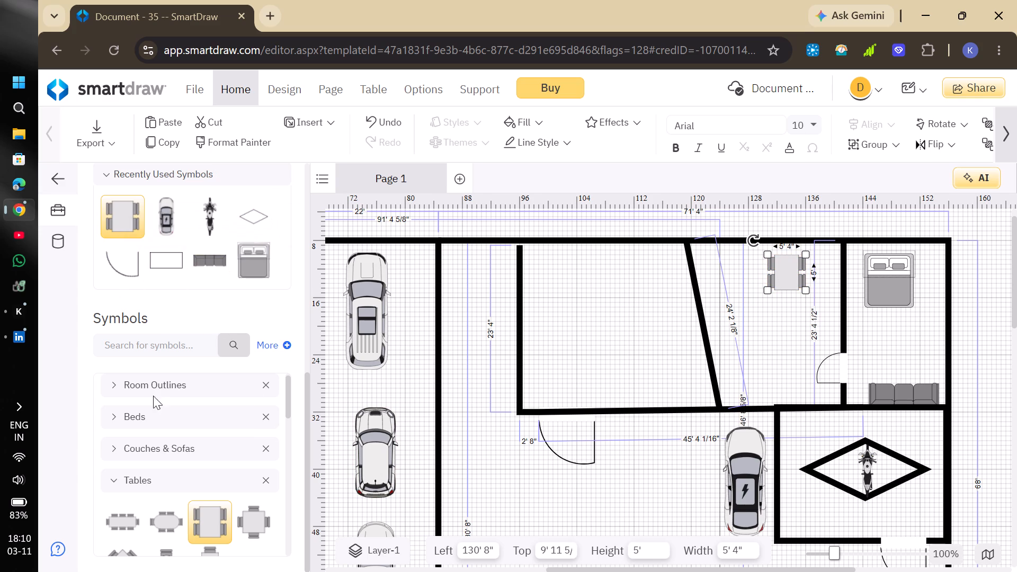
scroll(138, 460, down, 5)
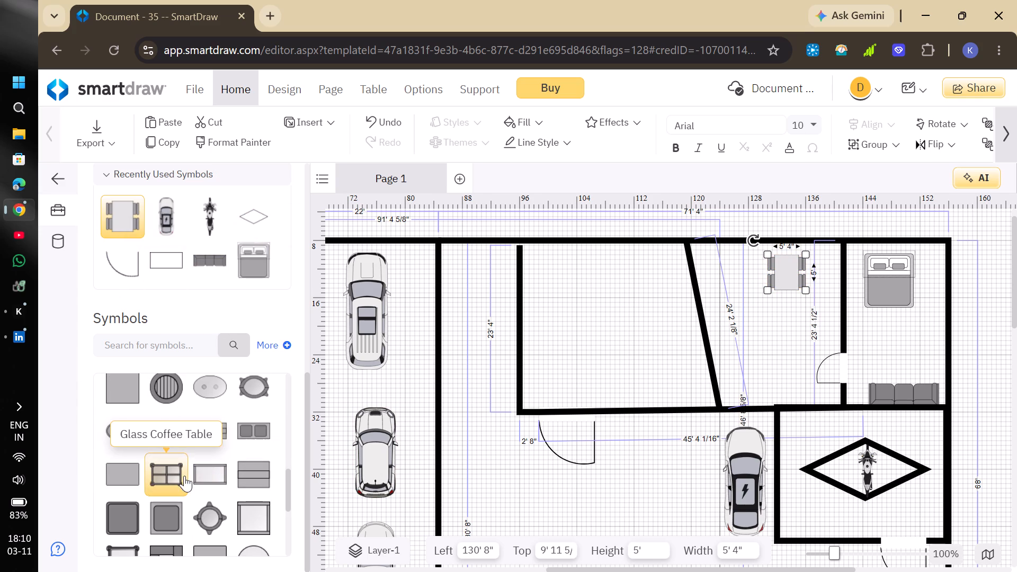
drag(196, 473, 626, 318)
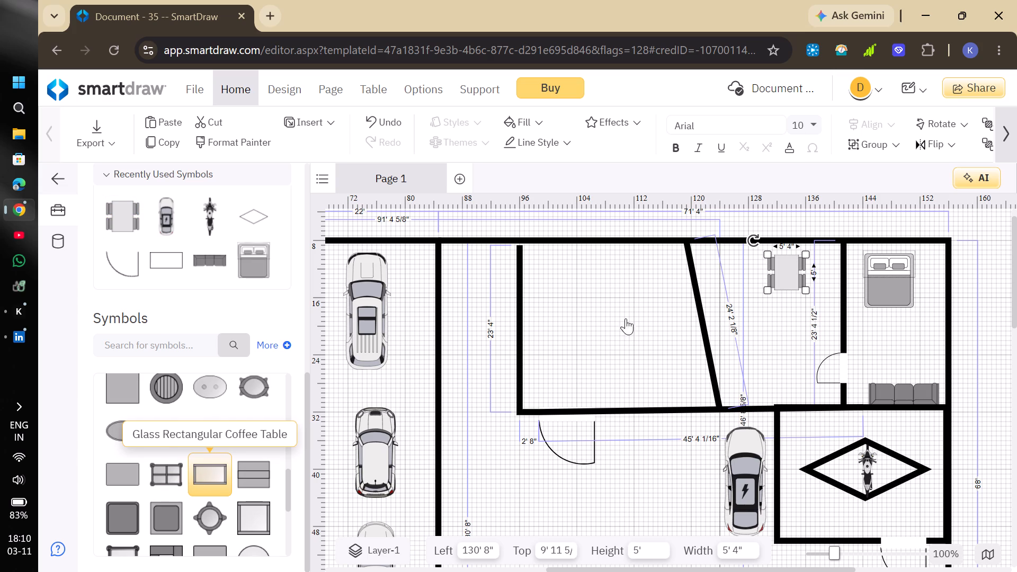
drag(626, 318, 787, 307)
Shift the slanted partition and its connected walls slightly down, bringing their top to about 8' 3".
drag(685, 261, 702, 276)
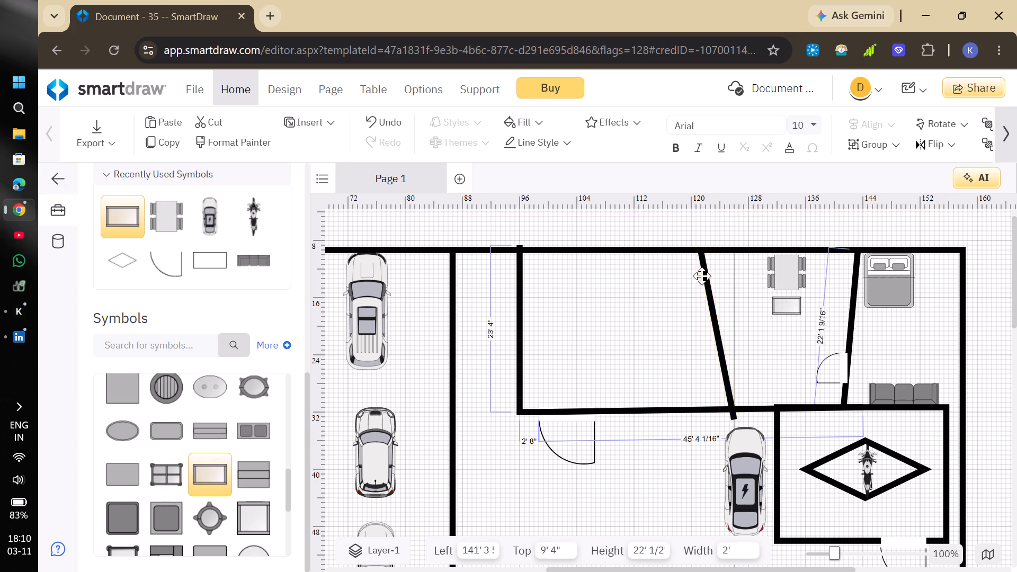
drag(702, 276, 562, 260)
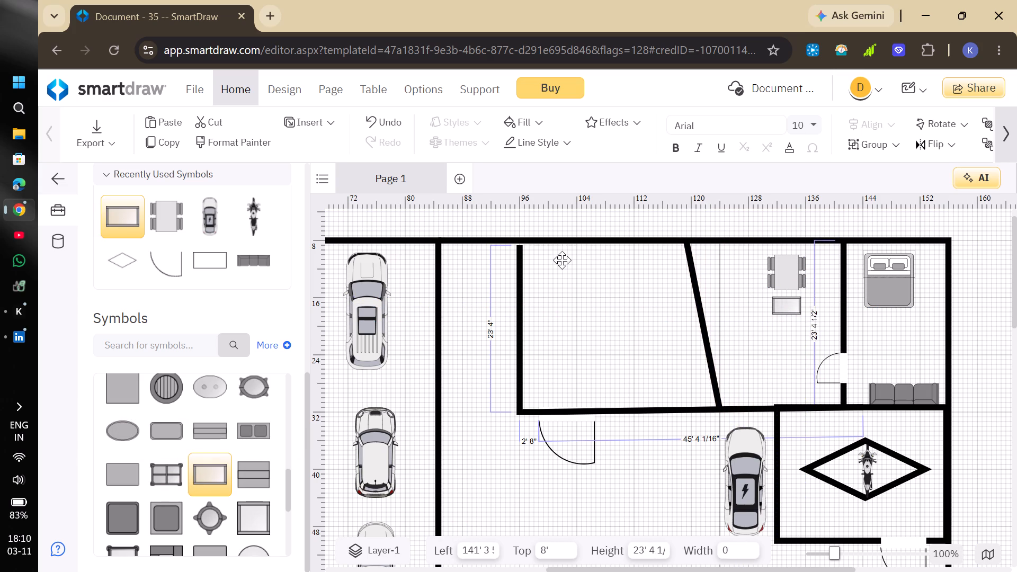
drag(562, 260, 560, 263)
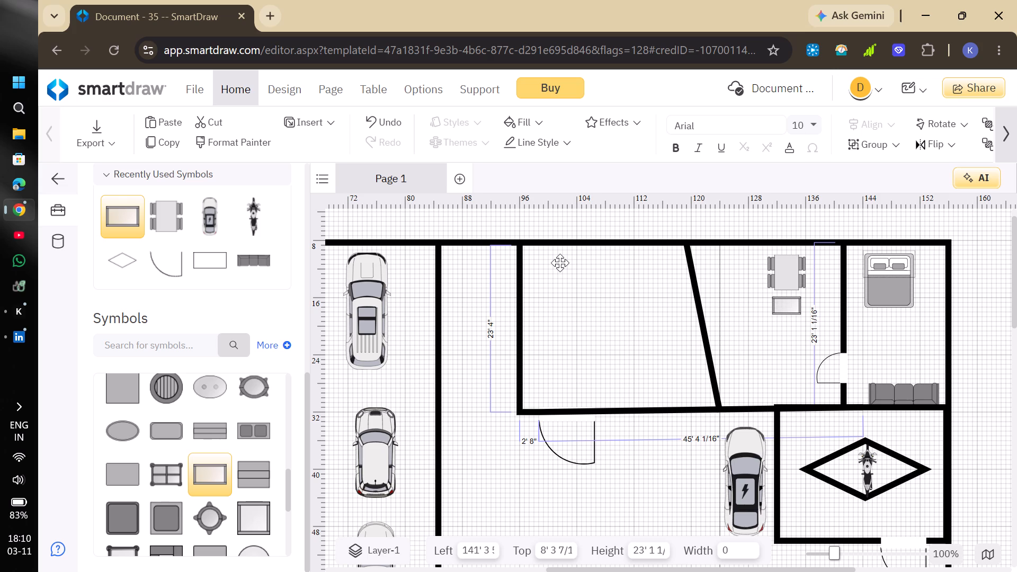
drag(560, 263, 427, 263)
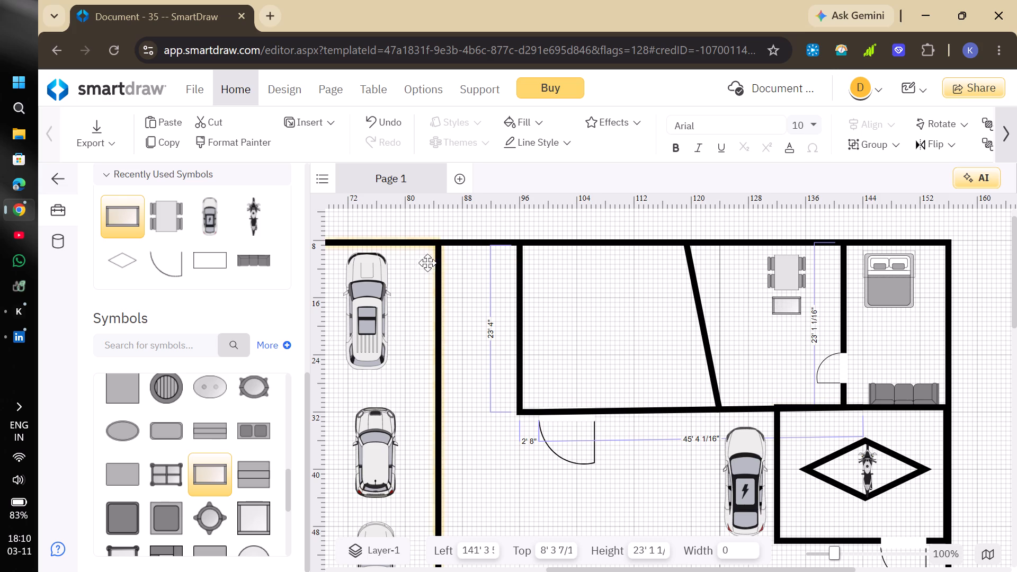
drag(427, 263, 400, 263)
Move the first house's vertical partition beside the bathroom toward the bedroom, to left 16' 8".
drag(610, 571, 581, 571)
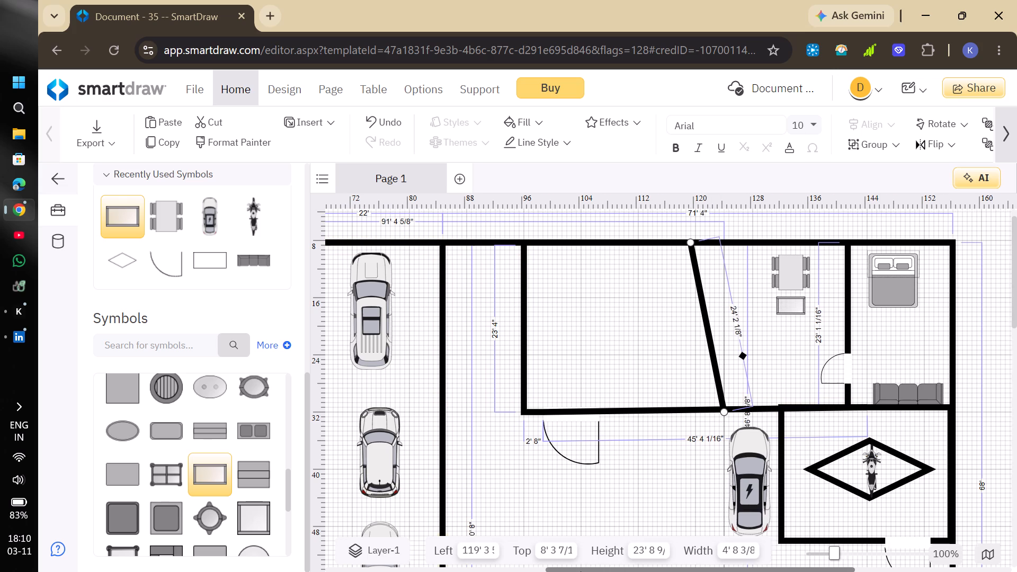
drag(581, 571, 361, 571)
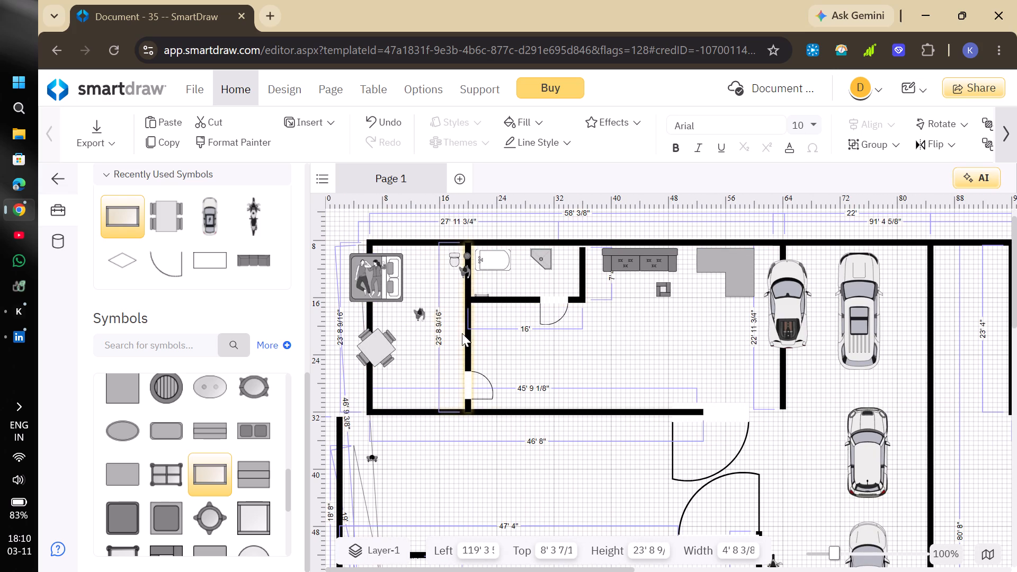
drag(466, 339, 463, 342)
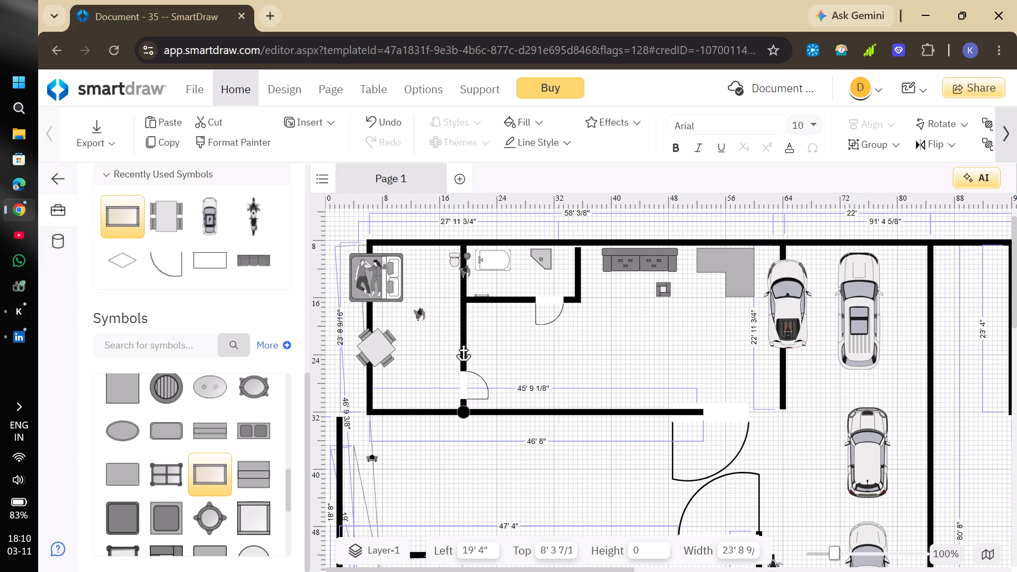
drag(463, 342, 440, 343)
Move the first house's outer bedroom wall and its connected walls outward to left 8".
click(370, 377)
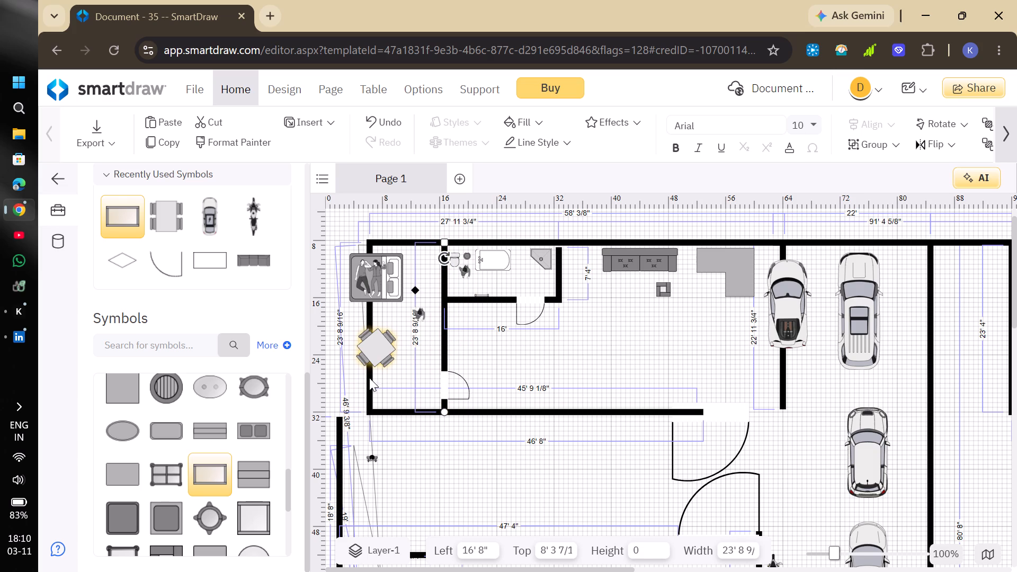
click(368, 382)
drag(368, 382, 337, 384)
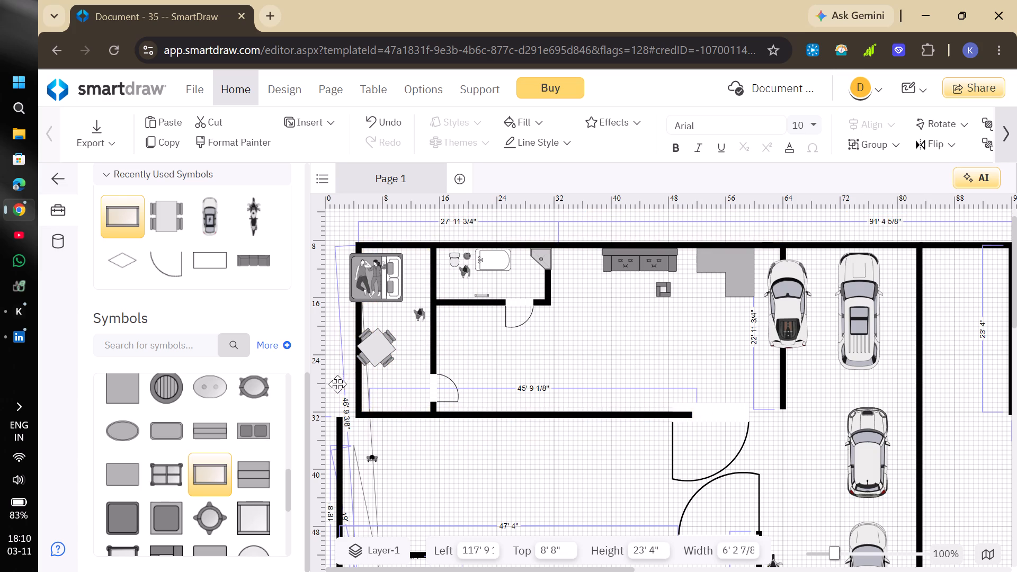
drag(337, 384, 329, 385)
Select all lines and shift the whole wall layout about 4' toward the vehicle yard, bringing the reference line to left about 10' 5", top about 32' 4".
scroll(203, 352, up, 1)
scroll(203, 352, down, 1)
scroll(203, 351, up, 4)
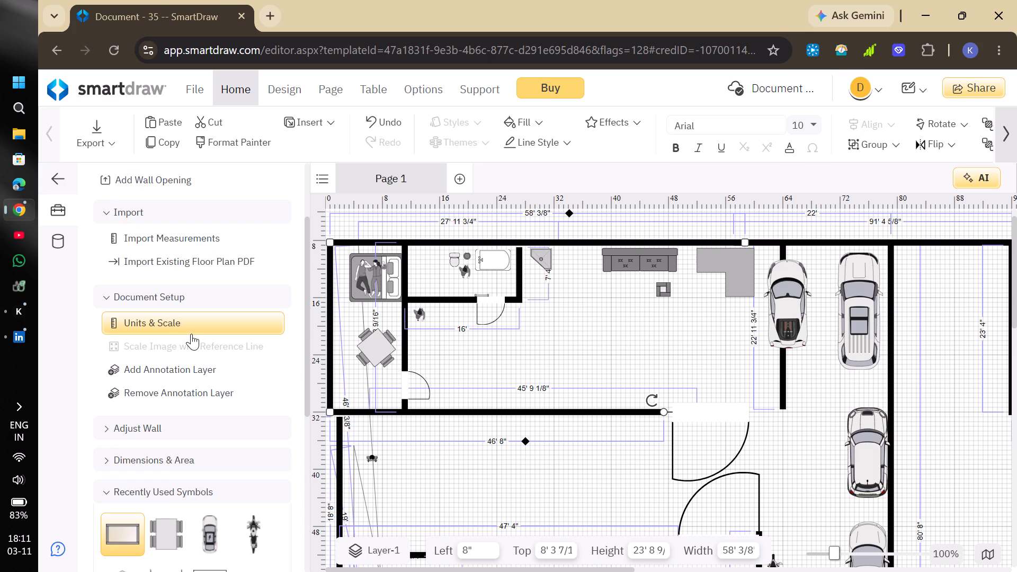
scroll(183, 312, up, 2)
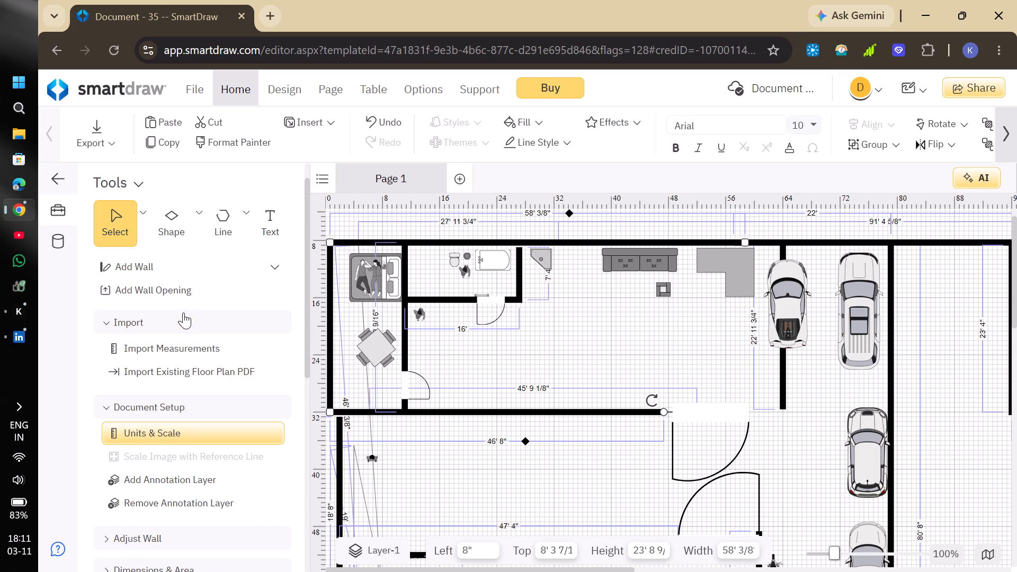
scroll(183, 312, up, 4)
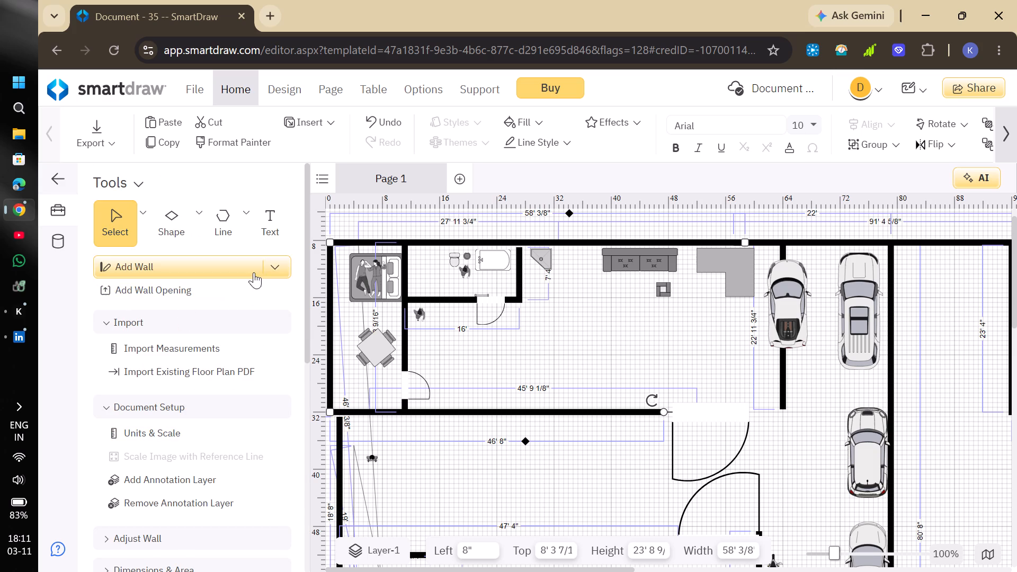
click(139, 231)
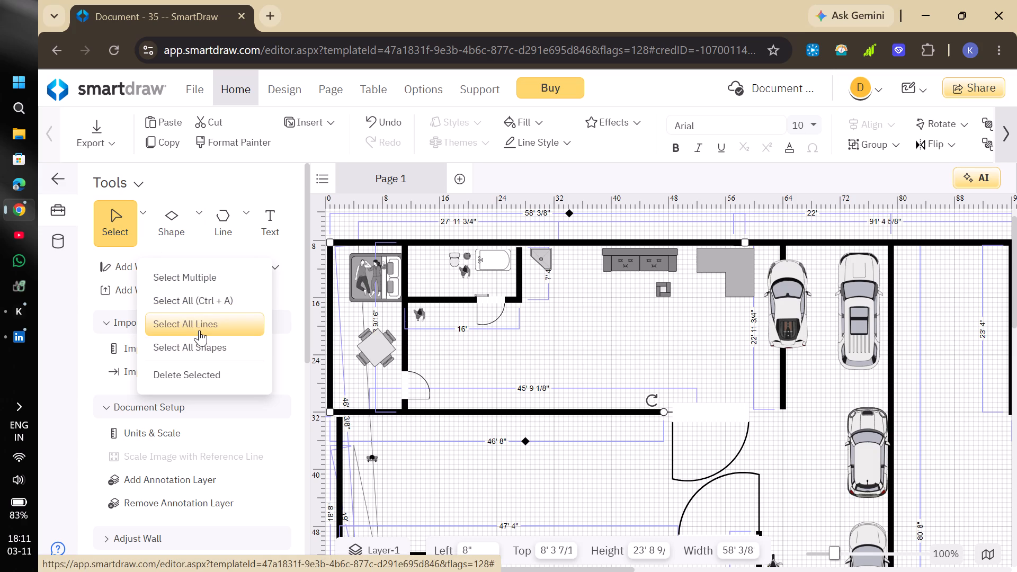
click(199, 329)
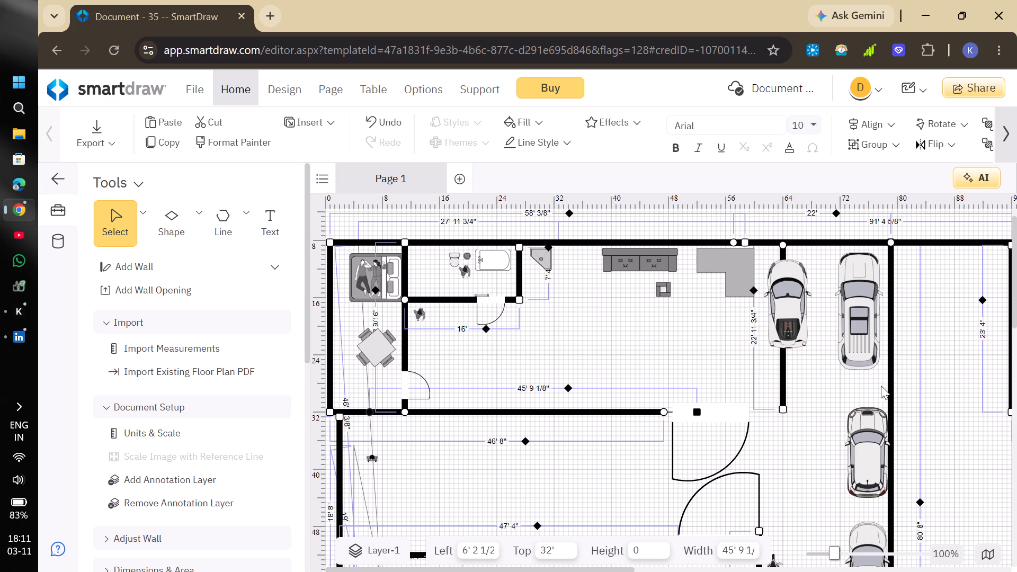
drag(892, 383, 903, 381)
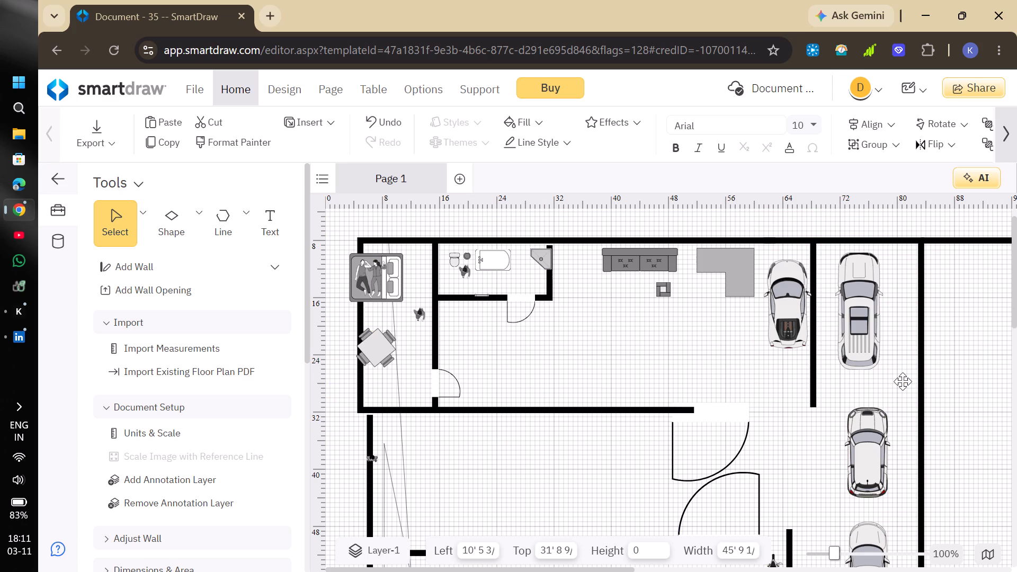
drag(903, 381, 779, 392)
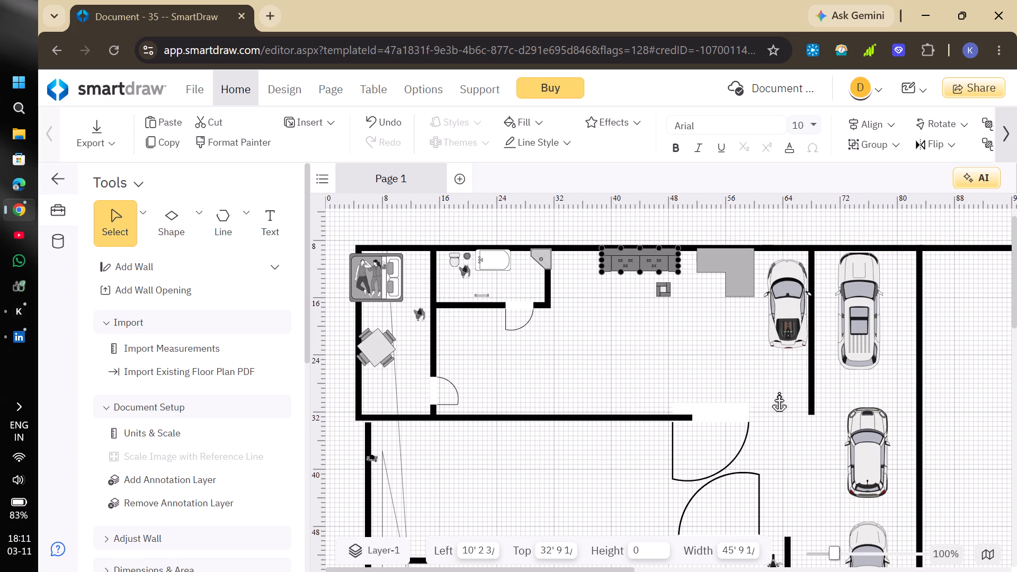
drag(779, 392, 731, 389)
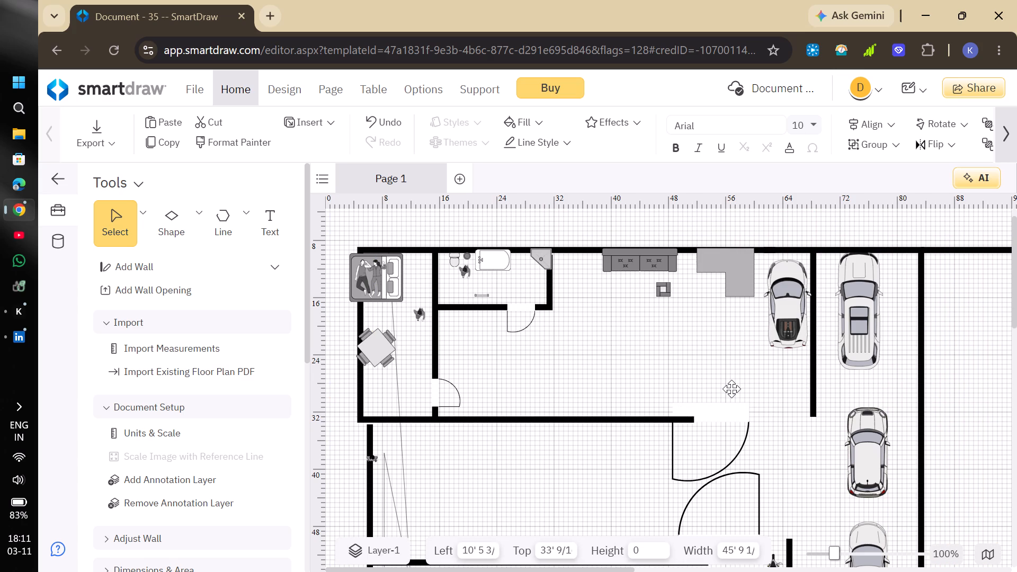
drag(731, 389, 731, 385)
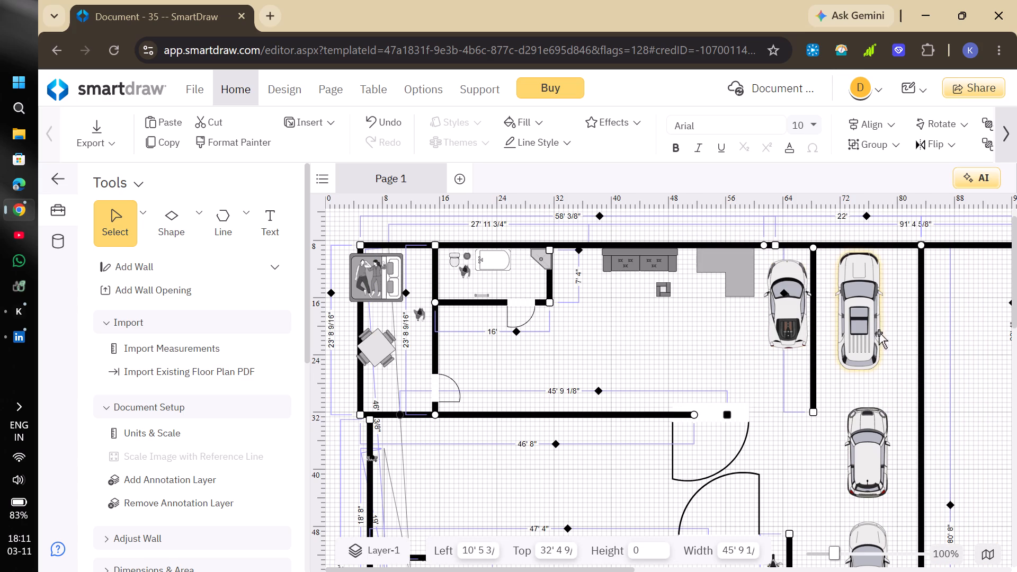
Examine how the shifted walls line up with the furniture and vehicles across both houses, the yard and the adjoining walled area.
scroll(883, 329, down, 3)
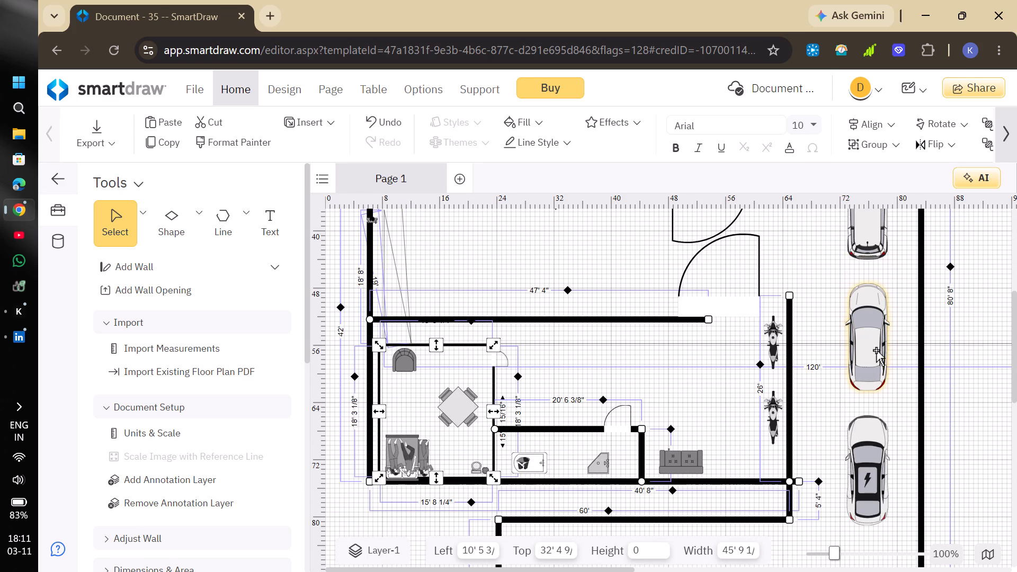
scroll(875, 350, down, 1)
scroll(854, 348, up, 3)
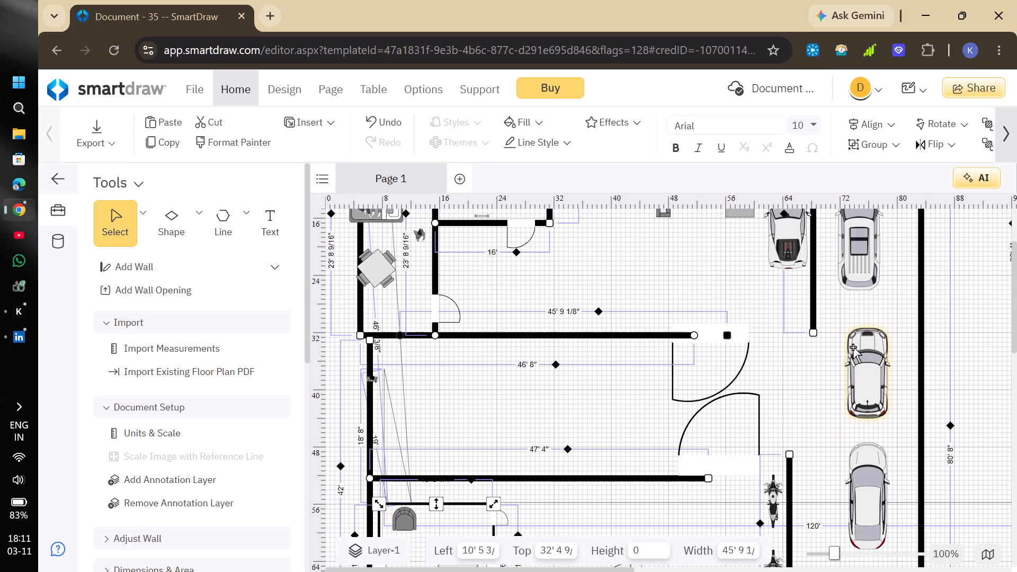
scroll(853, 347, up, 1)
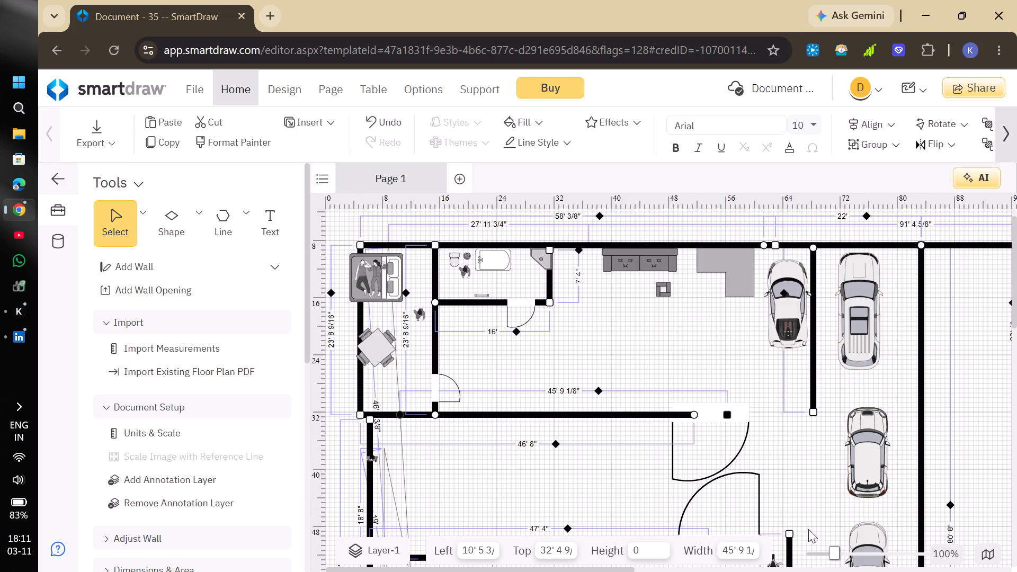
drag(620, 571, 650, 570)
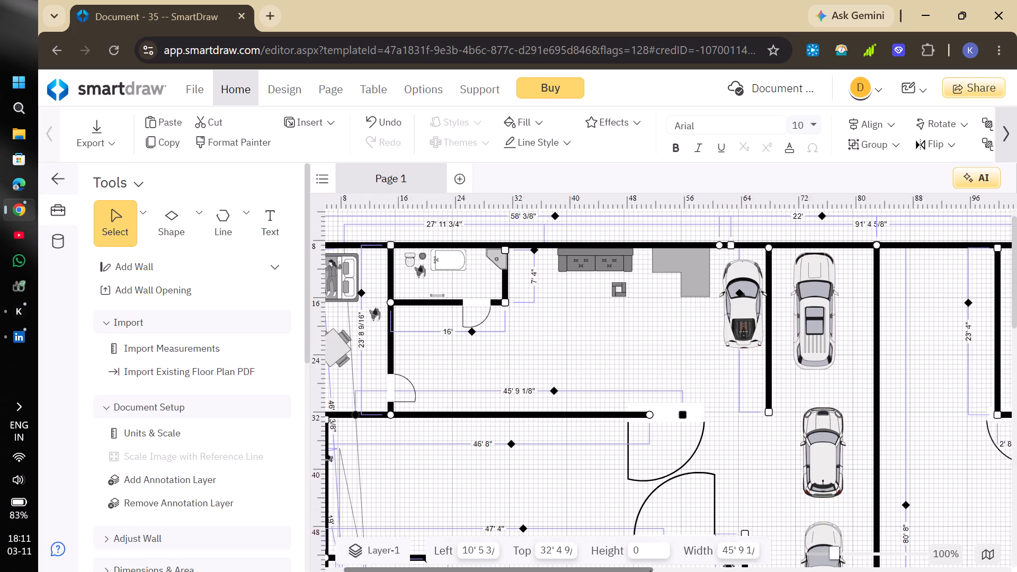
drag(650, 570, 881, 571)
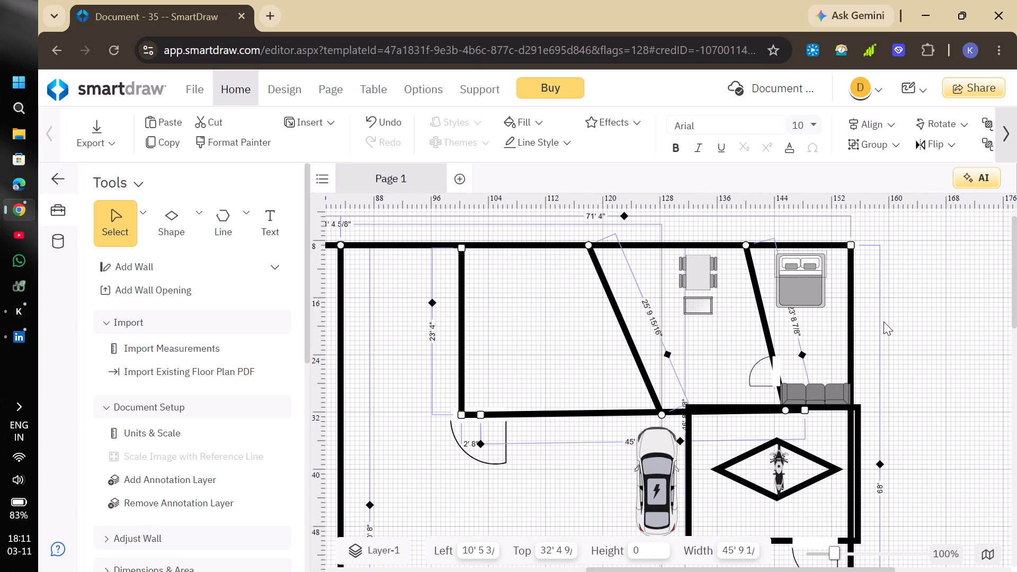
scroll(884, 321, down, 1)
scroll(869, 312, up, 1)
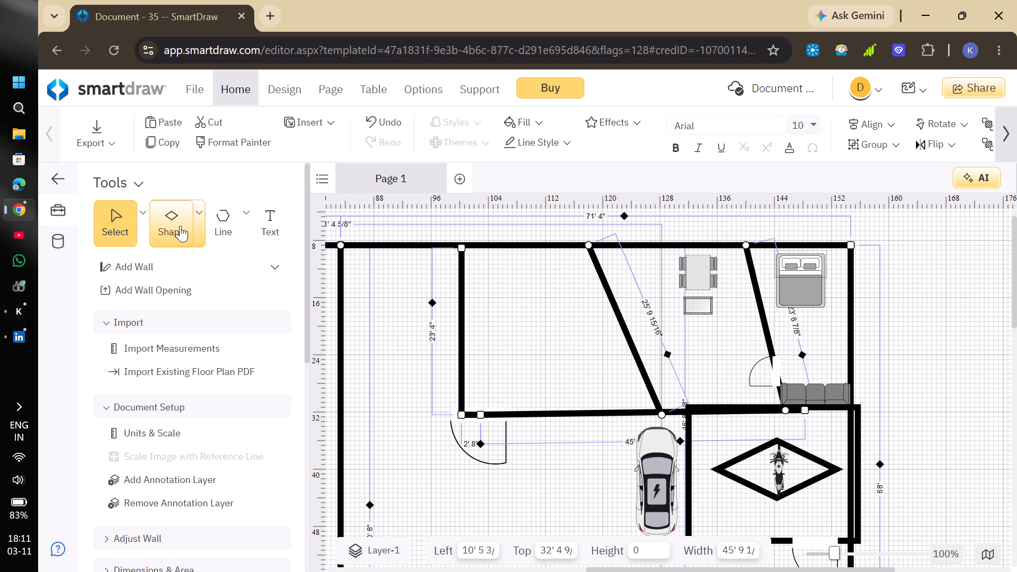
Place a 16' by 8' rectangle in the adjoining area's upper corner beside the yard wall, at left 83' 4", top about 9'.
click(195, 218)
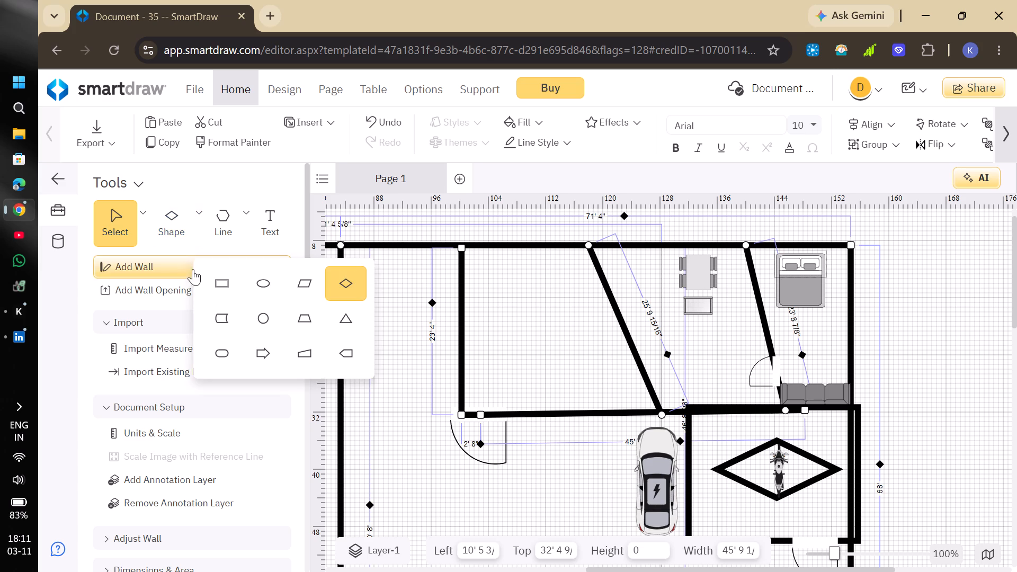
drag(215, 280, 457, 325)
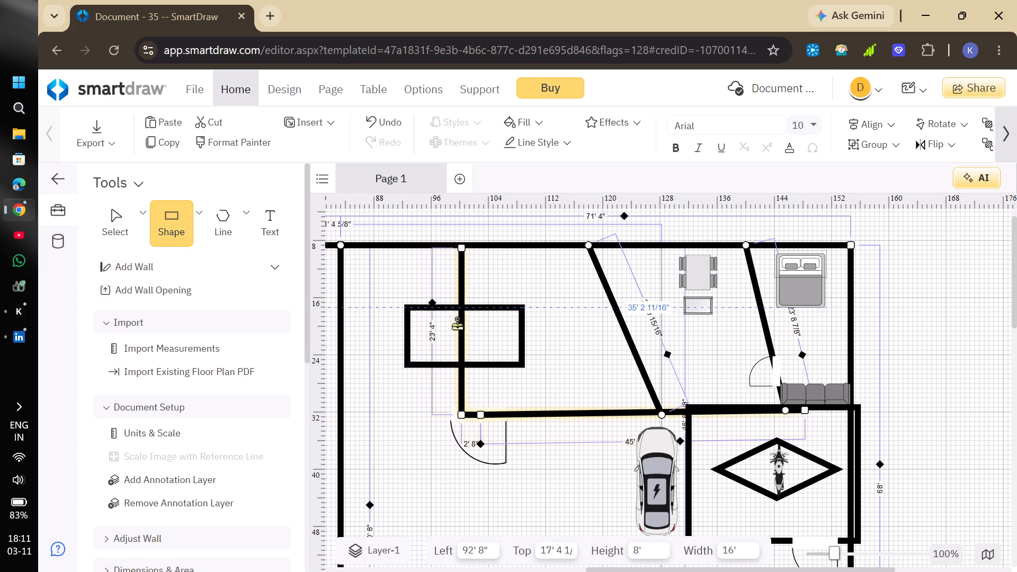
drag(457, 325, 399, 275)
Search the symbols for bike and place the 15' wide side-view car from the Cars set inside the new rectangle.
scroll(286, 383, down, 1)
scroll(212, 401, down, 3)
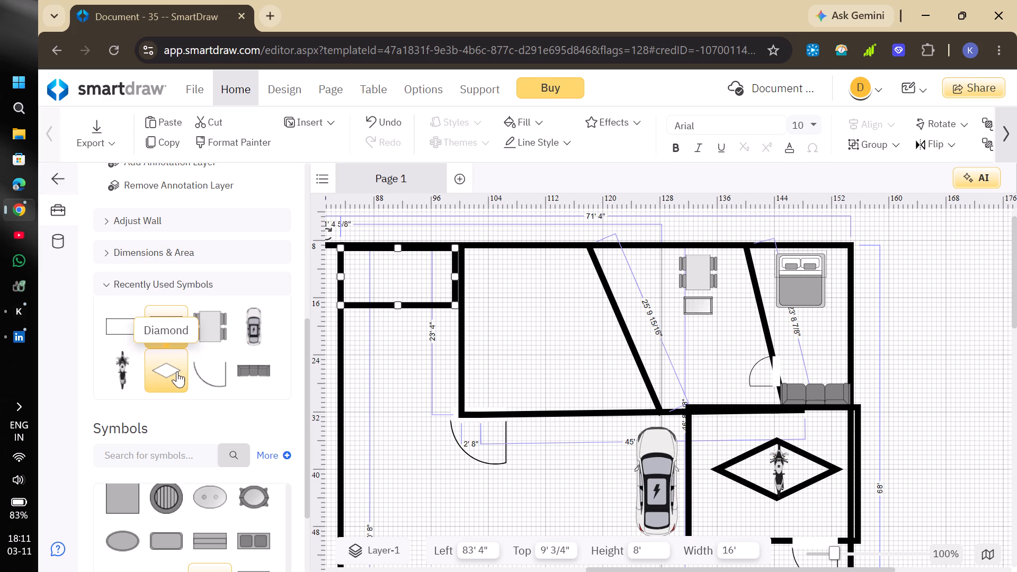
scroll(240, 341, down, 3)
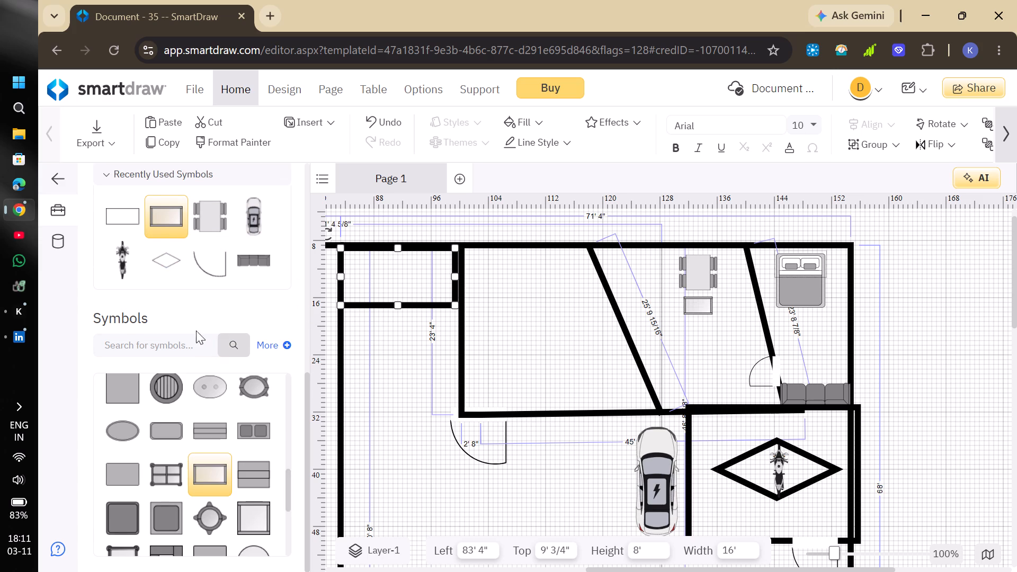
click(180, 346)
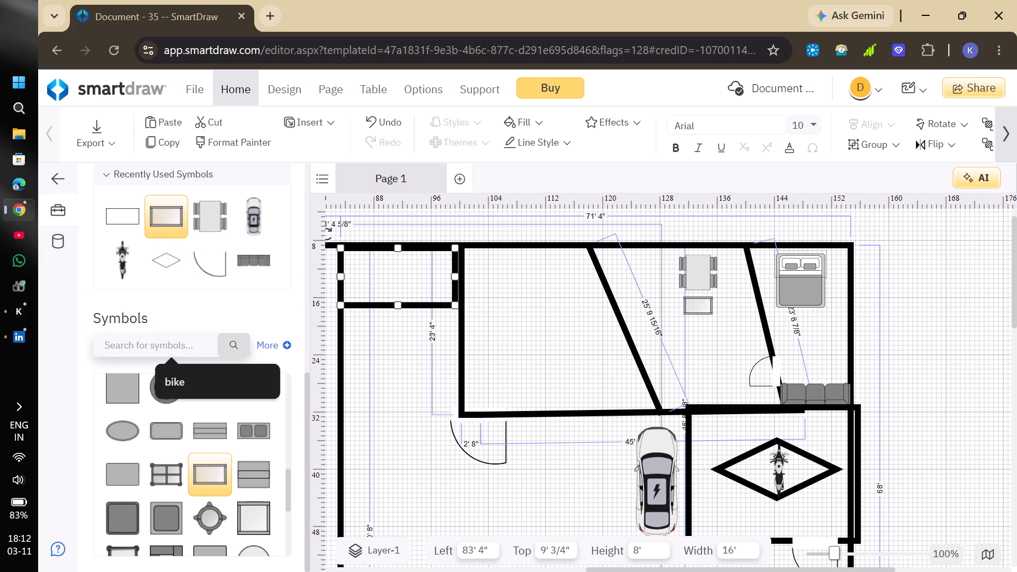
click(177, 386)
key(Return)
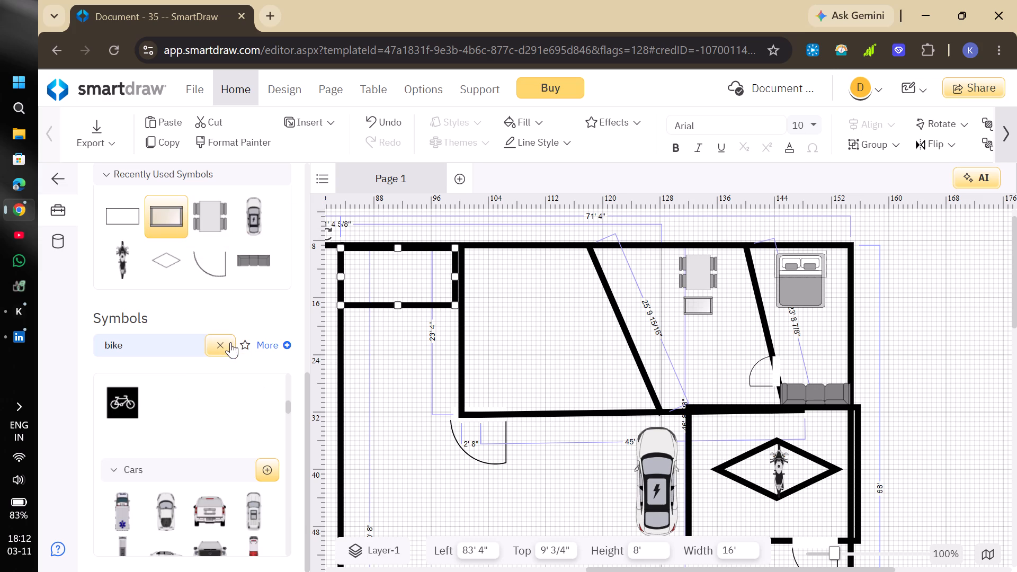
scroll(208, 398, down, 1)
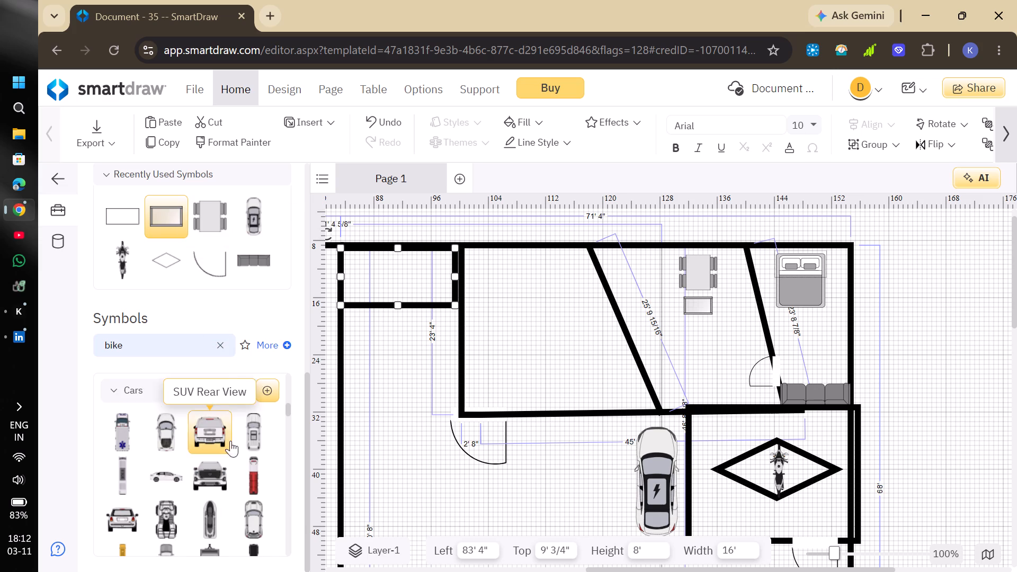
drag(176, 474, 395, 274)
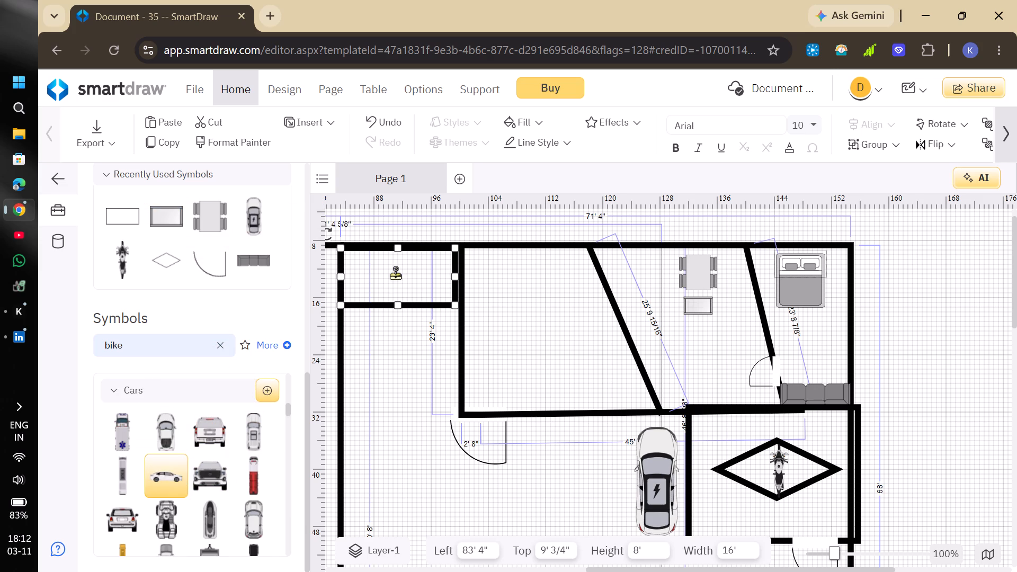
drag(395, 274, 397, 280)
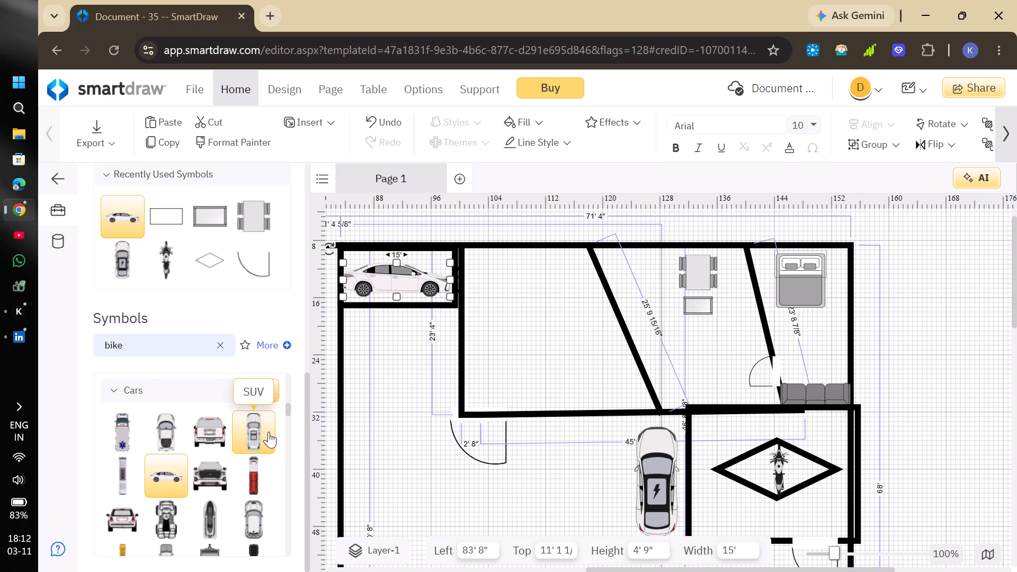
Place an SUV symbol directly below the car's rectangle against the yard wall, at left 83' 8", top 20'.
drag(262, 434, 370, 385)
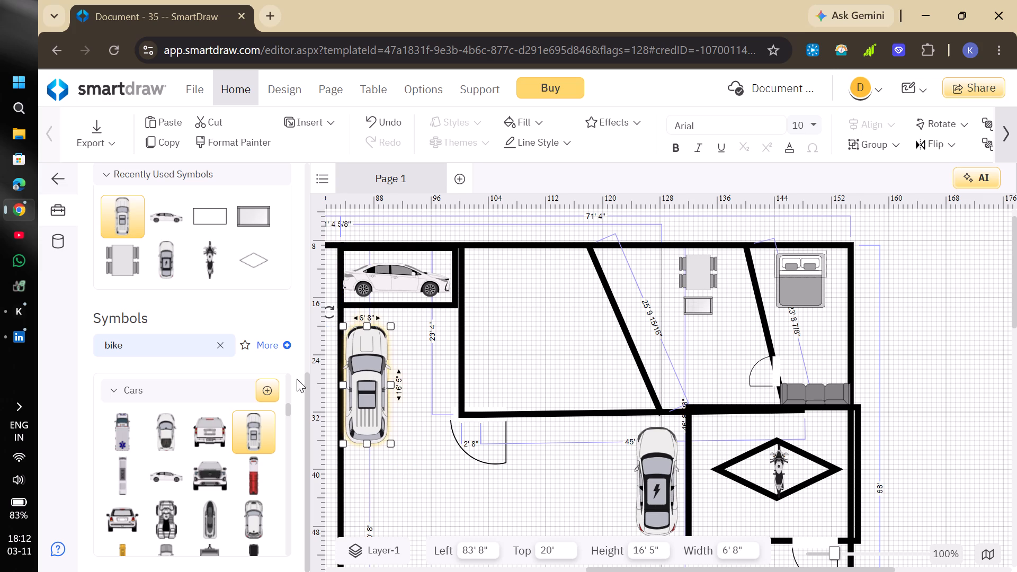
Place a Truck Front View symbol beside the electric car below the adjoining rooms, at left 114', top about 33' 2".
scroll(396, 382, down, 2)
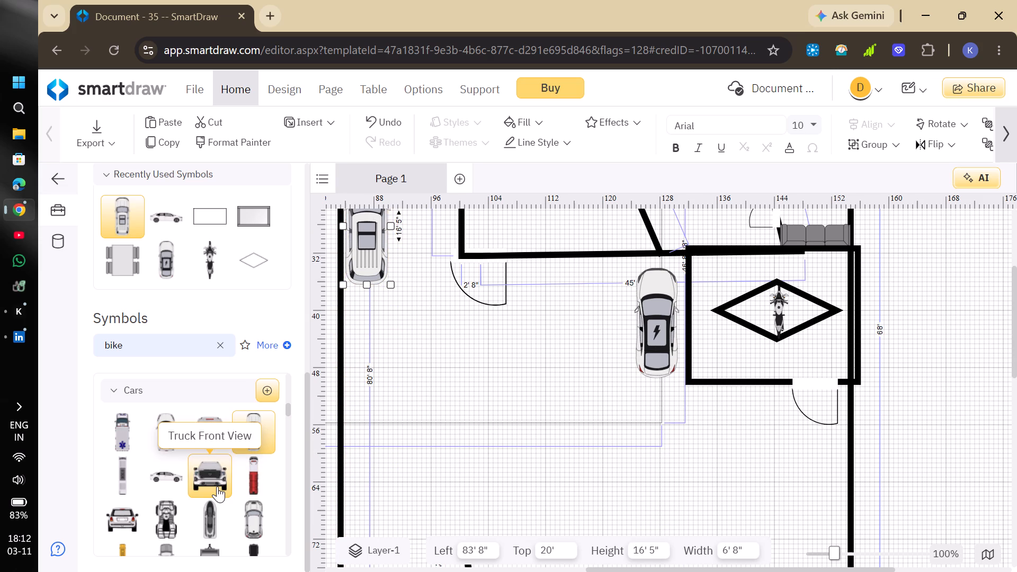
drag(216, 486, 365, 351)
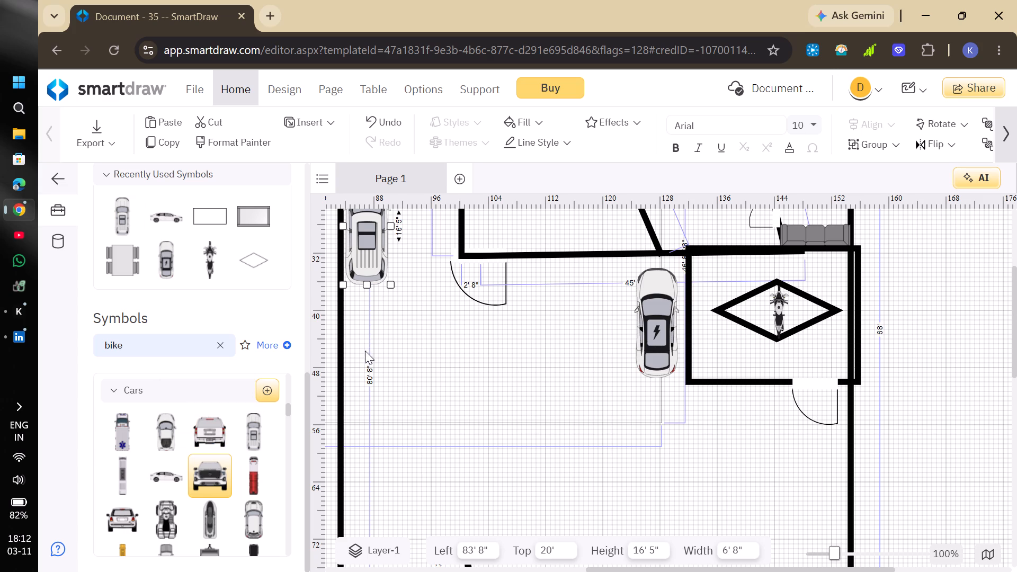
drag(365, 351, 585, 297)
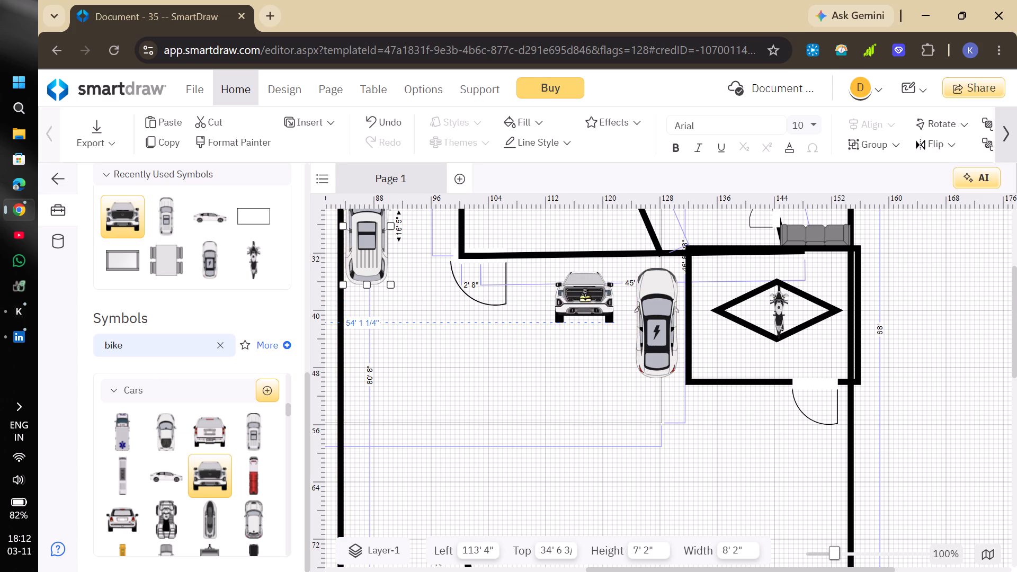
drag(585, 297, 588, 288)
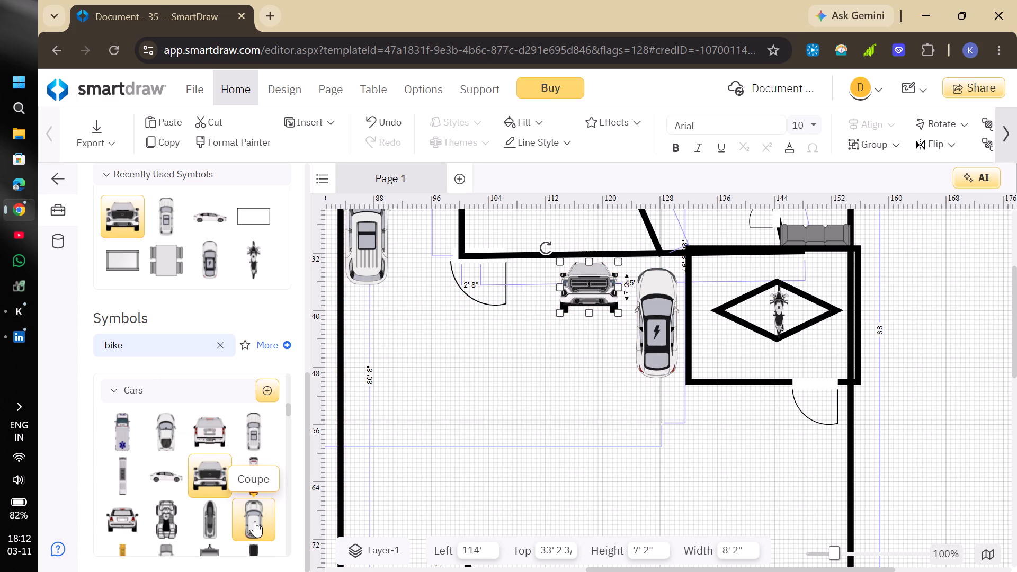
Place a Coupe symbol between the door swing and the front-view truck, at left 107', top about 34'.
drag(254, 521, 528, 318)
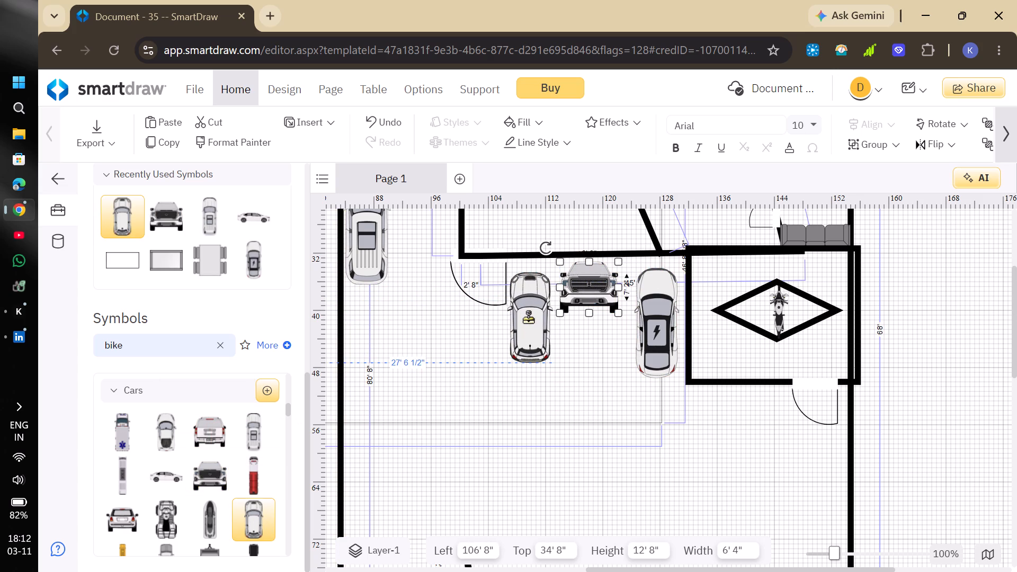
drag(528, 318, 532, 314)
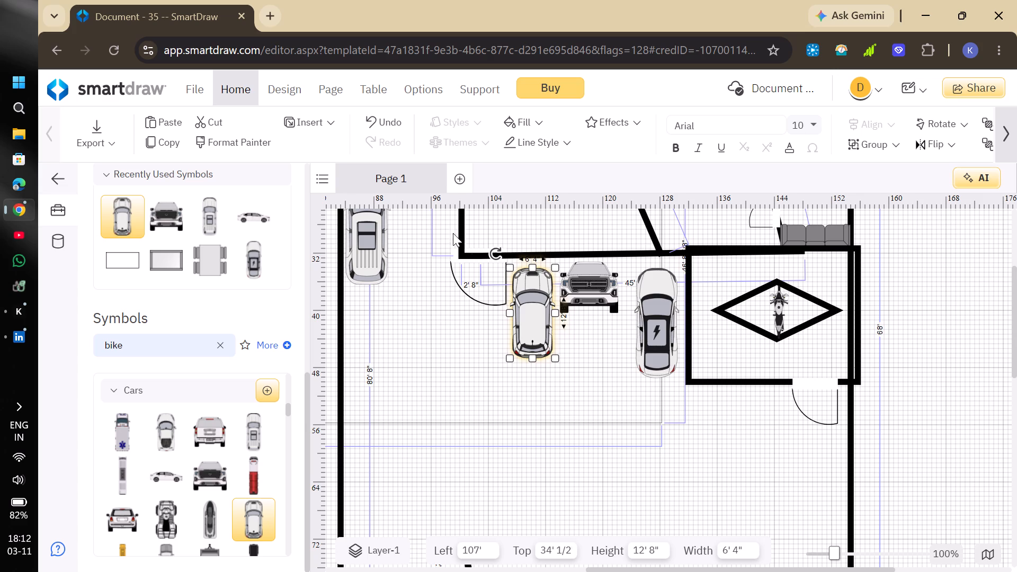
Clear the bike search so the full set of symbol categories is available again.
scroll(388, 422, down, 3)
scroll(210, 470, down, 4)
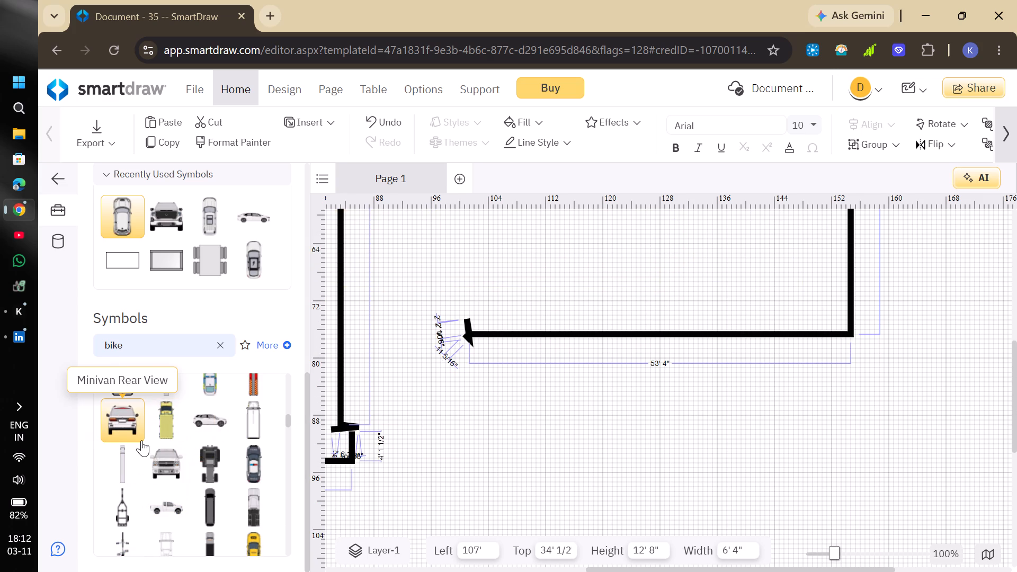
click(225, 339)
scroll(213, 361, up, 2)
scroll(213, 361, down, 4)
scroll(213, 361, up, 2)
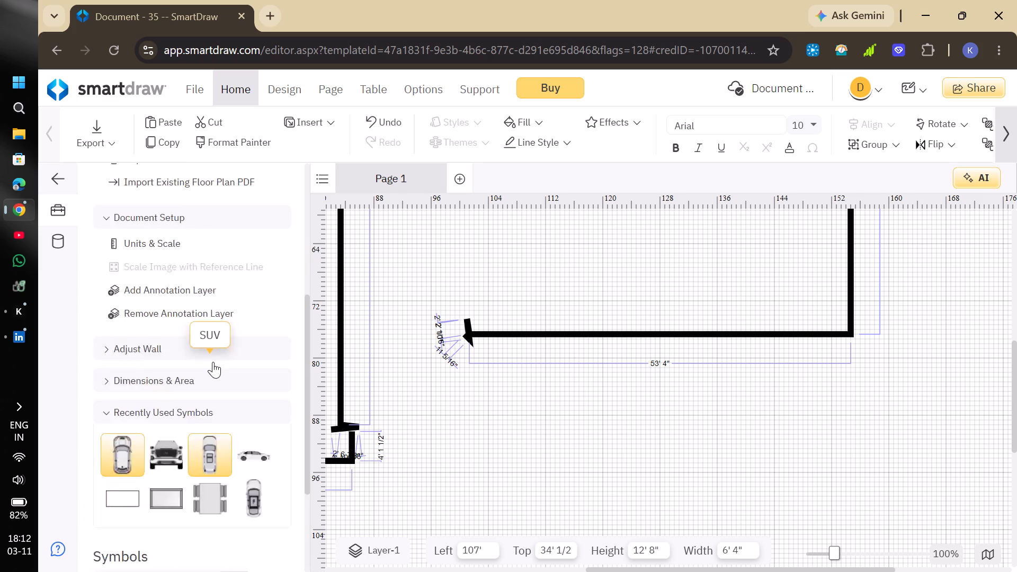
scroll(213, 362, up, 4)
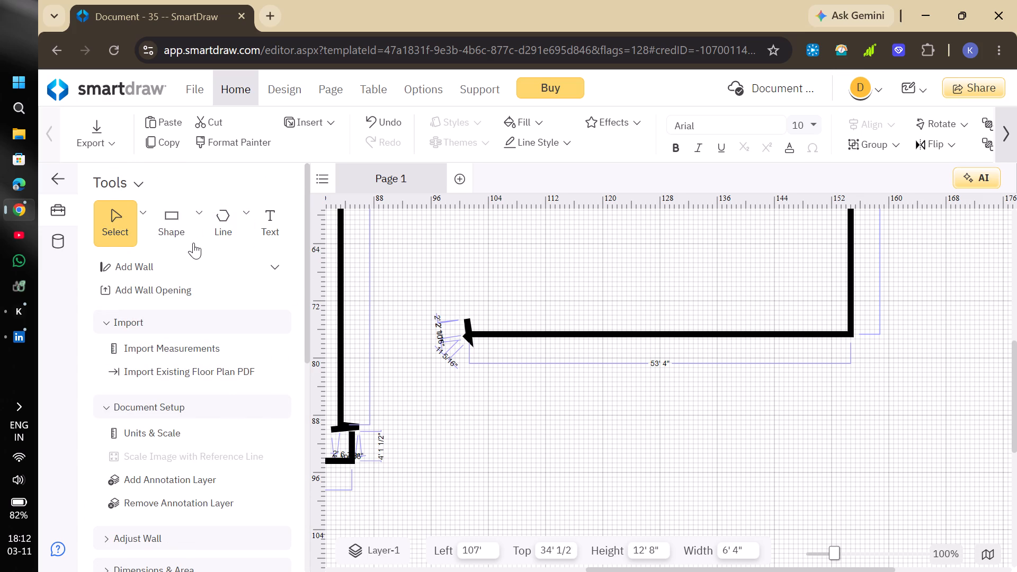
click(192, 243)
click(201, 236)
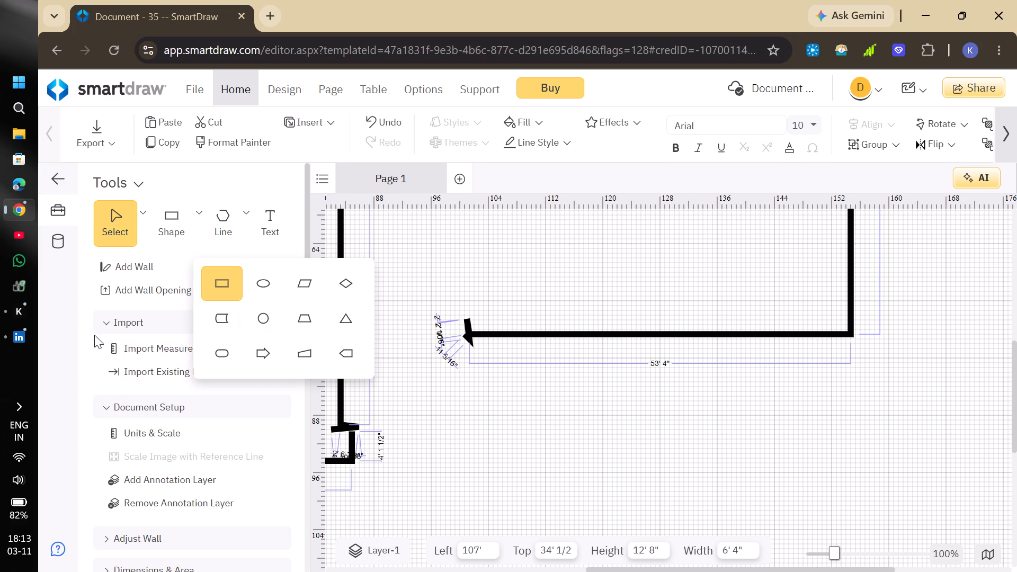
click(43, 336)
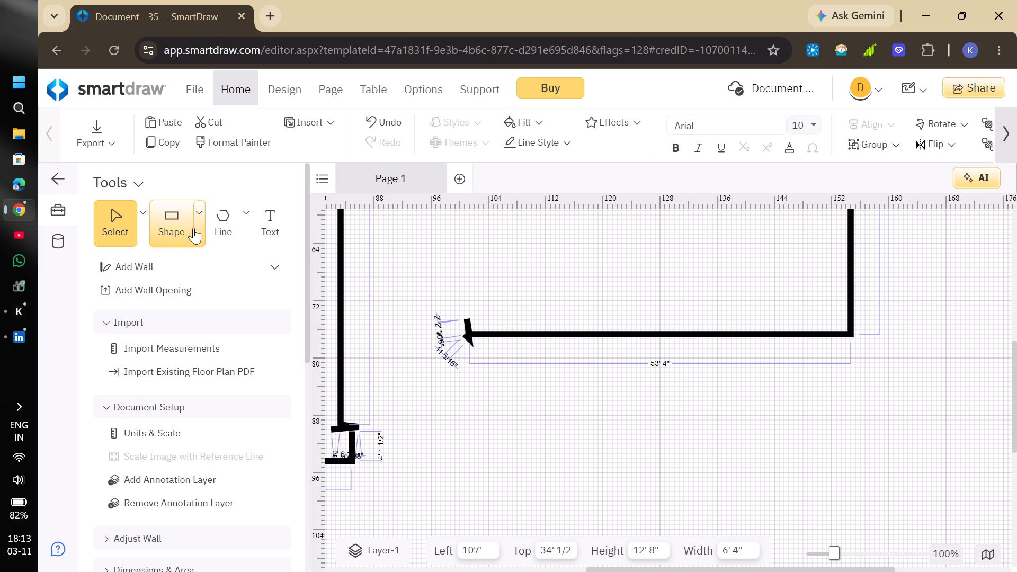
Set the document's units and scale to Architectural 3/32" = 1'-0".
click(166, 432)
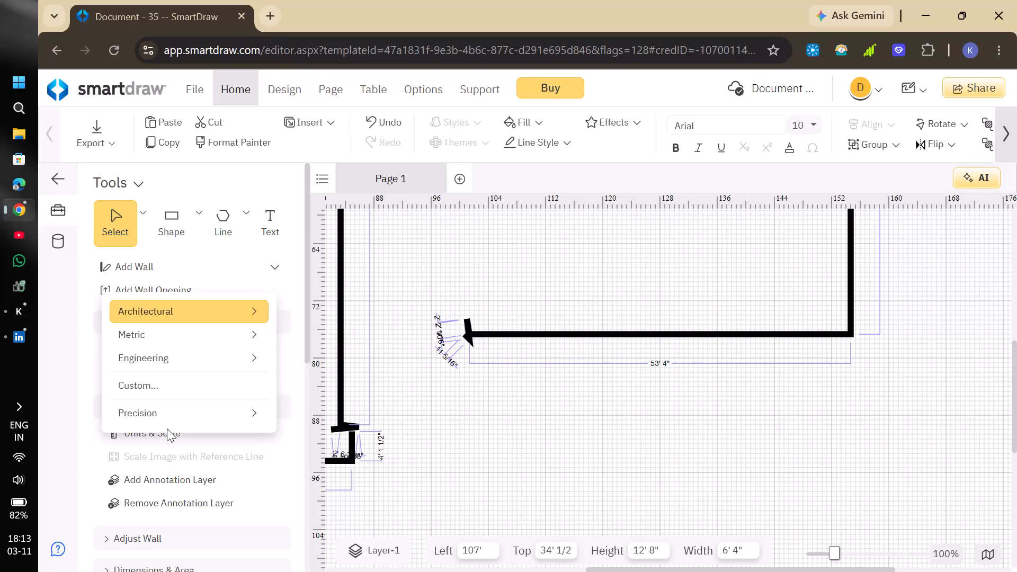
click(189, 314)
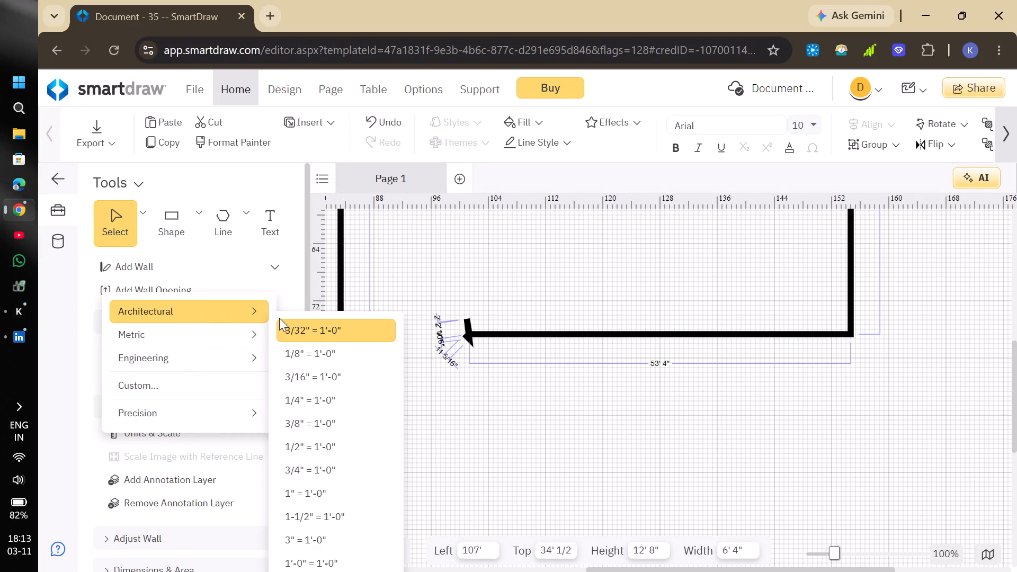
click(298, 333)
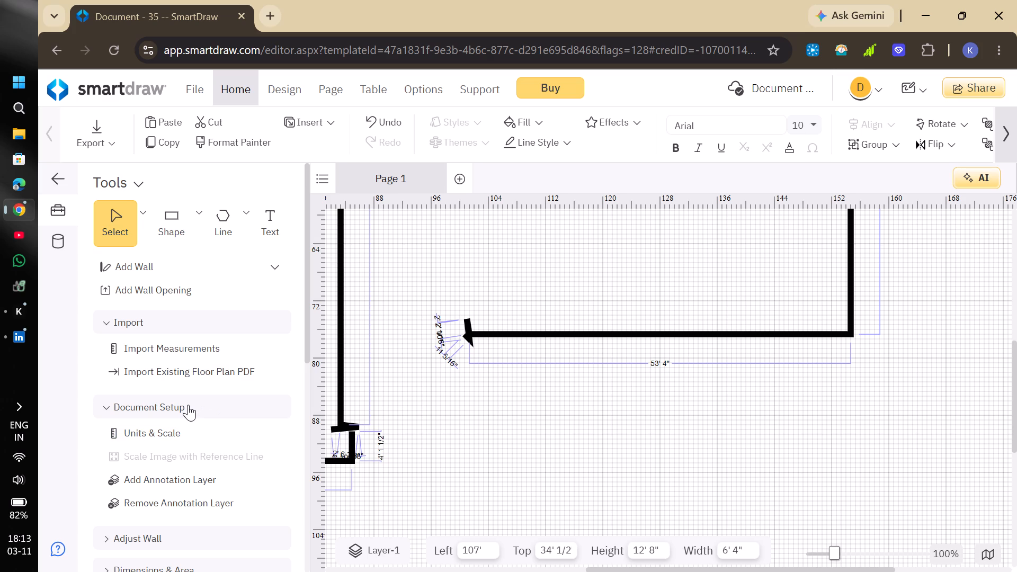
Place a Recliner Bed from the Beds set in the yard's lower corner where the 53' 4" wall ends, at left about 146', top about 67' 9".
scroll(188, 405, down, 4)
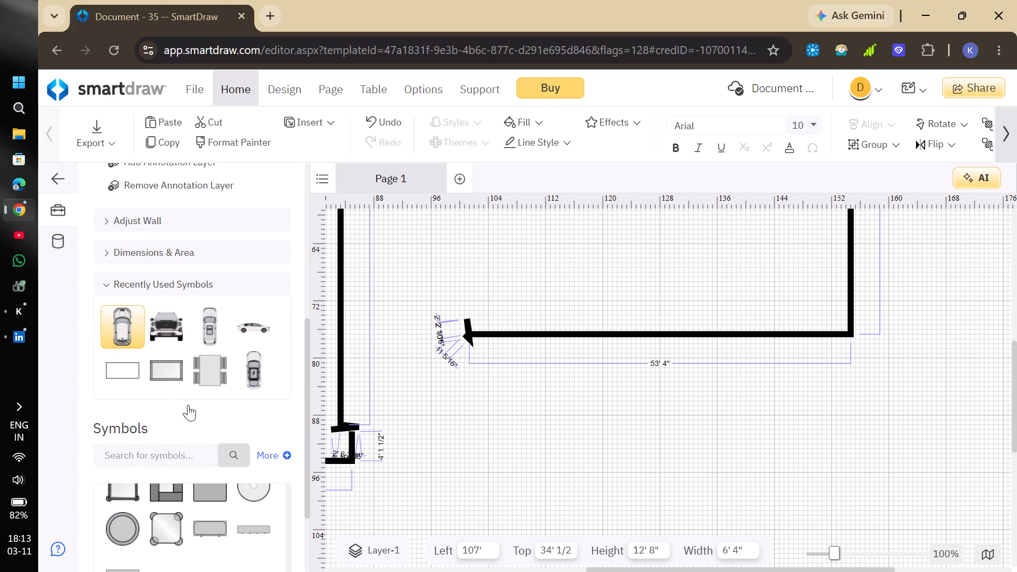
scroll(188, 405, down, 1)
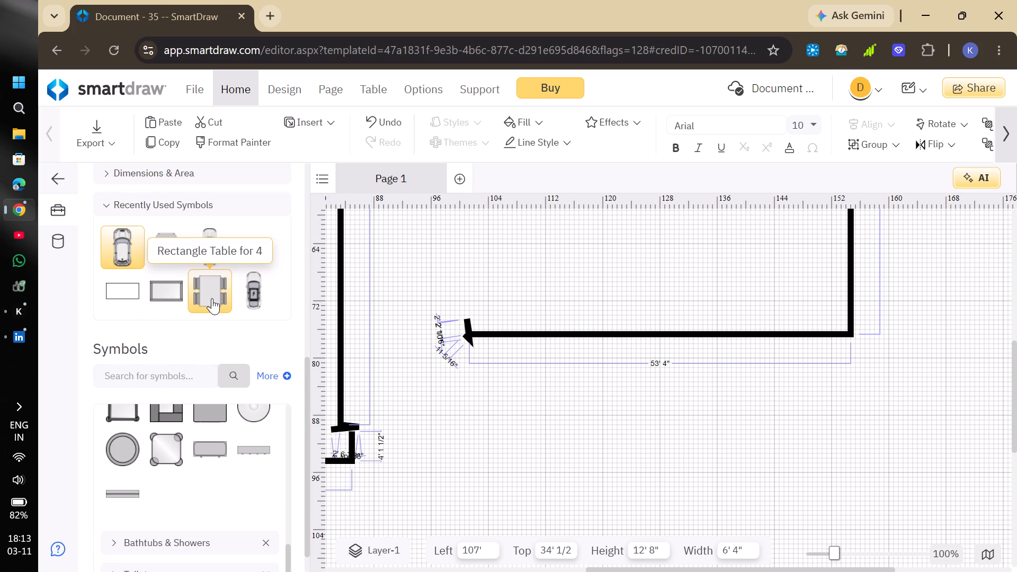
scroll(192, 374, down, 3)
scroll(156, 456, up, 1)
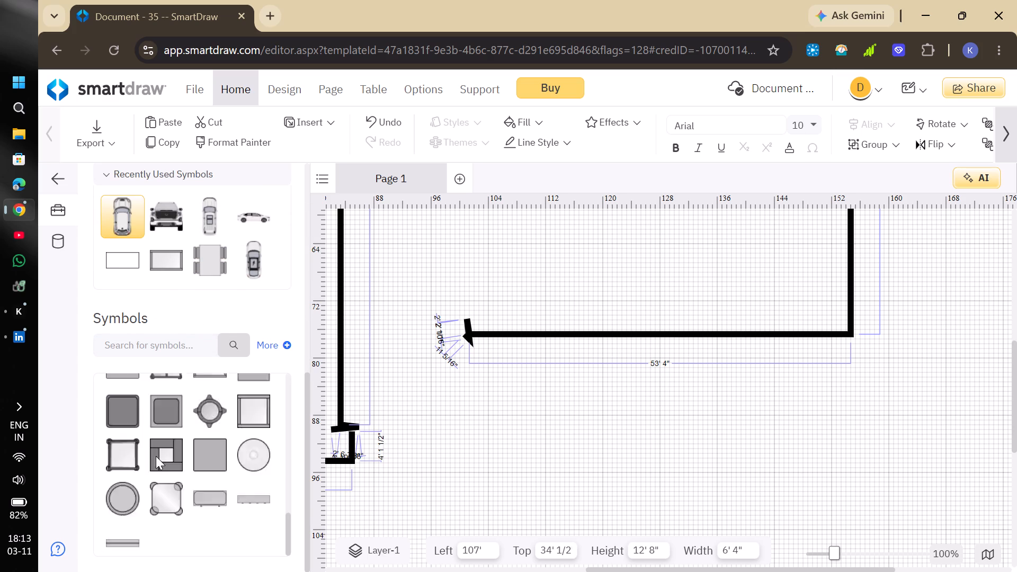
scroll(156, 456, up, 4)
scroll(128, 397, up, 2)
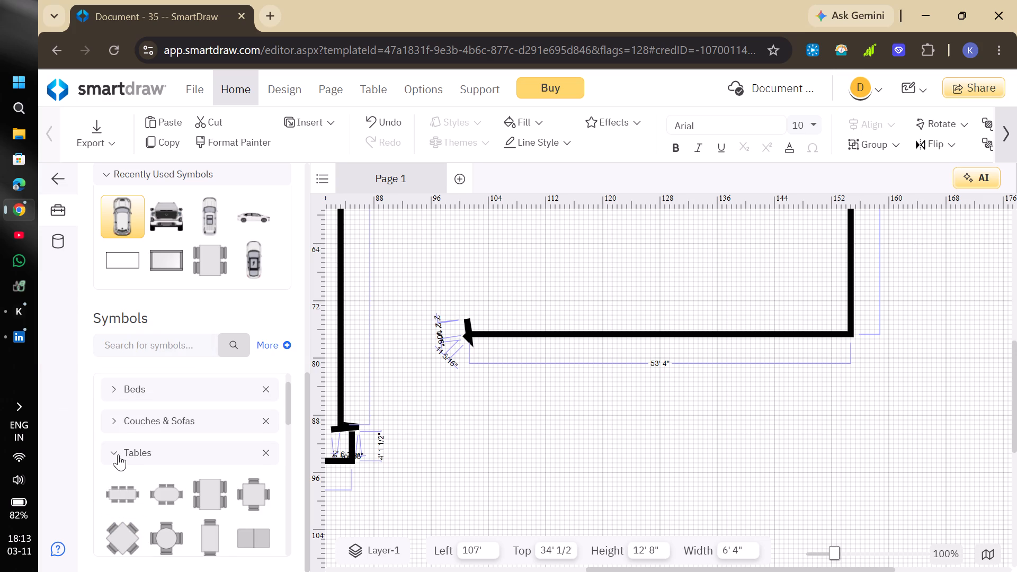
click(118, 453)
click(115, 417)
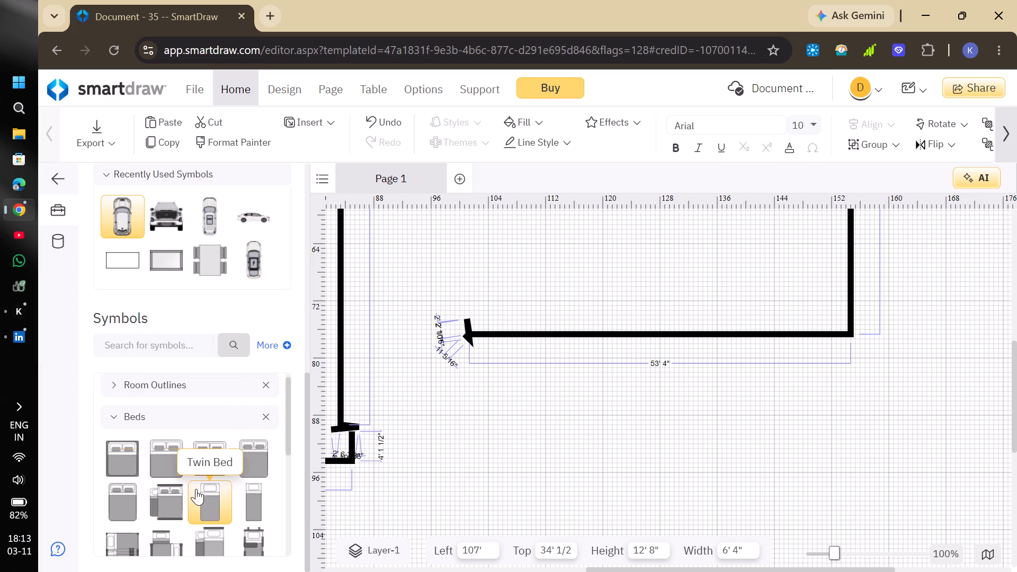
scroll(202, 489, down, 2)
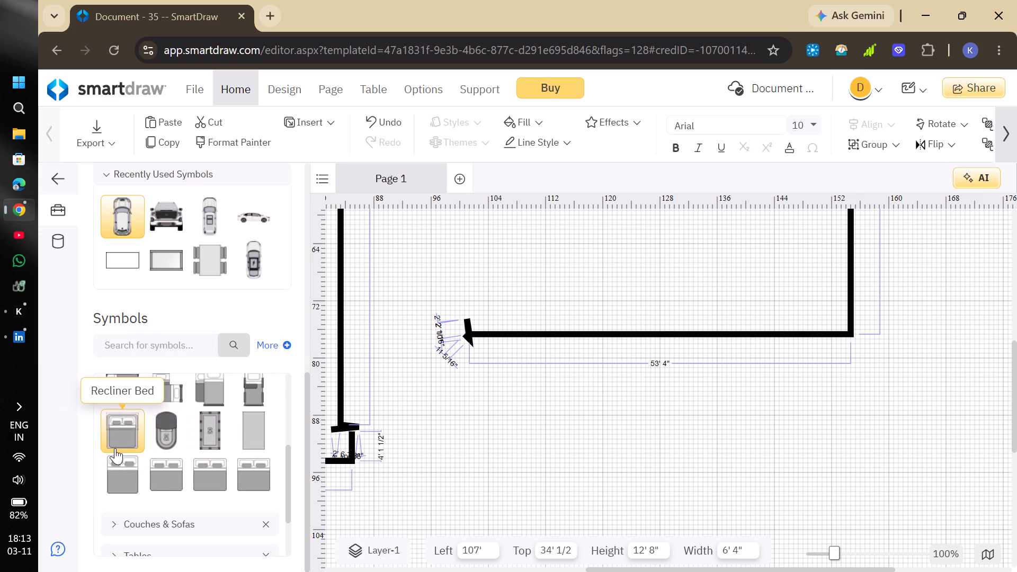
drag(123, 430, 813, 305)
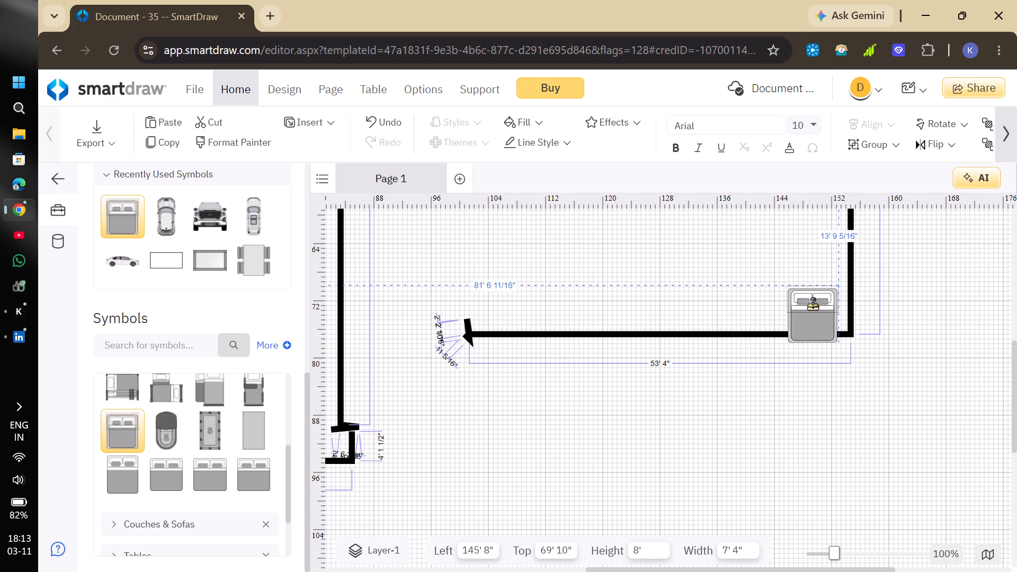
drag(813, 305, 815, 296)
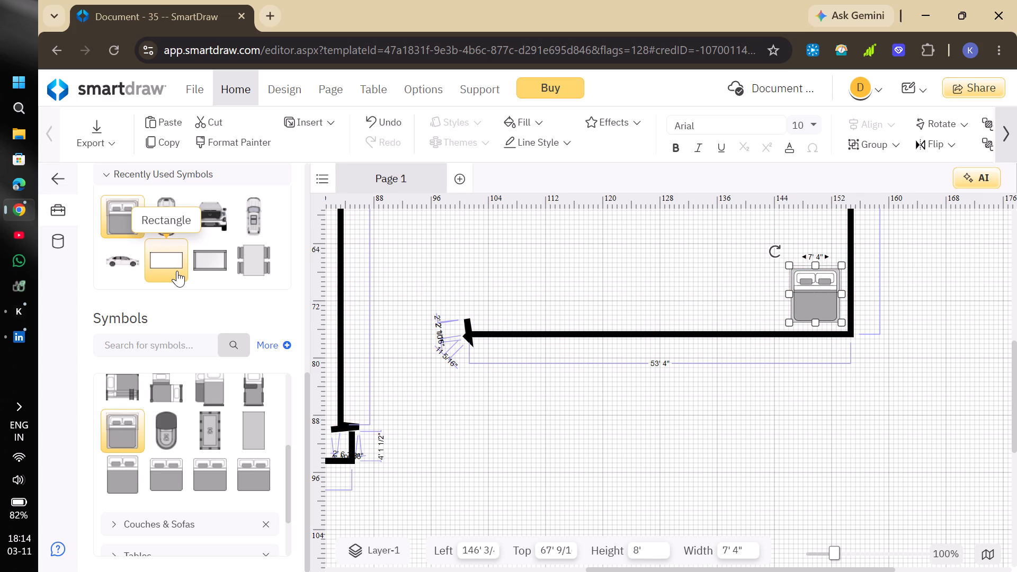
Place a 16' by 8' Rectangle over the bed against the side wall, at left 138' 8", top about 65' 9".
drag(176, 270, 789, 289)
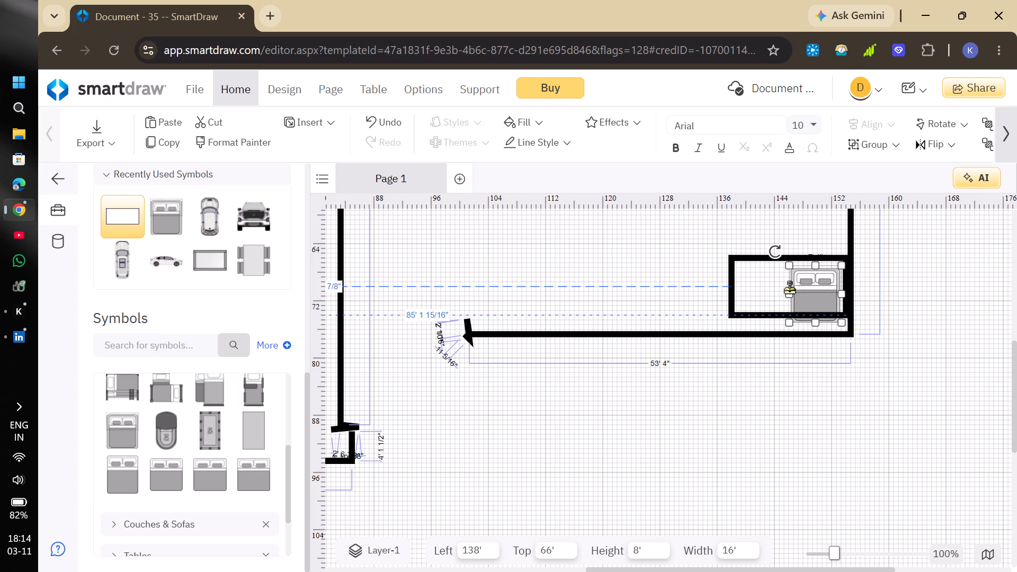
drag(789, 289, 790, 284)
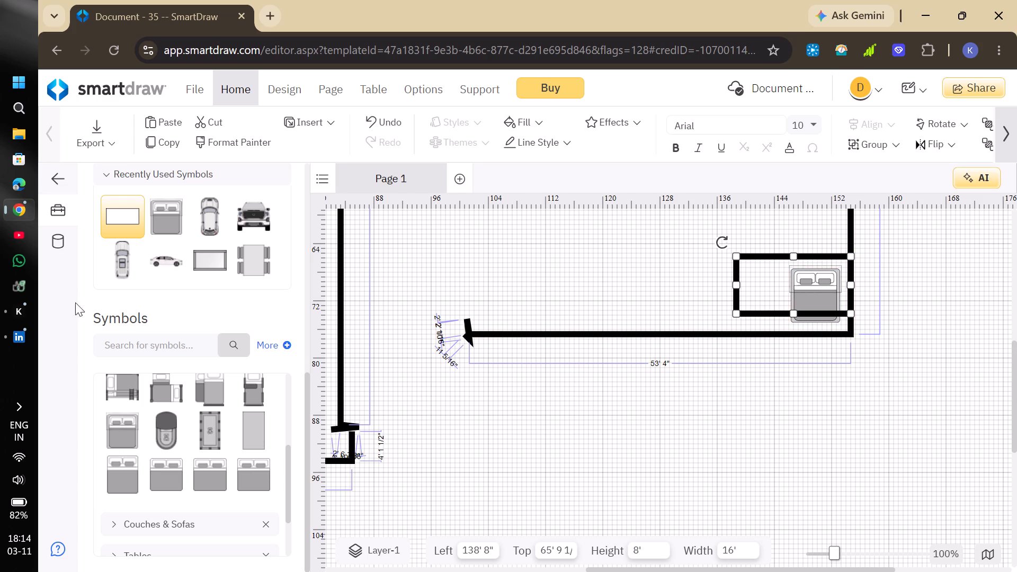
Draw a vertical straight line about 20' 8" long upward from the open end of the 53' 4" bottom wall.
scroll(211, 244, up, 4)
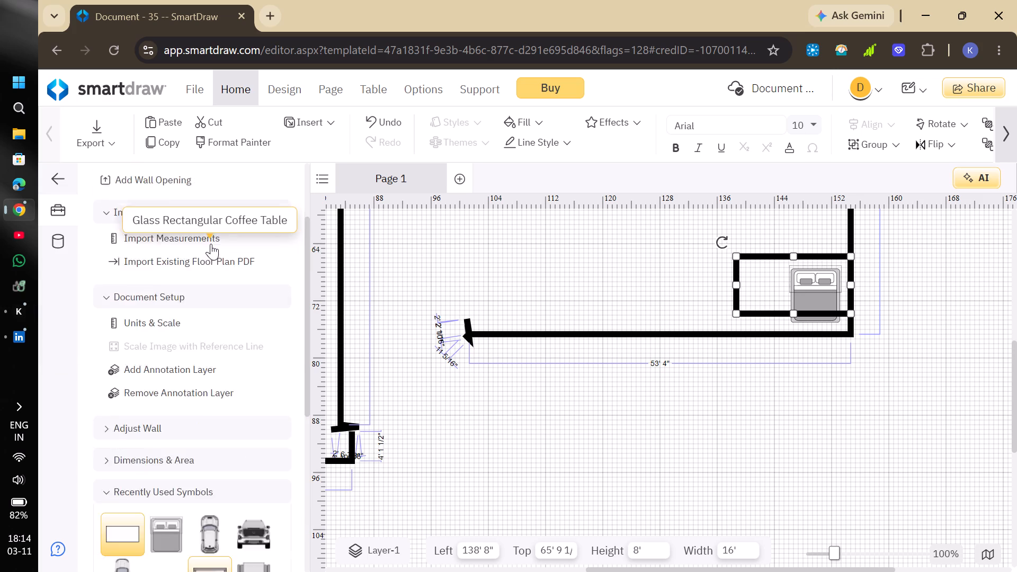
scroll(211, 244, up, 4)
click(260, 215)
click(246, 221)
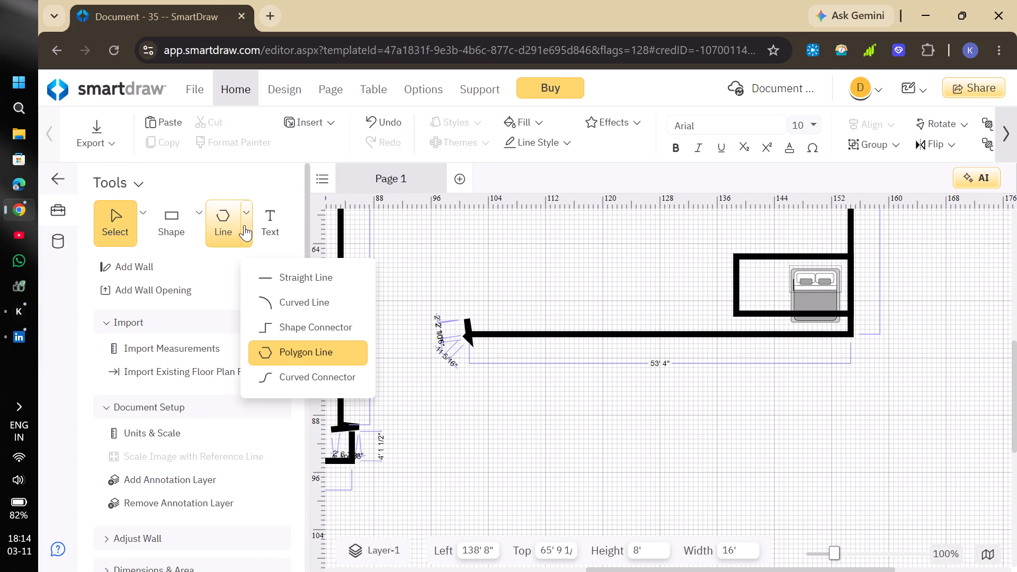
click(270, 277)
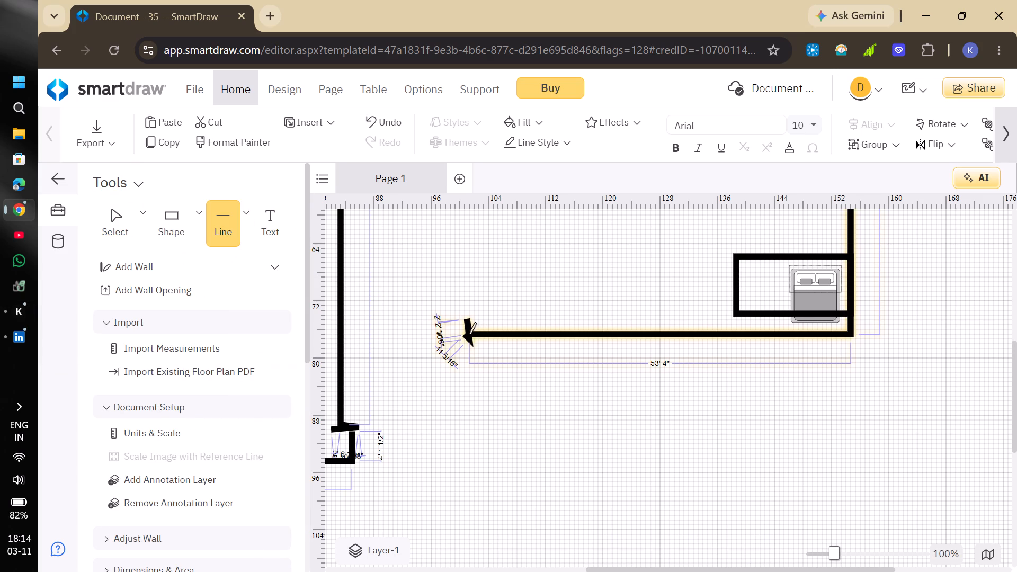
click(469, 335)
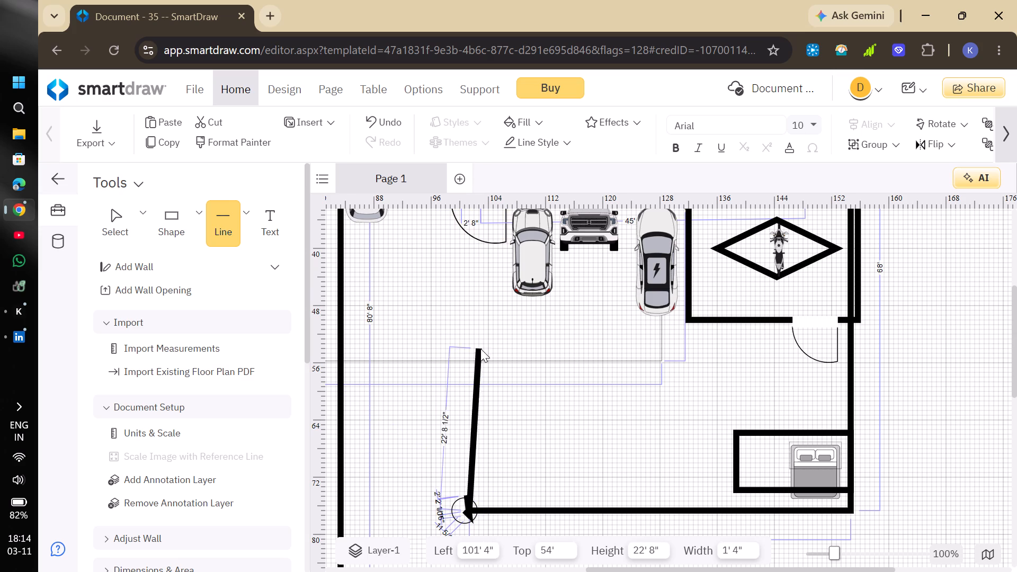
click(470, 364)
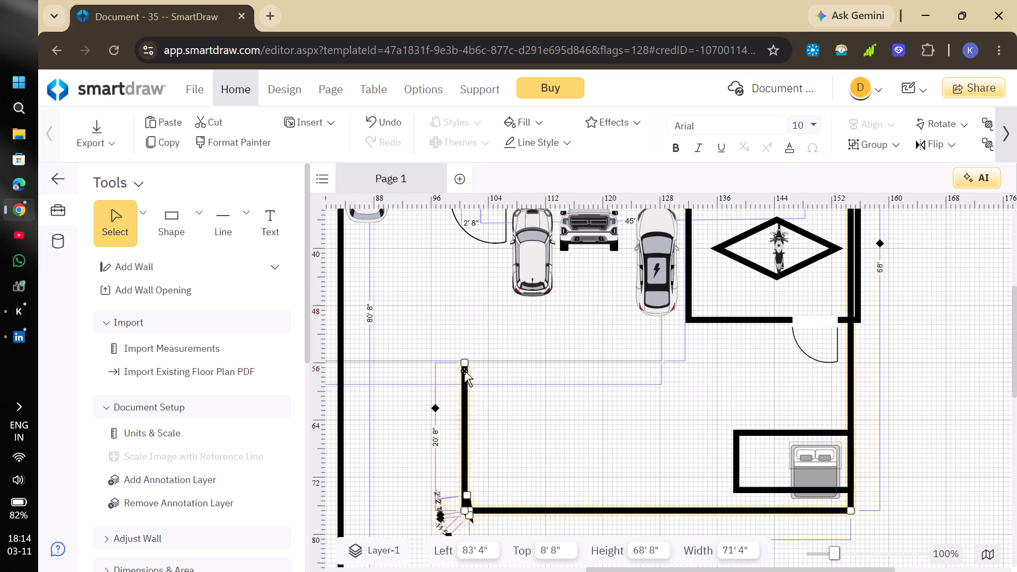